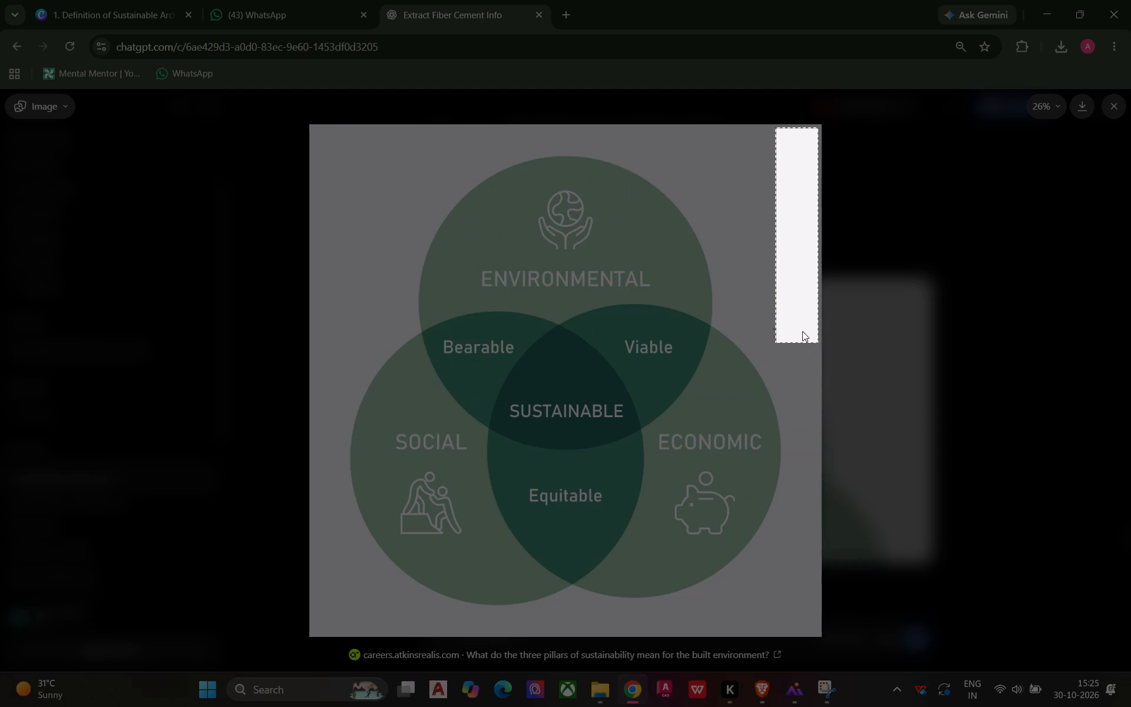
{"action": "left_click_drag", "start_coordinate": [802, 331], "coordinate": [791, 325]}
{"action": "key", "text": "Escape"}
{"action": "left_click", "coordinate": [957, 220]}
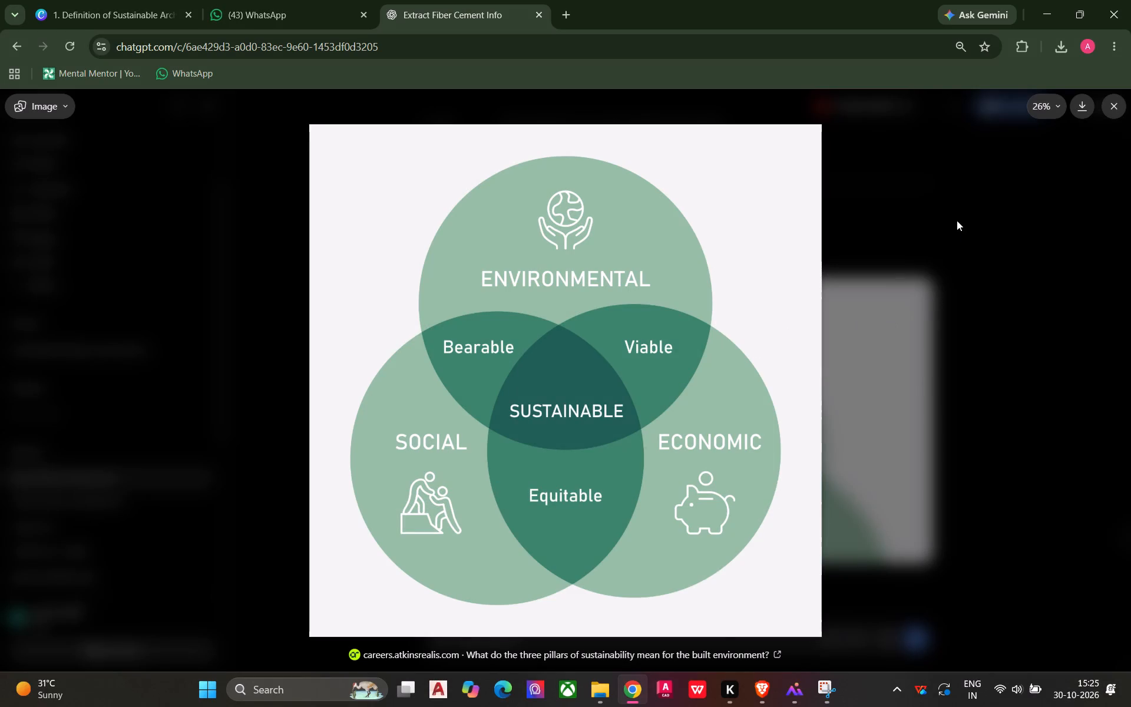
Copy the heading "Three pillars of sustainable development" from the ChatGPT answer and paste it onto page 23 in Canva.
{"action": "left_click_drag", "start_coordinate": [663, 256], "coordinate": [458, 250]}
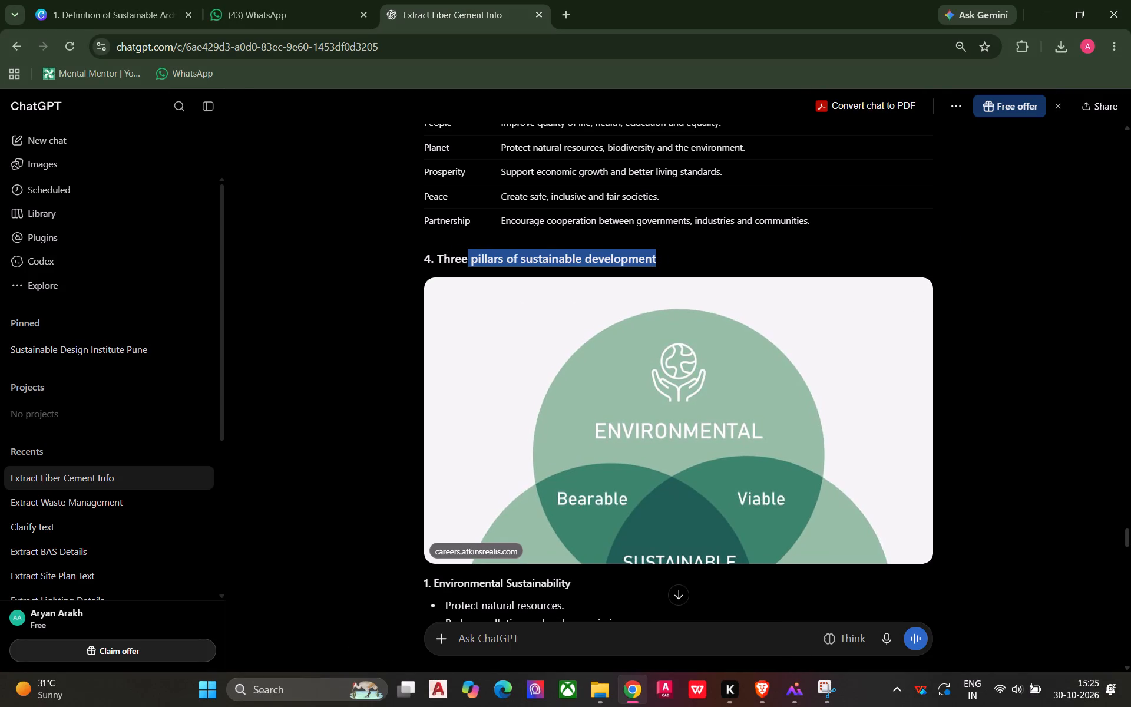
{"action": "left_click_drag", "start_coordinate": [458, 250], "coordinate": [439, 255]}
{"action": "key", "text": "ctrl+c"}
{"action": "left_click", "coordinate": [120, 20]}
{"action": "left_click", "coordinate": [599, 423]}
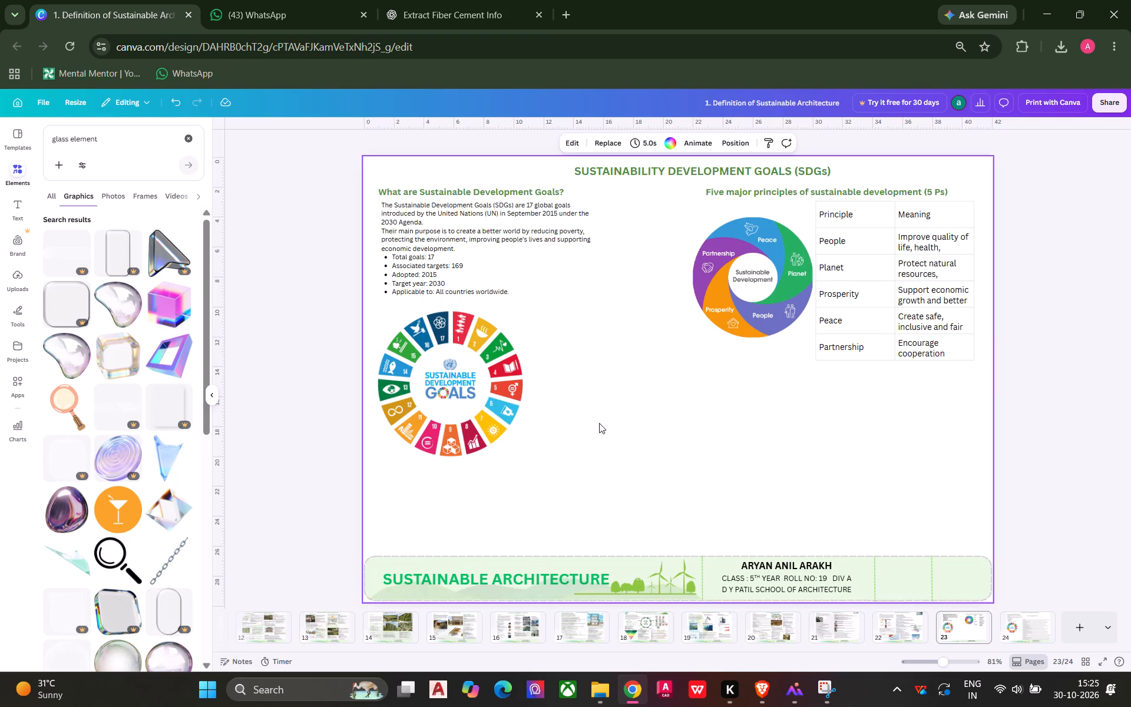
{"action": "key", "text": "ctrl+v"}
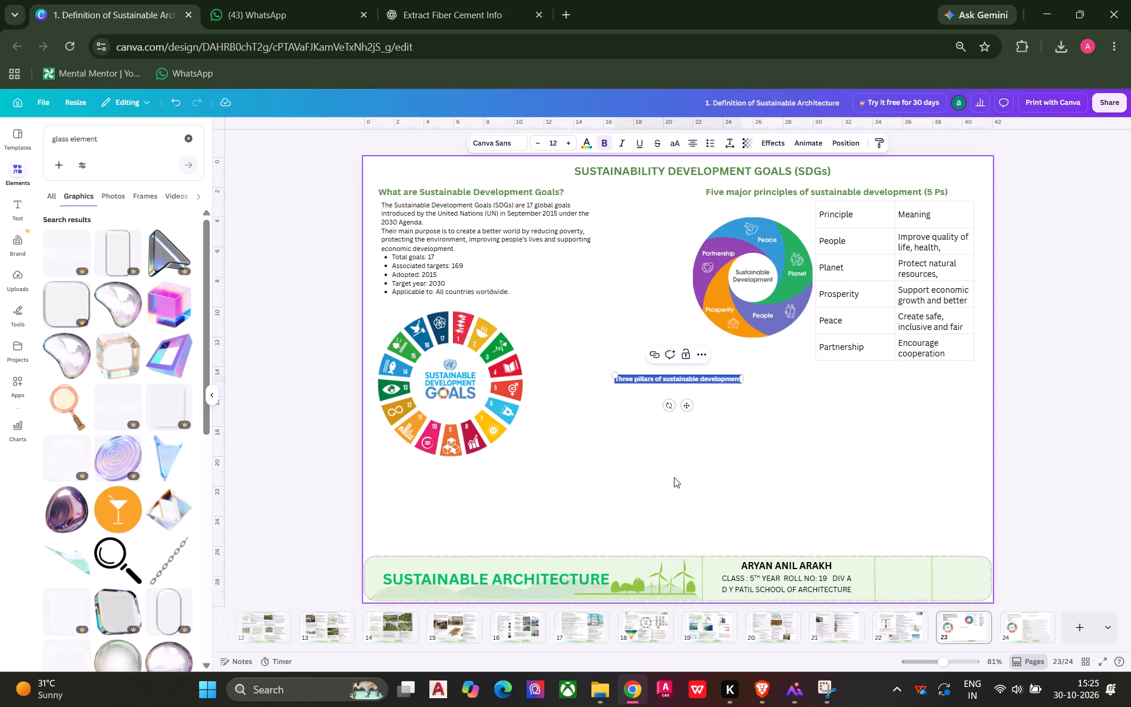
{"action": "left_click", "coordinate": [674, 477]}
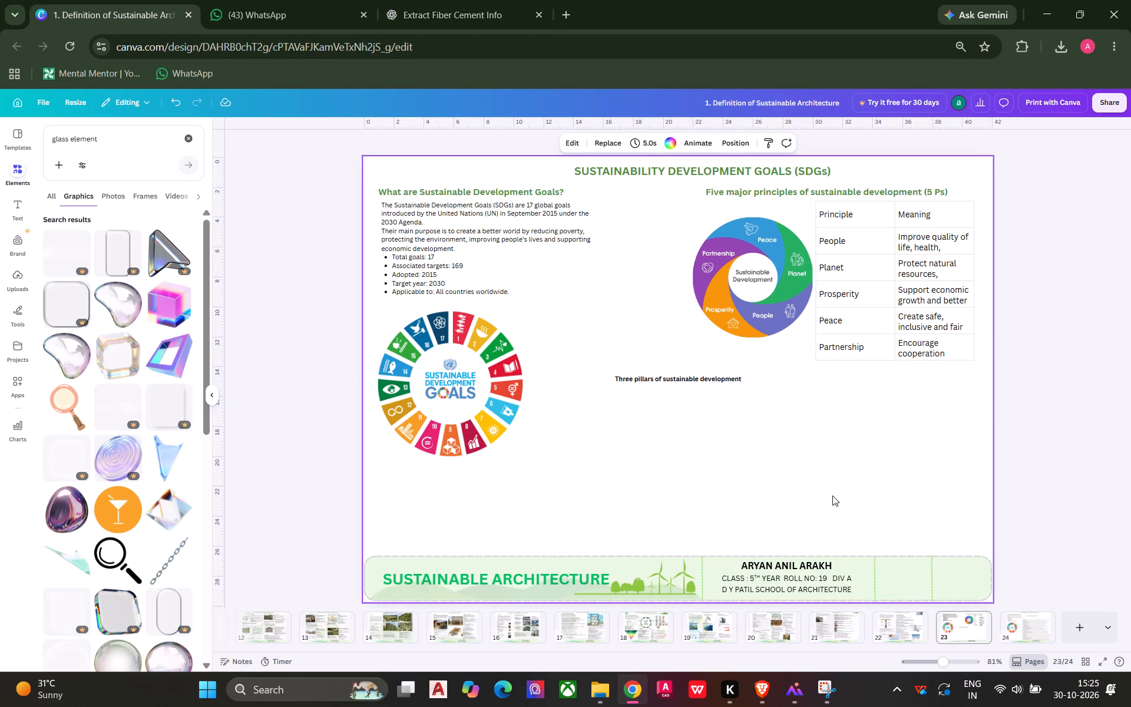
Go to page 1, unlock the grouped page graphics that include the sustainability Venn diagram, and ungroup them.
{"action": "left_click_drag", "start_coordinate": [610, 647], "coordinate": [223, 652]}
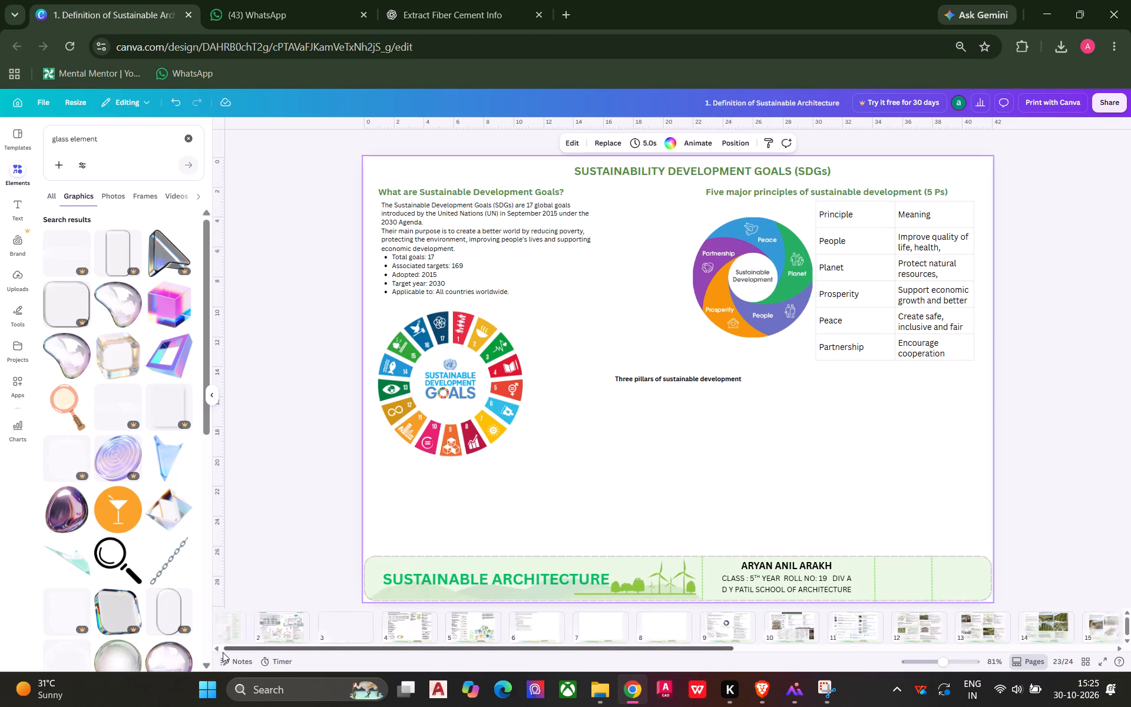
{"action": "left_click_drag", "start_coordinate": [223, 652], "coordinate": [198, 656]}
{"action": "left_click", "coordinate": [262, 630]}
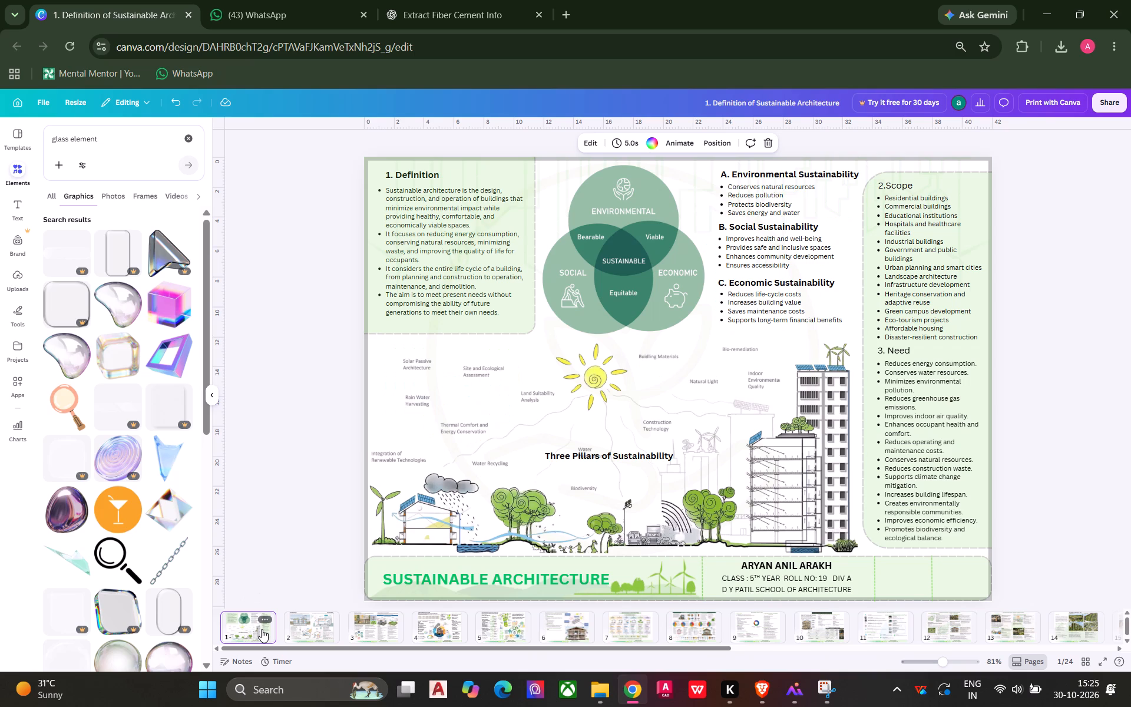
{"action": "left_click", "coordinate": [583, 265]}
{"action": "right_click", "coordinate": [583, 264]}
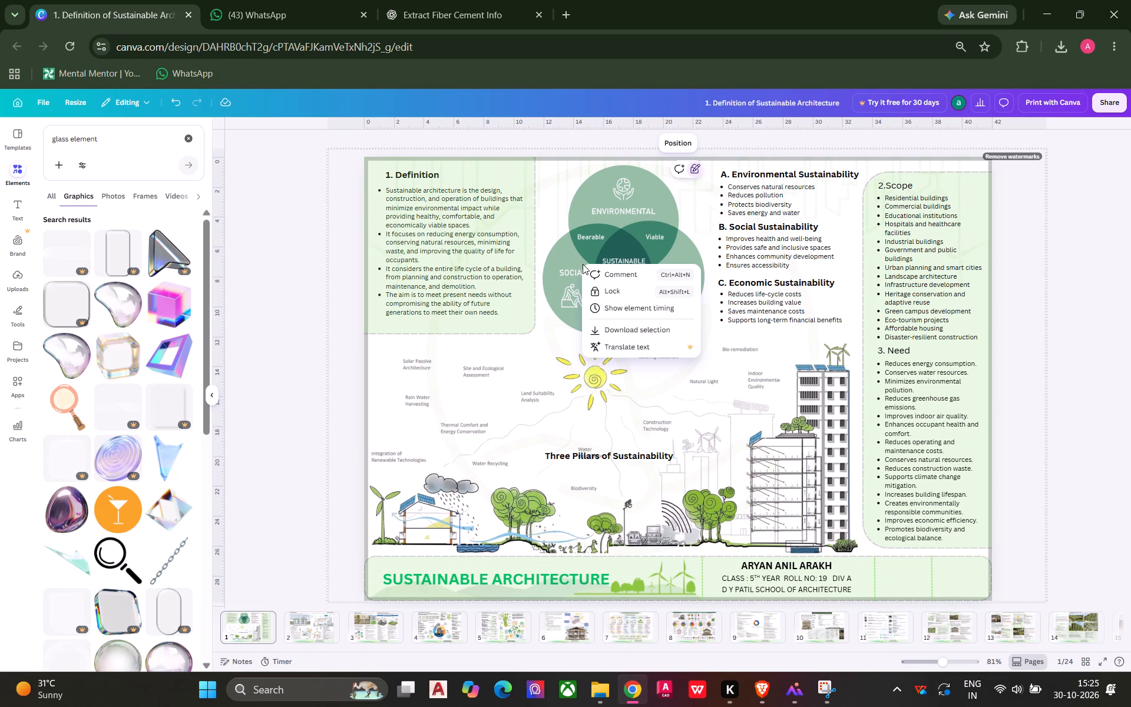
{"action": "left_click", "coordinate": [606, 296]}
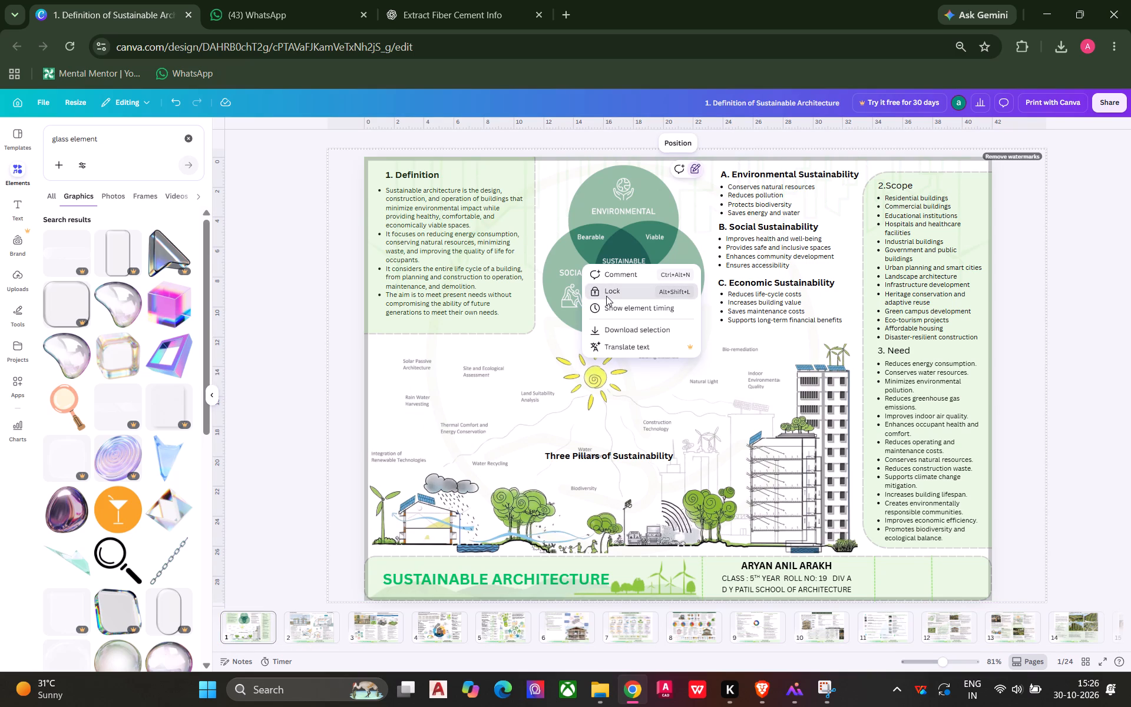
{"action": "right_click", "coordinate": [606, 296]}
{"action": "left_click", "coordinate": [630, 318]}
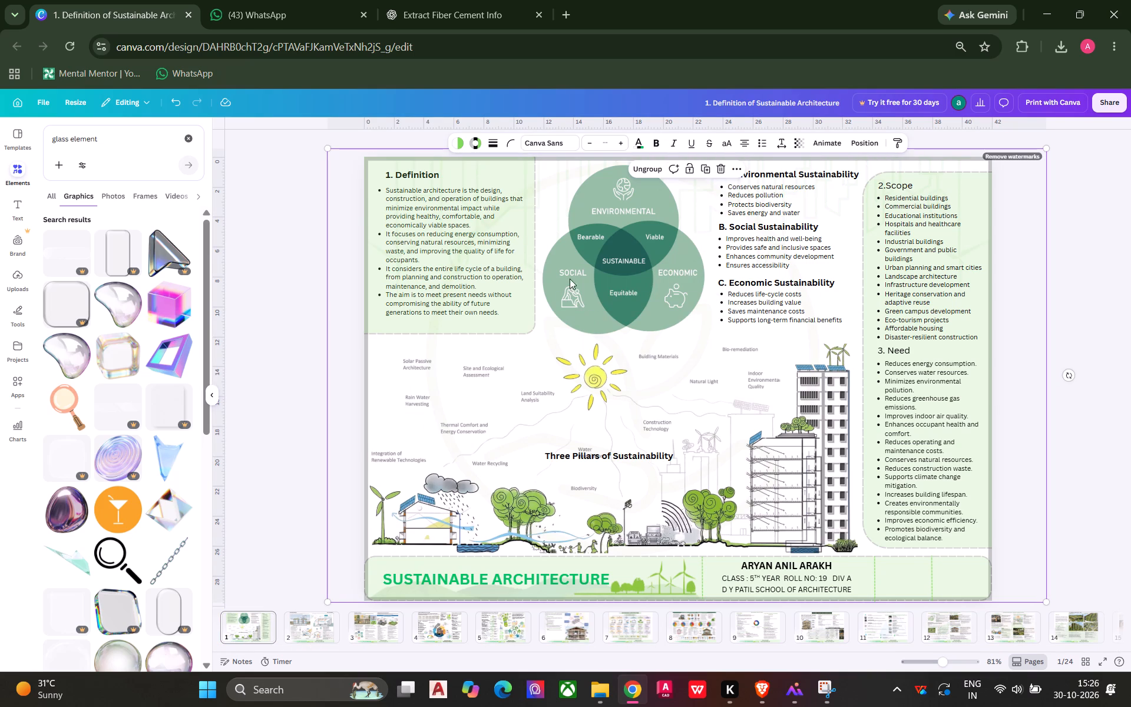
{"action": "left_click", "coordinate": [587, 266]}
{"action": "left_click", "coordinate": [325, 293]}
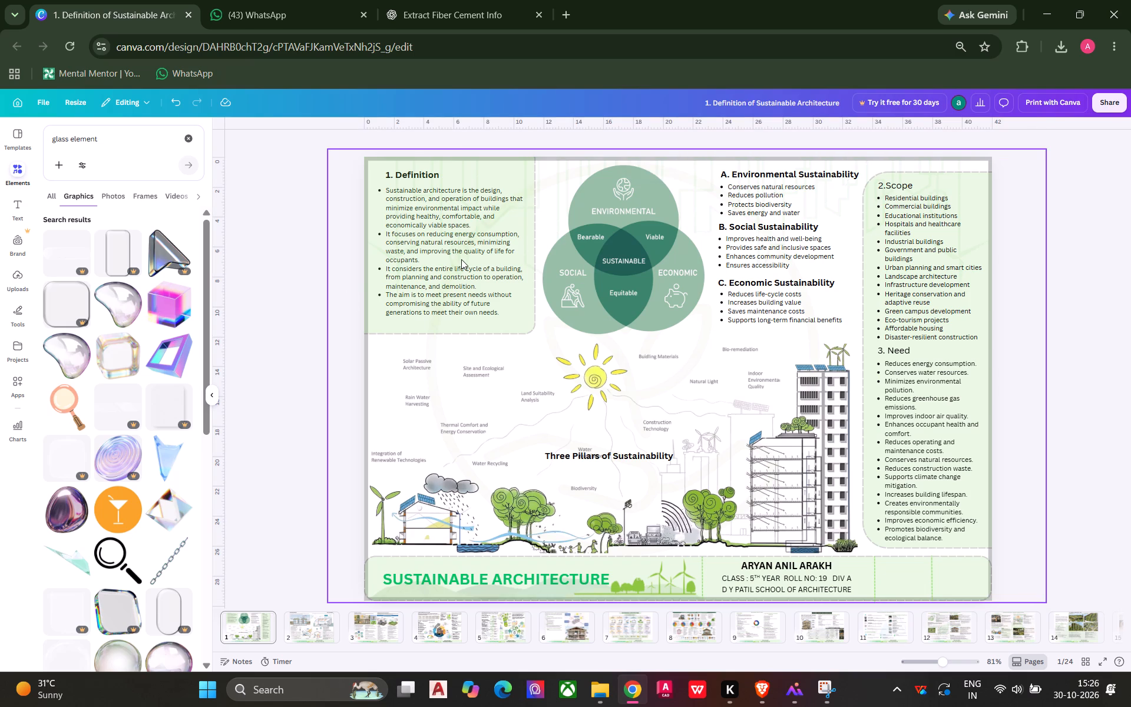
{"action": "left_click", "coordinate": [461, 259]}
{"action": "left_click", "coordinate": [644, 167]}
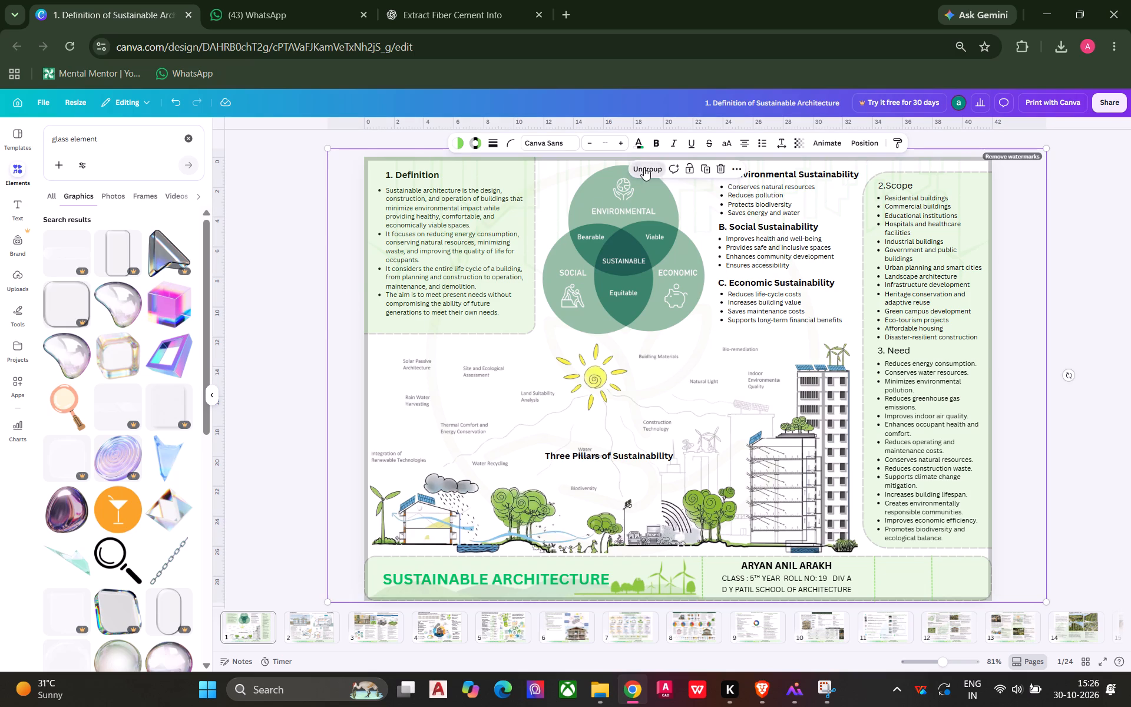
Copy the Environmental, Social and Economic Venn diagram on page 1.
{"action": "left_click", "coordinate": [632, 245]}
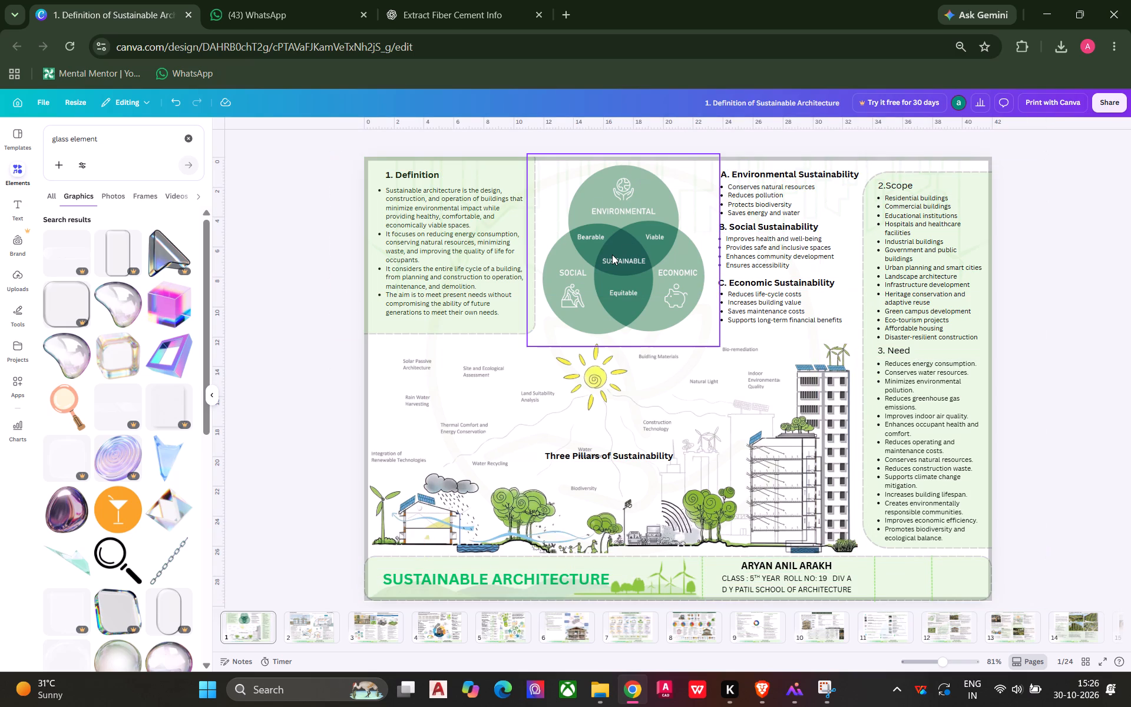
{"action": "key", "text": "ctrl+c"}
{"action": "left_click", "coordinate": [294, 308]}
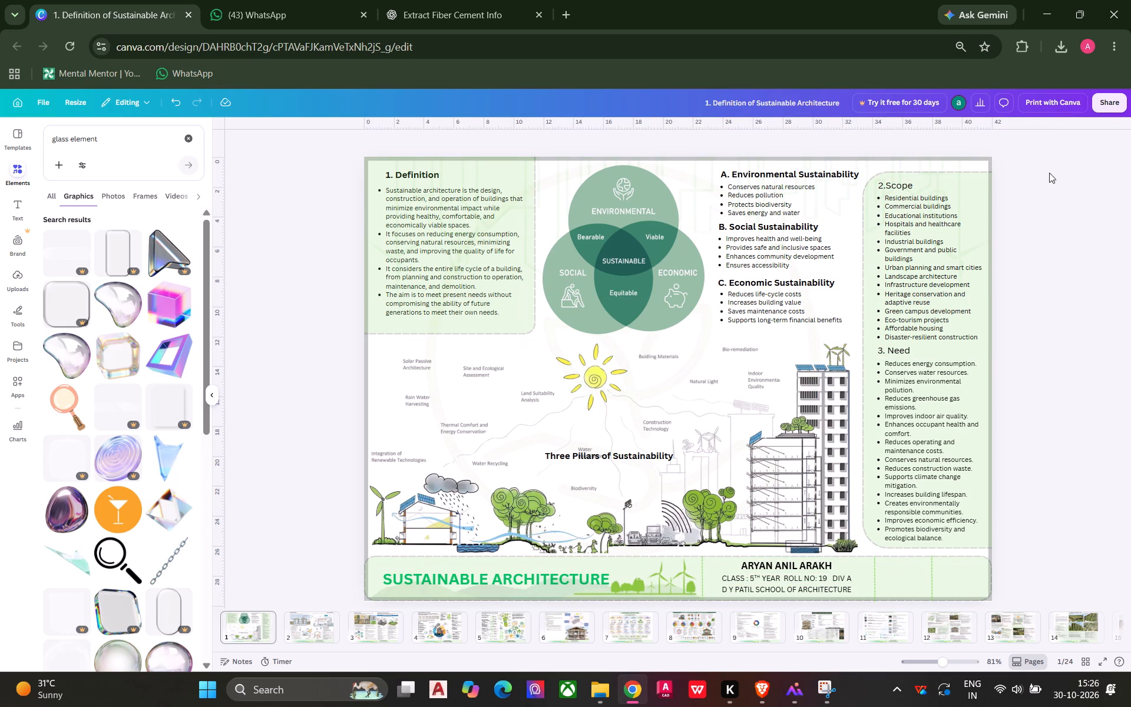
Save the design and lock all the elements on page 1 together.
{"action": "left_click", "coordinate": [1022, 153]}
{"action": "key", "text": "a"}
{"action": "key", "text": "ctrl+s"}
{"action": "key", "text": "ctrl+a"}
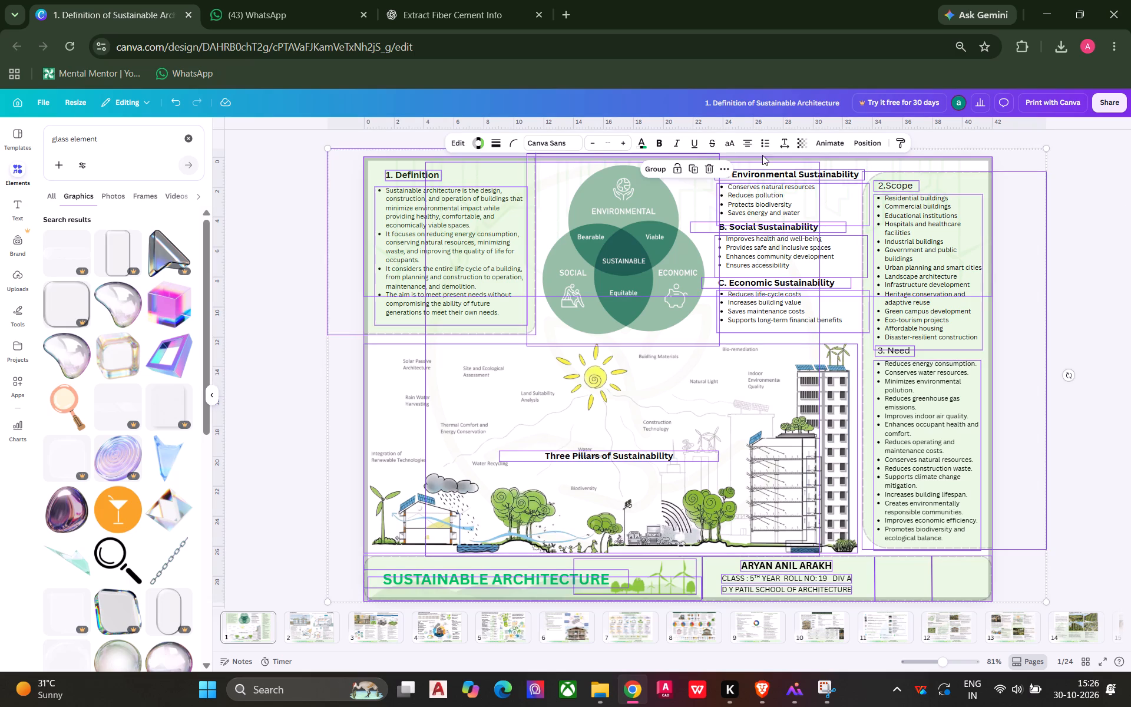
{"action": "left_click", "coordinate": [679, 164]}
{"action": "left_click", "coordinate": [289, 331]}
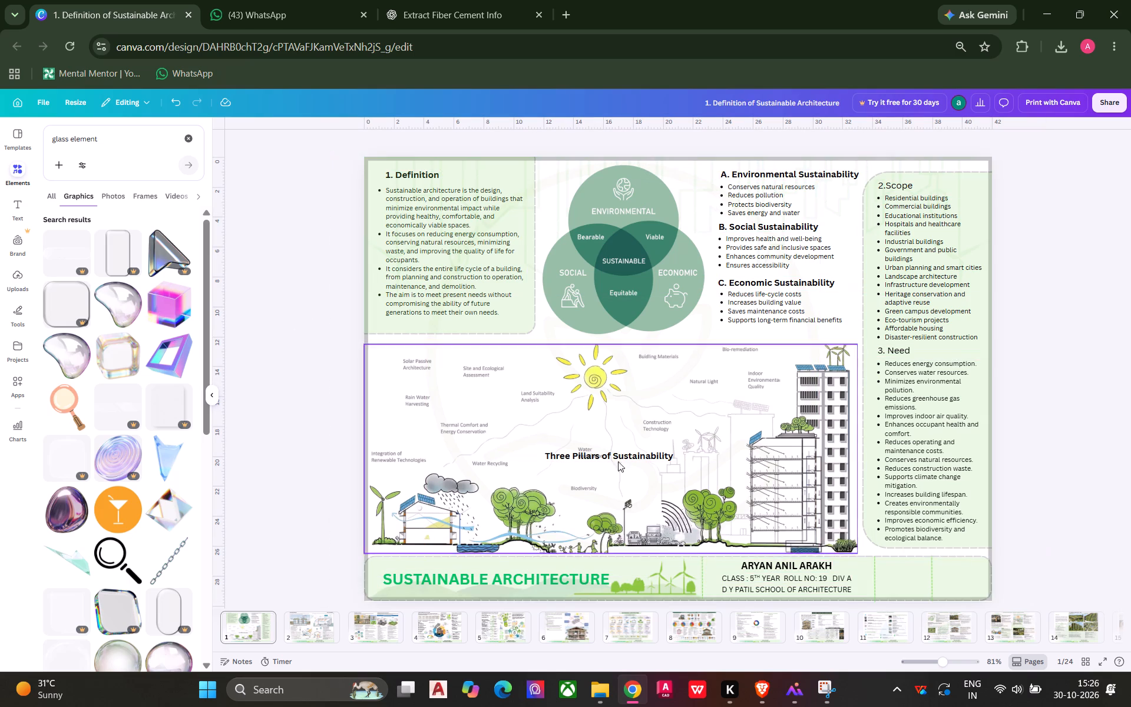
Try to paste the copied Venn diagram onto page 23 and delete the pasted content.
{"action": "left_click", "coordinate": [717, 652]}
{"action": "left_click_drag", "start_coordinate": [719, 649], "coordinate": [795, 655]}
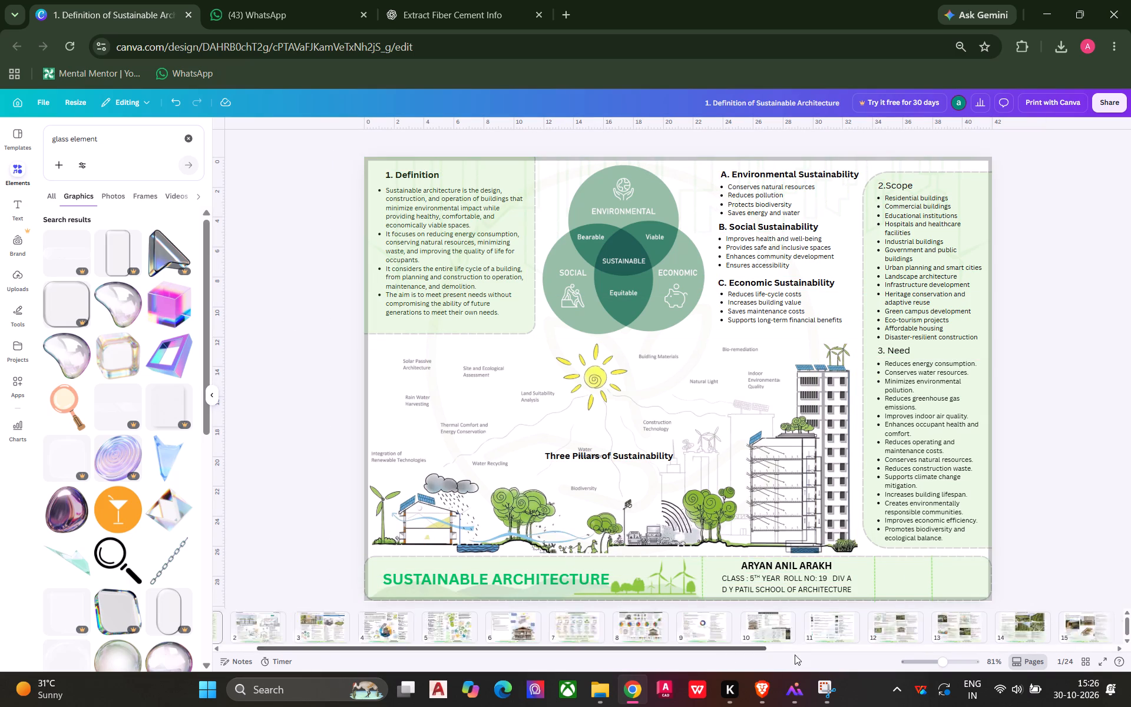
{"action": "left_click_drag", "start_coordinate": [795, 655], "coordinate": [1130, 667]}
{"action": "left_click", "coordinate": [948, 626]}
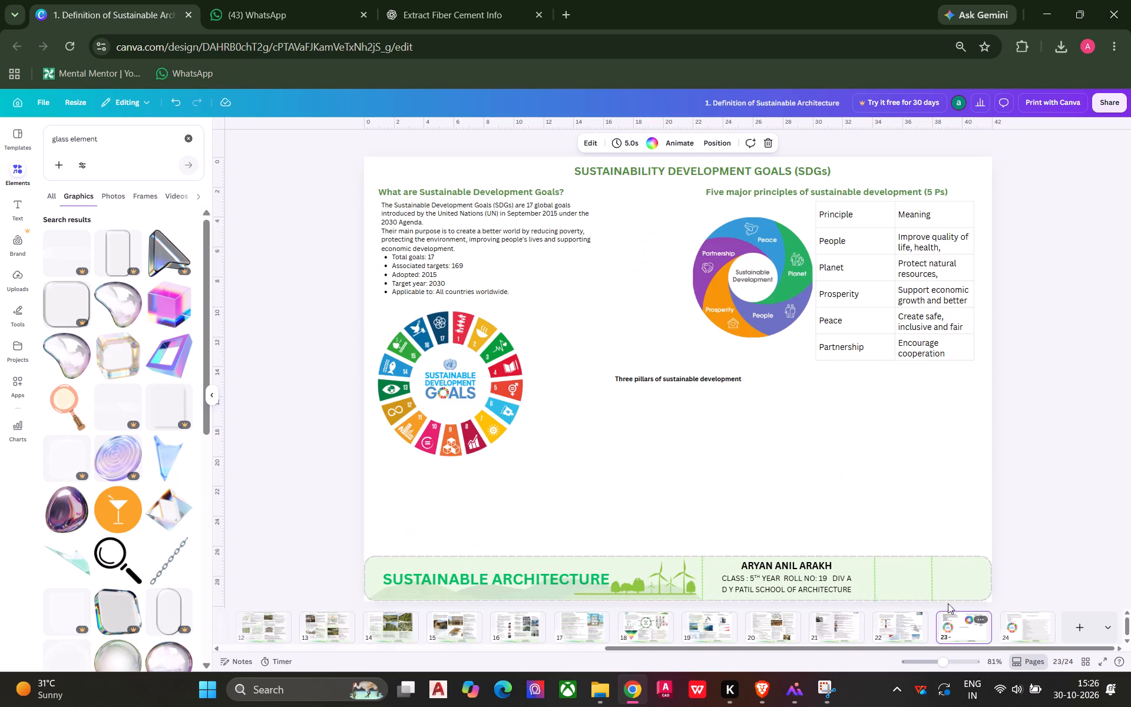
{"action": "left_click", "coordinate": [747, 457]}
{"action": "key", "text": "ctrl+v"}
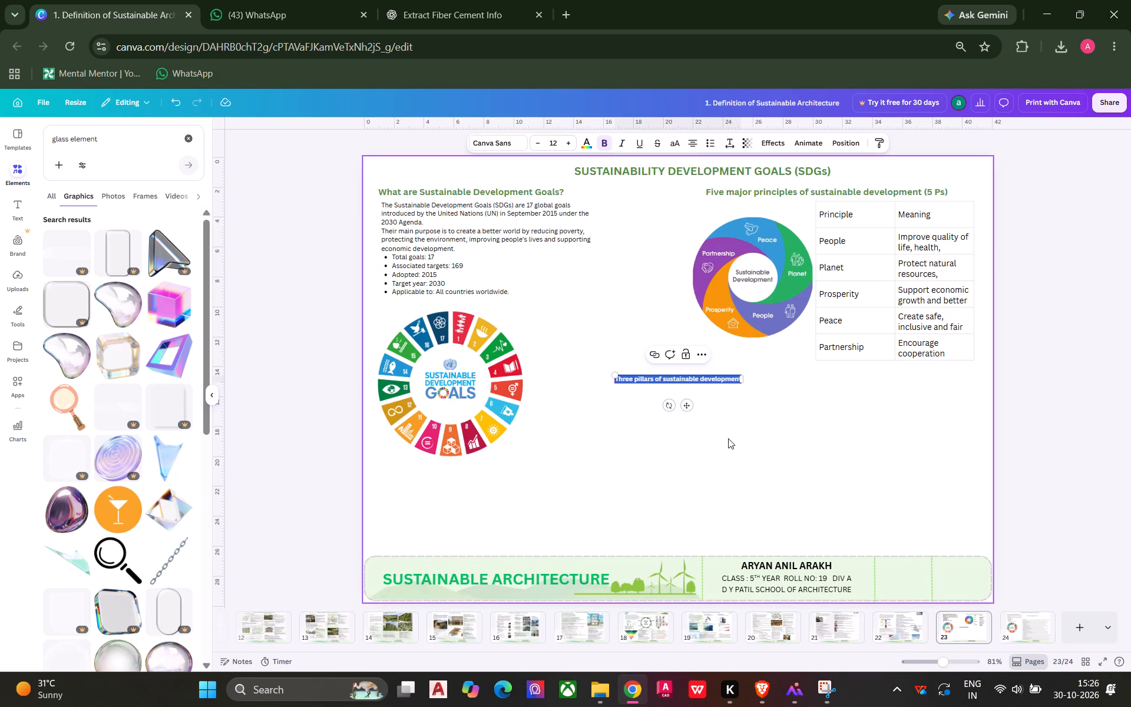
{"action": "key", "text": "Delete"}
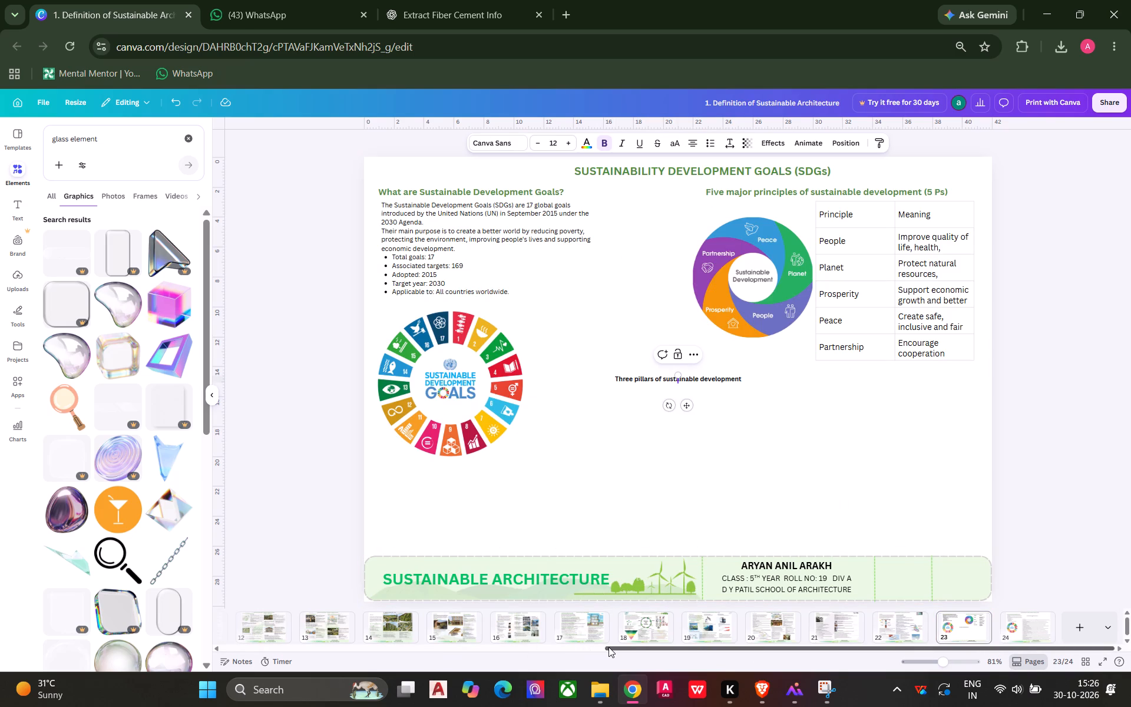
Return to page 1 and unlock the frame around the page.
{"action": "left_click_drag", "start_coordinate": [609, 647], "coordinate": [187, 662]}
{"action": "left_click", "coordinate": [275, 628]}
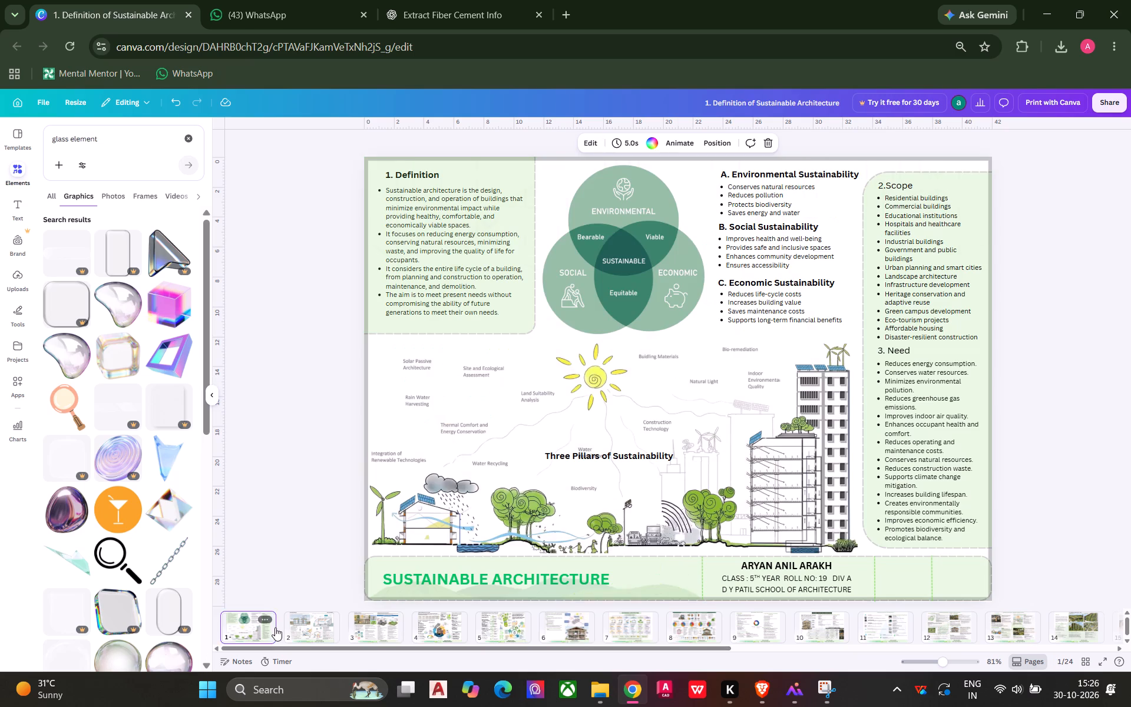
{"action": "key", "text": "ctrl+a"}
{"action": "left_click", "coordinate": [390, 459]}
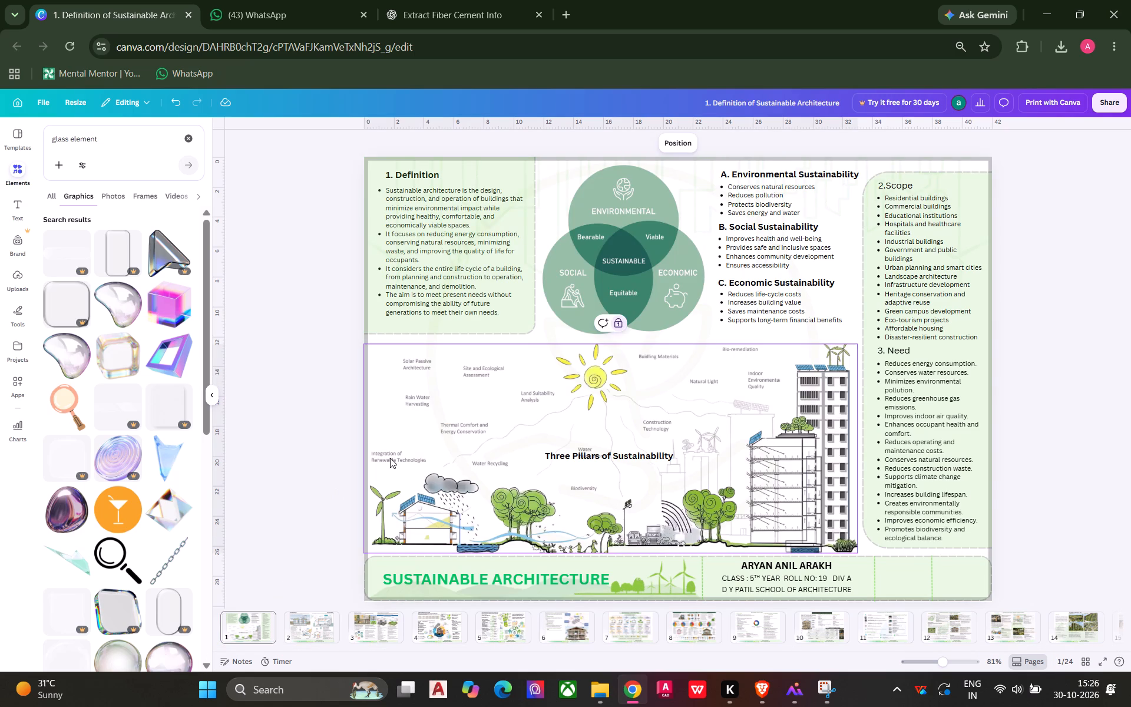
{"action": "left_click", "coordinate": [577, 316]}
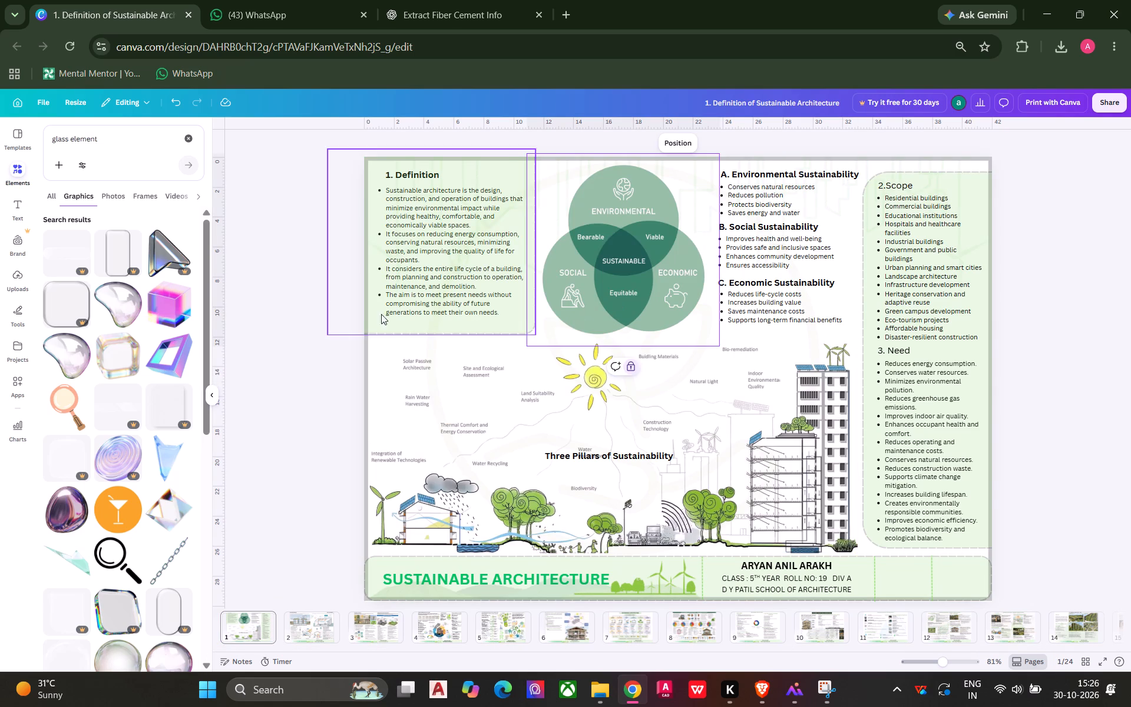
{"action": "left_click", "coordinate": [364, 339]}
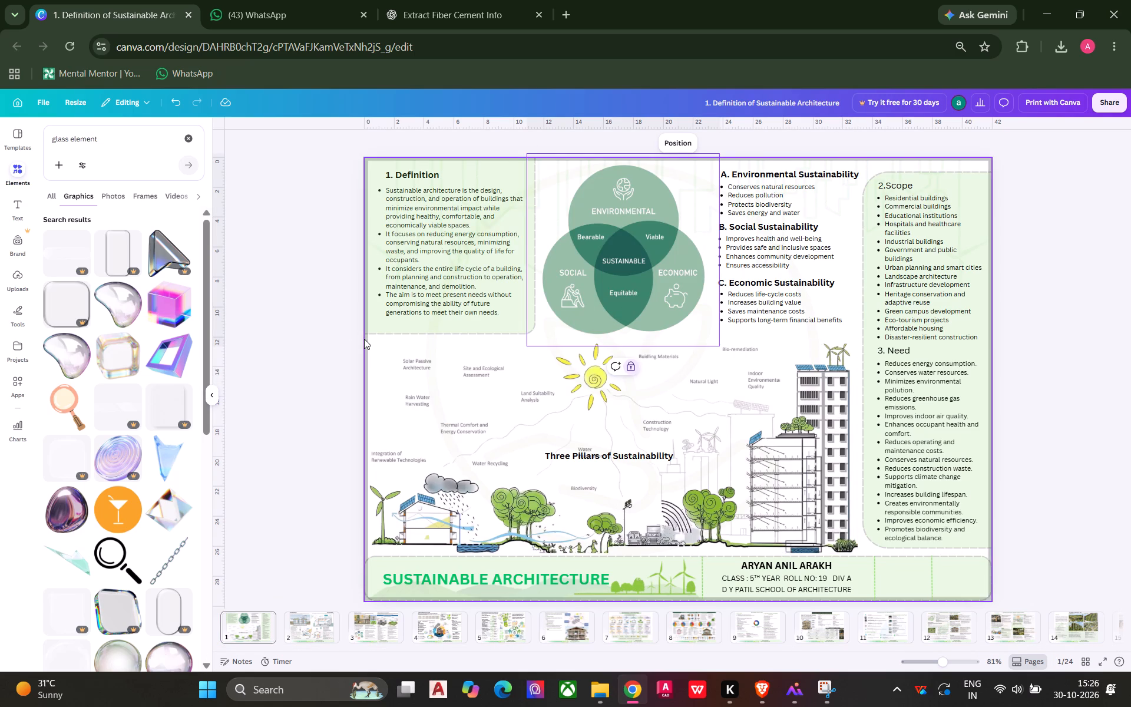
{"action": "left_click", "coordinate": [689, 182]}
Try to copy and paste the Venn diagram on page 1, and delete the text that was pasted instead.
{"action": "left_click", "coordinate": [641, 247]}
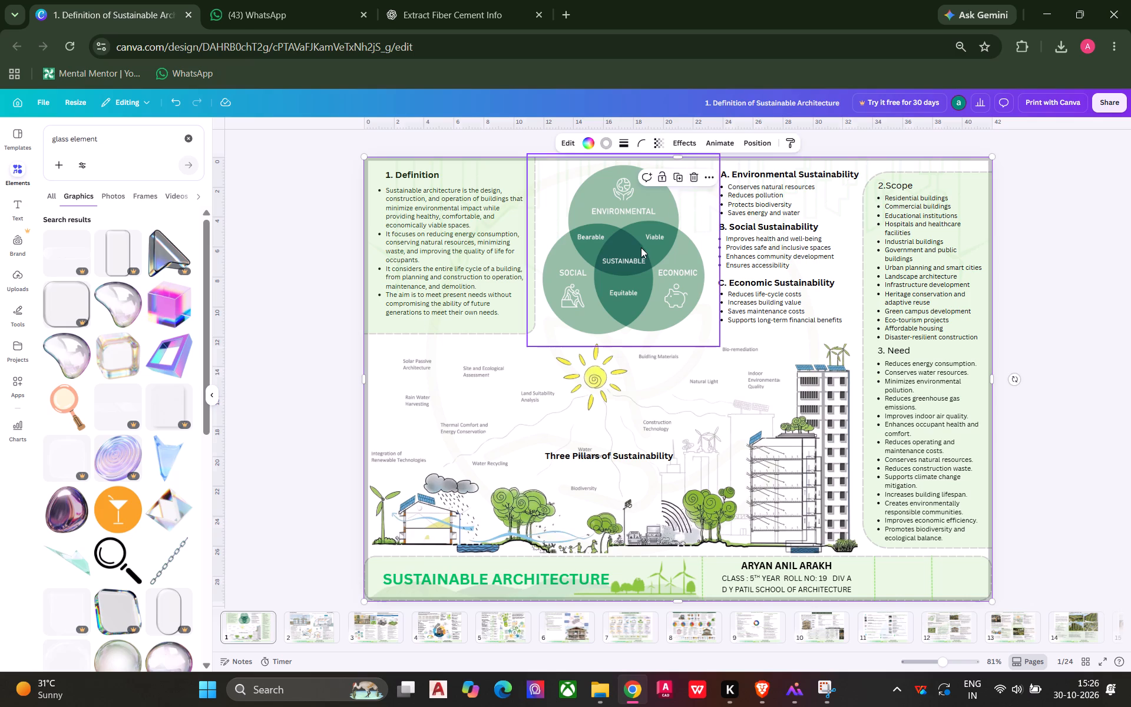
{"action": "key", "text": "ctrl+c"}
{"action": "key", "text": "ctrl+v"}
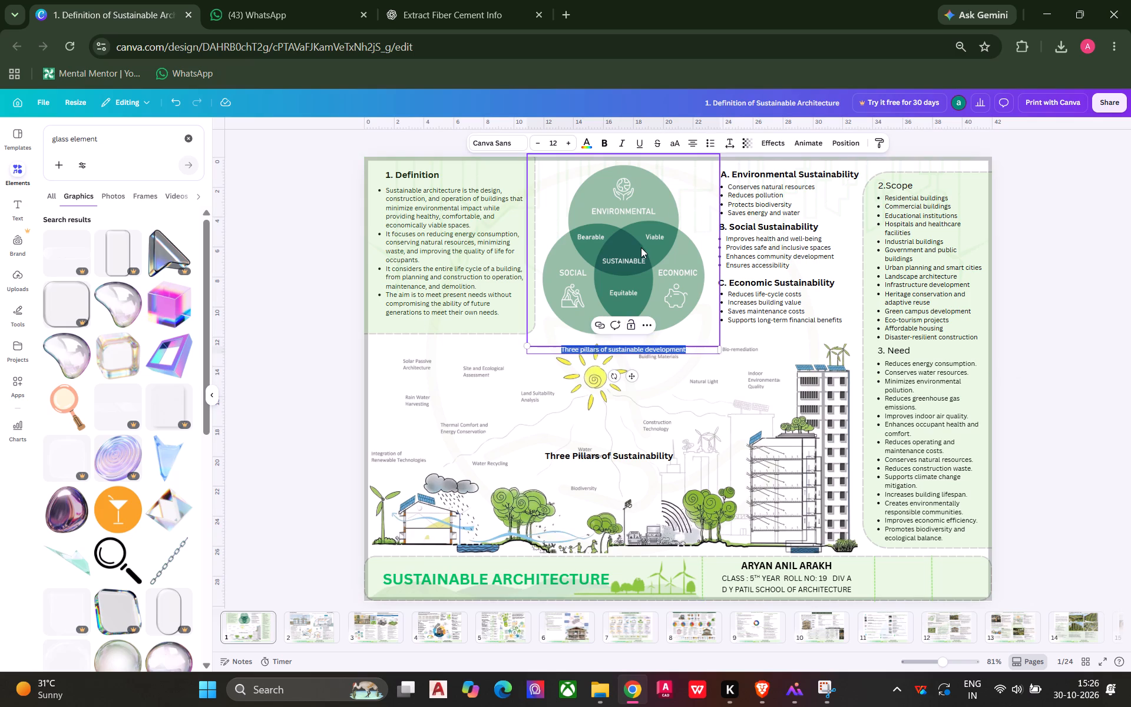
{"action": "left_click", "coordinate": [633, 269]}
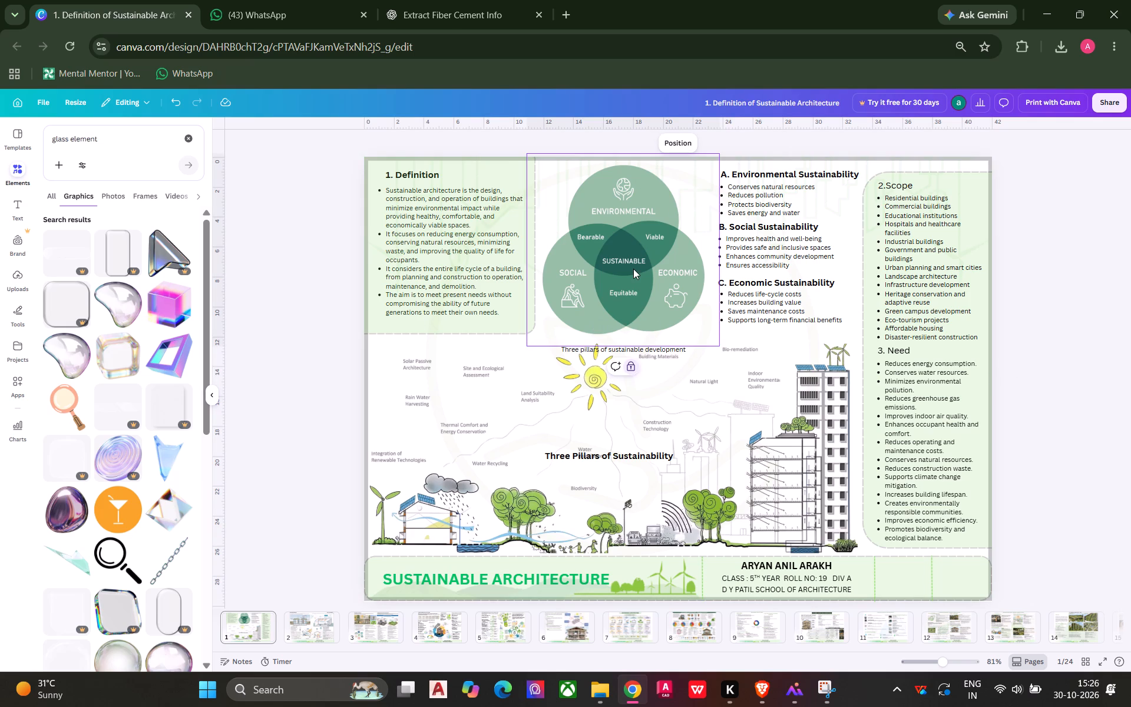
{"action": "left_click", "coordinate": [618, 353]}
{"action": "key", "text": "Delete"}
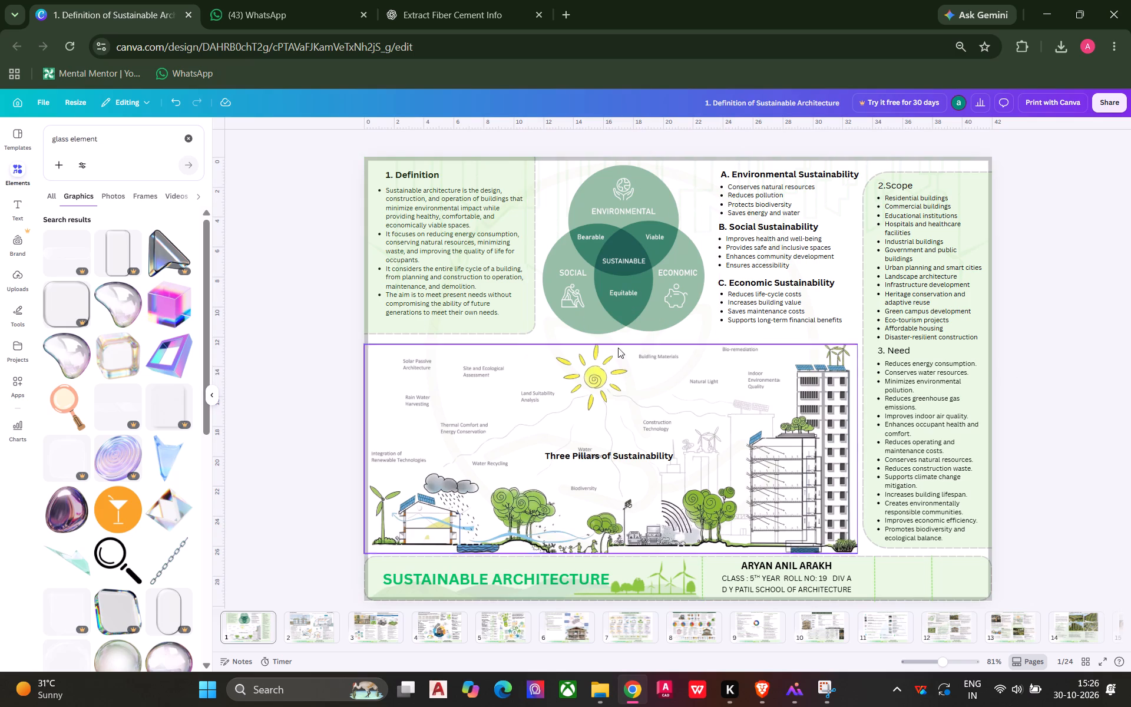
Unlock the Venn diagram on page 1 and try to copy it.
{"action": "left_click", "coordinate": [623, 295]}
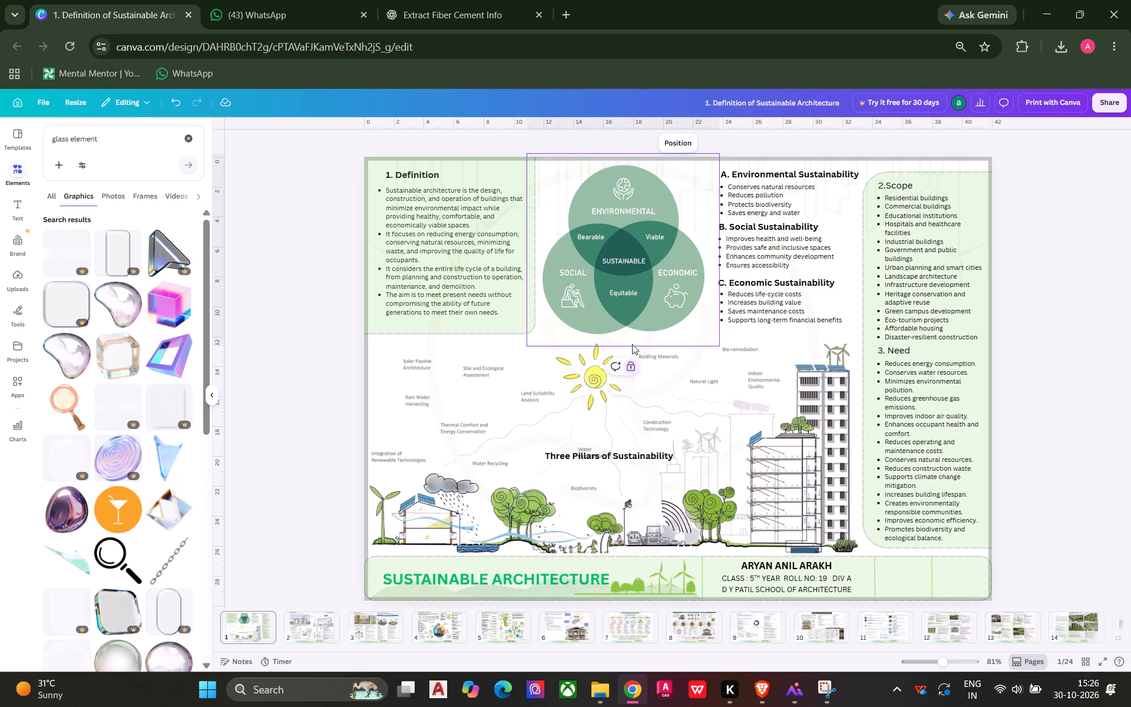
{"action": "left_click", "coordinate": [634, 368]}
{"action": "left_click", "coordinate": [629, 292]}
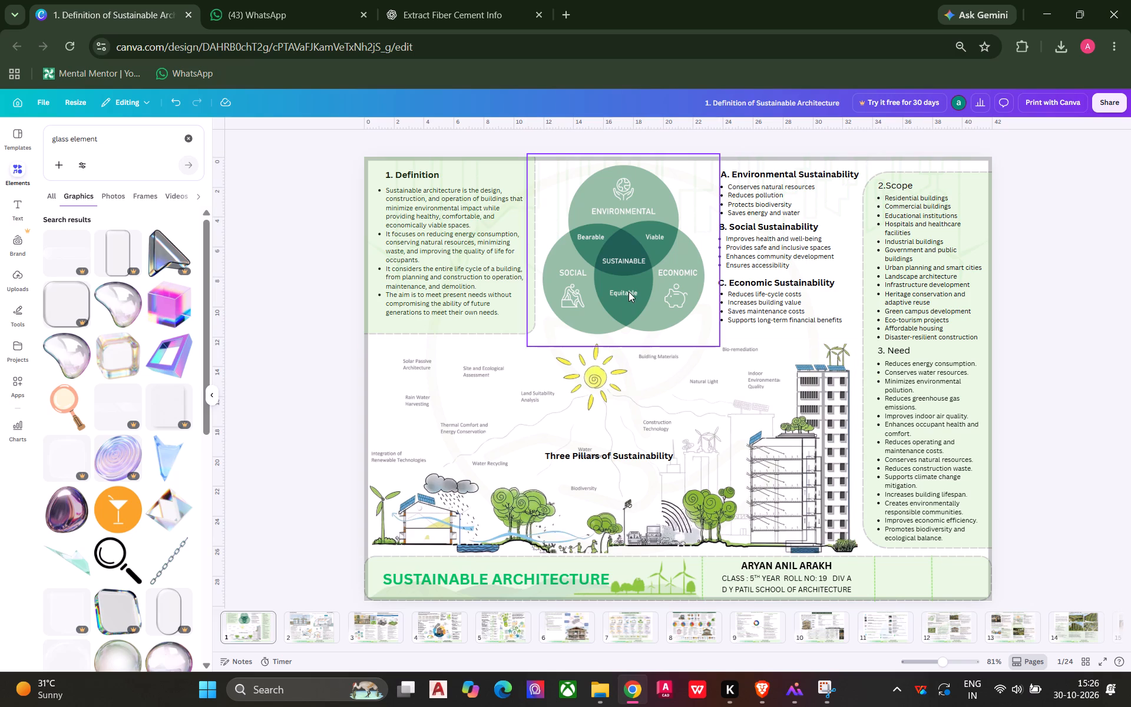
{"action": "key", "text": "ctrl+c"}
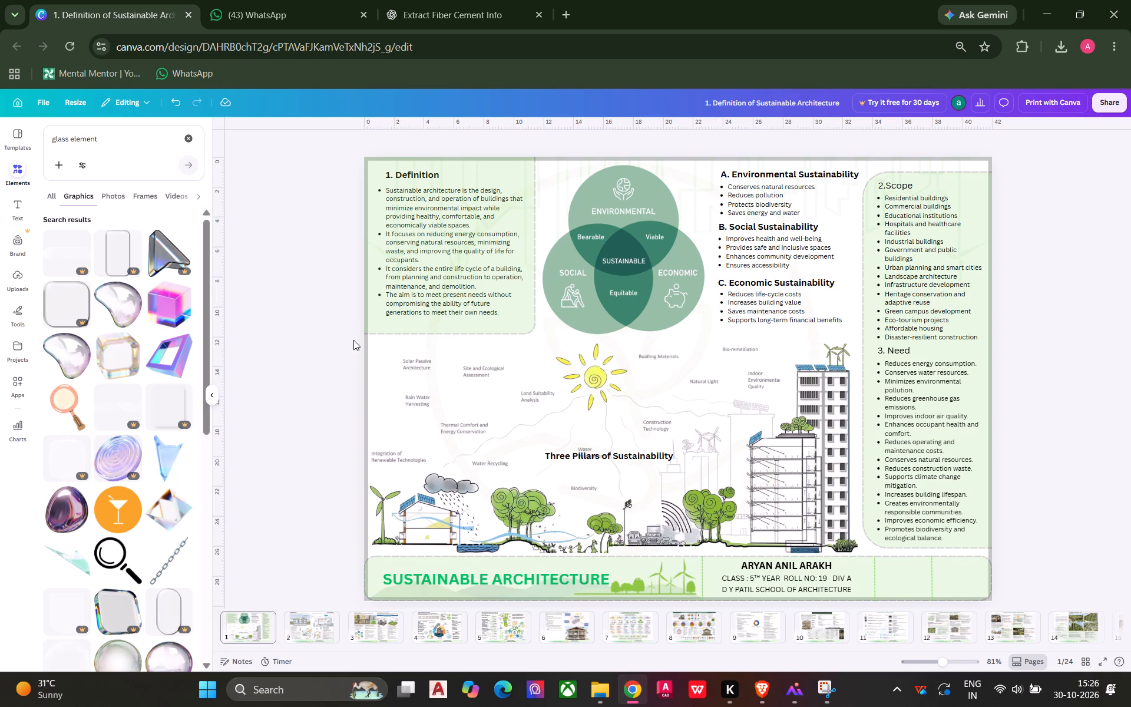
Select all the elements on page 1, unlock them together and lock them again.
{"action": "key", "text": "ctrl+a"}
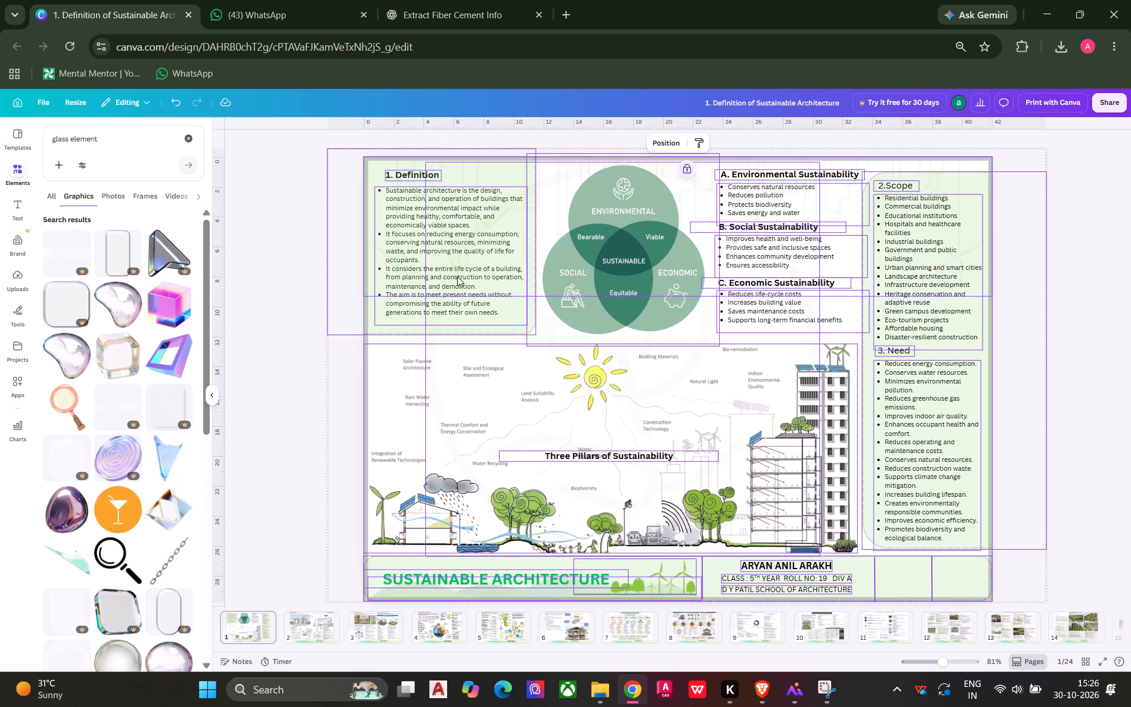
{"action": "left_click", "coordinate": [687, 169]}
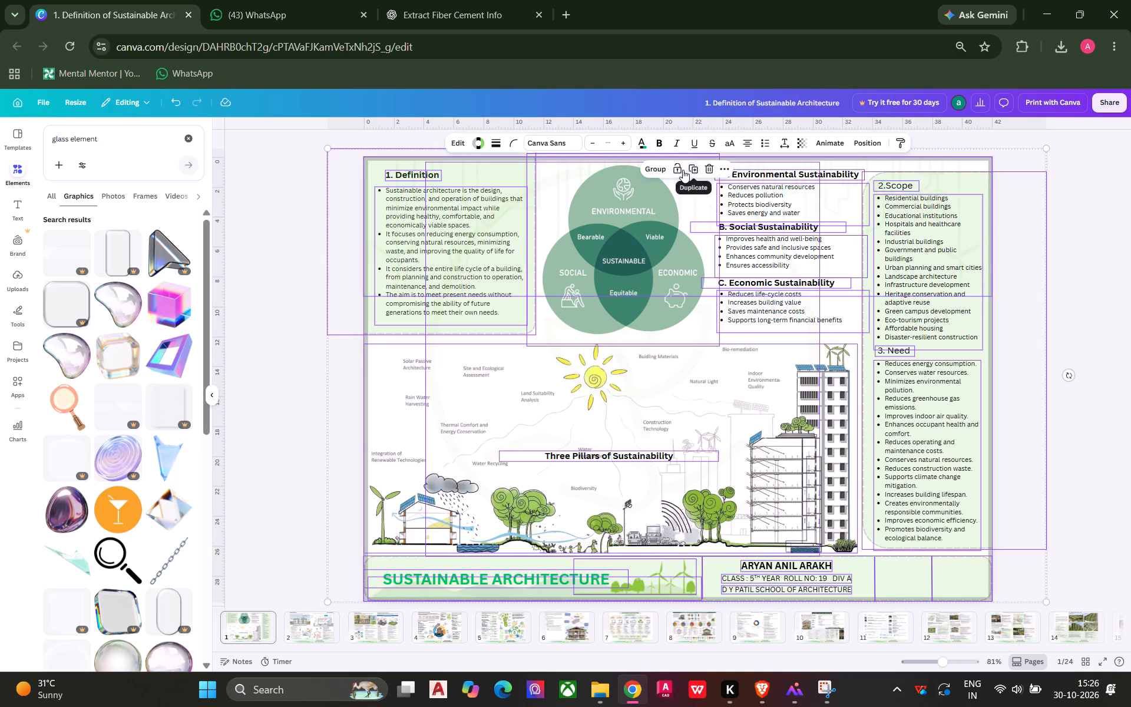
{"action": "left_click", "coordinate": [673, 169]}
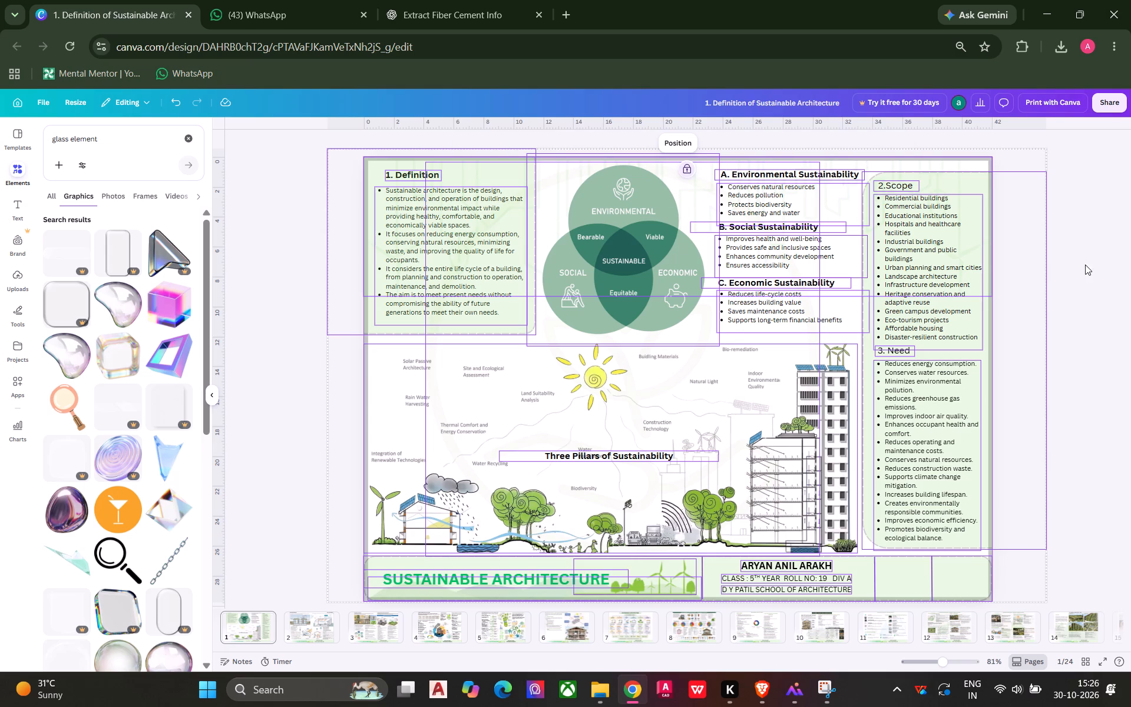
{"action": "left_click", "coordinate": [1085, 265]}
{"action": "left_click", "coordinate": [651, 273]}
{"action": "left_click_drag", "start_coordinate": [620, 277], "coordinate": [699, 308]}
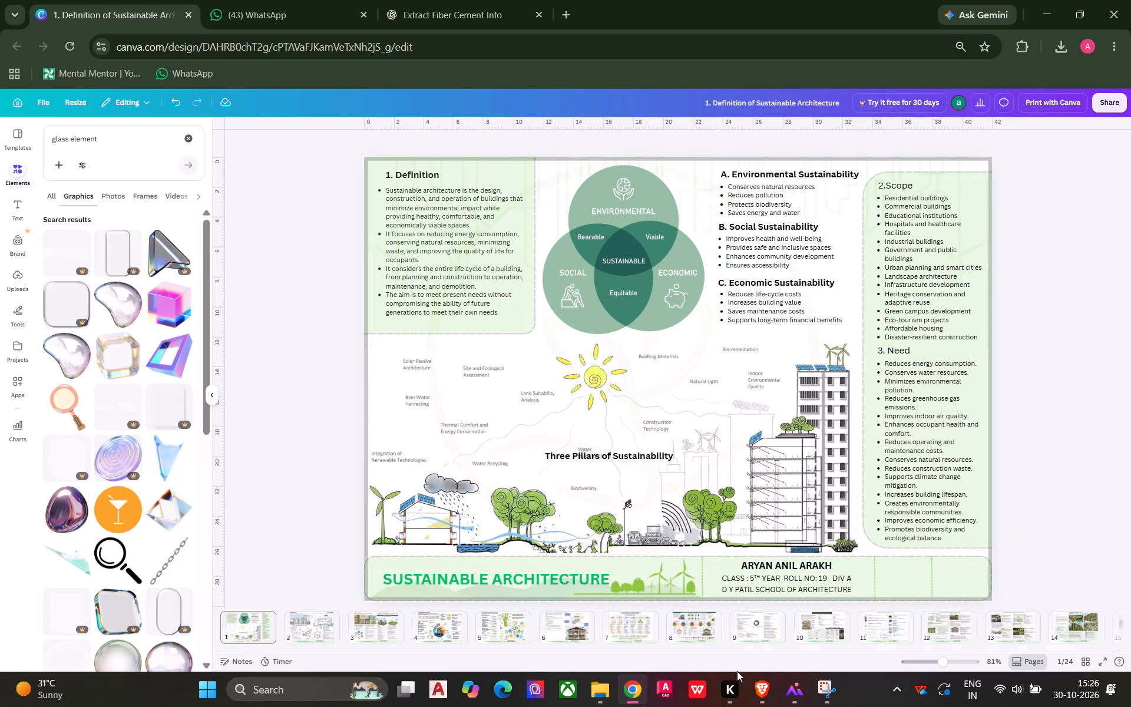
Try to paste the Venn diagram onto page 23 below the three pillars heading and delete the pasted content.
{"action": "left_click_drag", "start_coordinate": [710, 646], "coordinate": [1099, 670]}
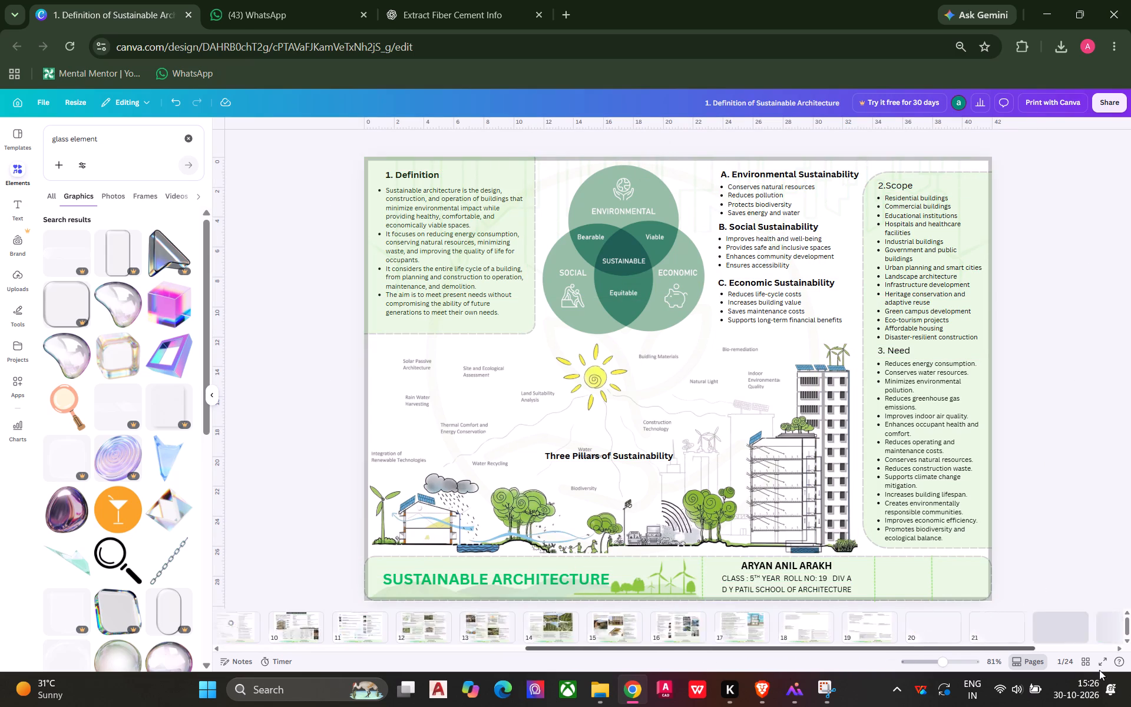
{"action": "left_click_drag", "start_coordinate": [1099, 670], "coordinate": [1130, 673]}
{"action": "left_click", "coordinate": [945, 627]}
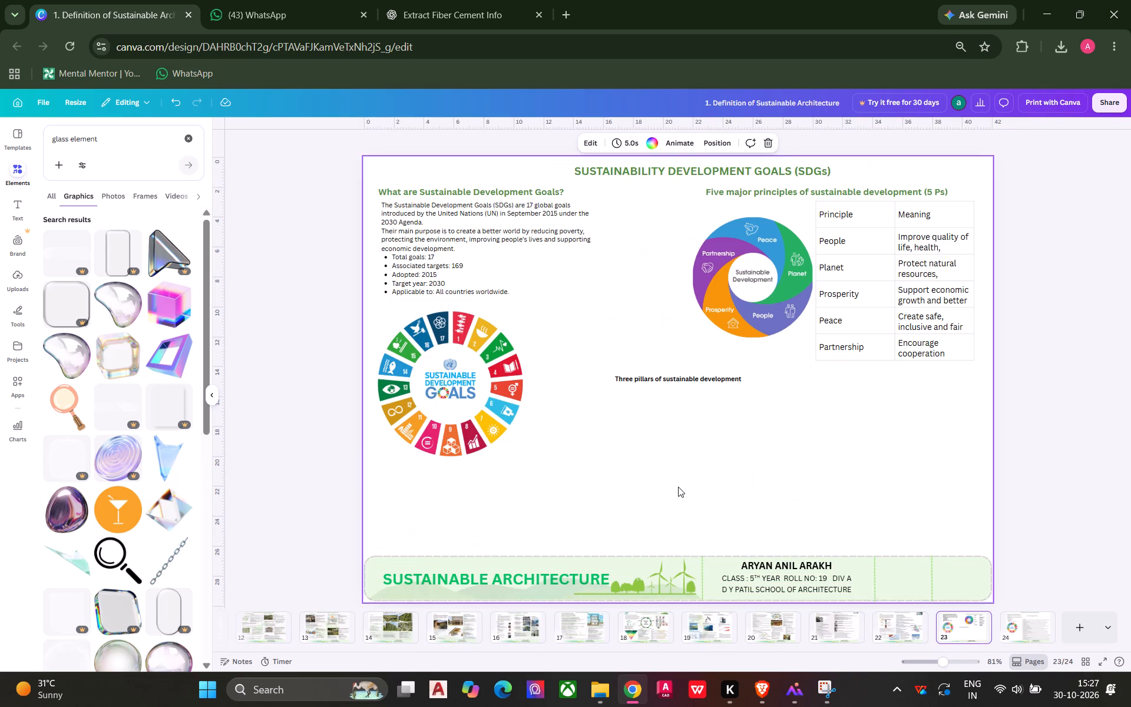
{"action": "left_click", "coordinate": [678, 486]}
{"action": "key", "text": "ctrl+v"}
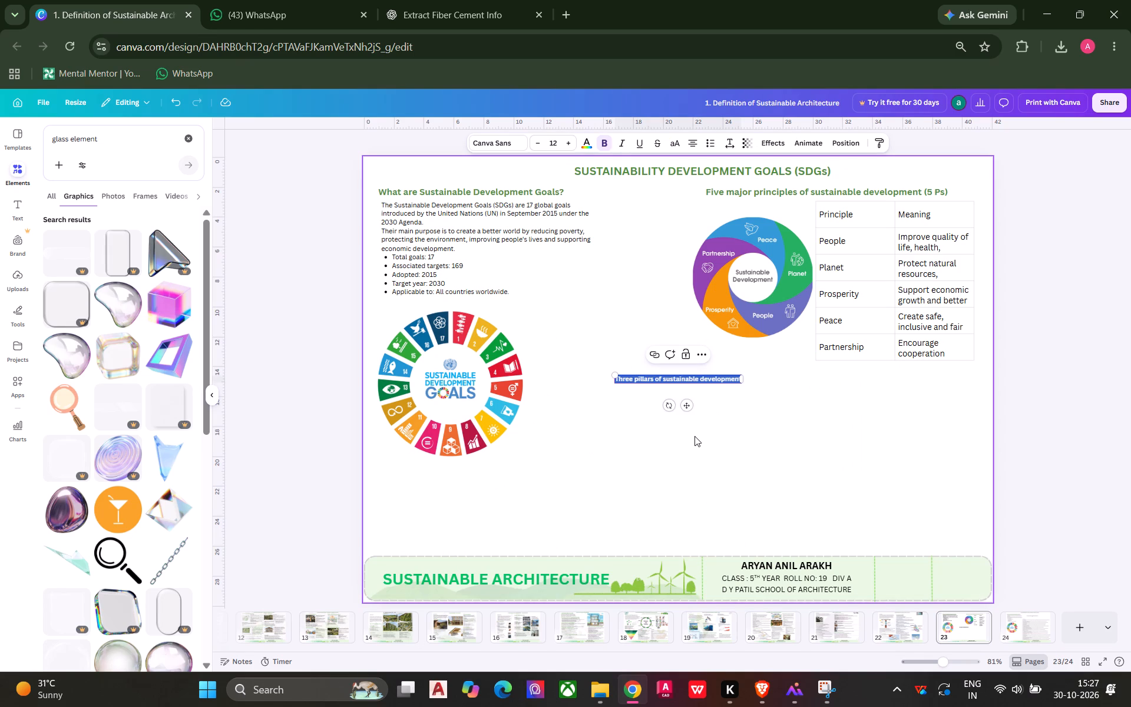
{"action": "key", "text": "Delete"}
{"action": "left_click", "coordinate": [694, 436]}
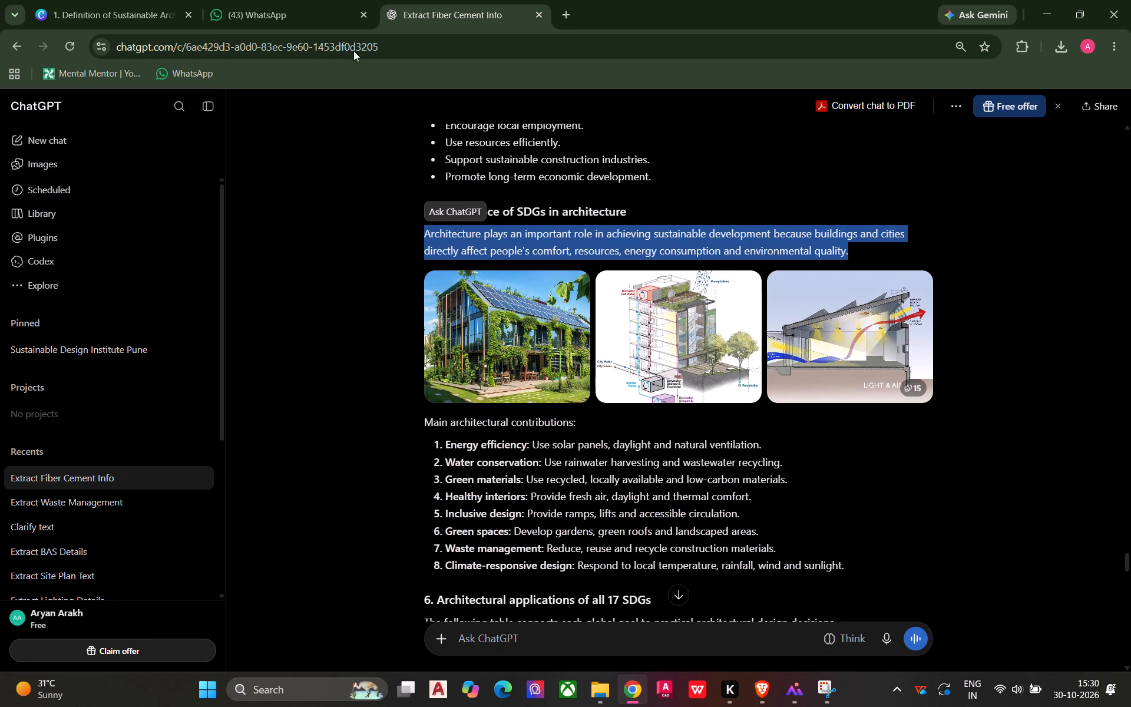
{"action": "left_click", "coordinate": [169, 16]}
{"action": "left_click", "coordinate": [926, 435]}
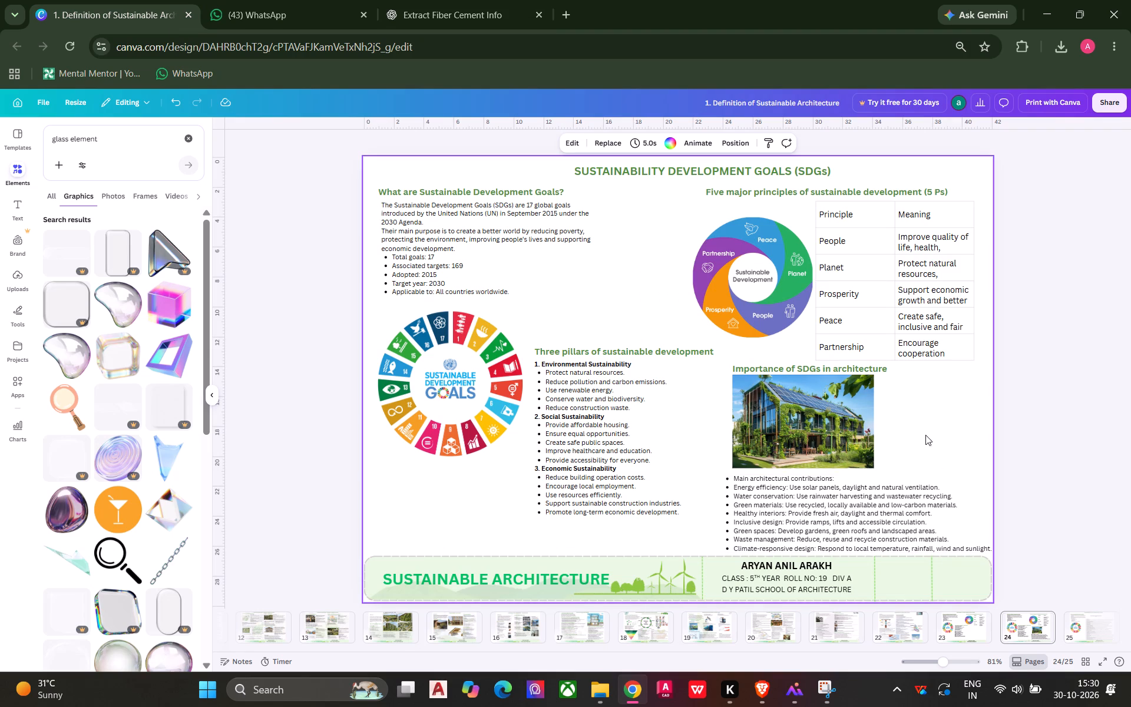
{"action": "key", "text": "ctrl+v"}
Apply the architectural contributions list's text style to the pasted importance paragraph.
{"action": "left_click", "coordinate": [831, 520]}
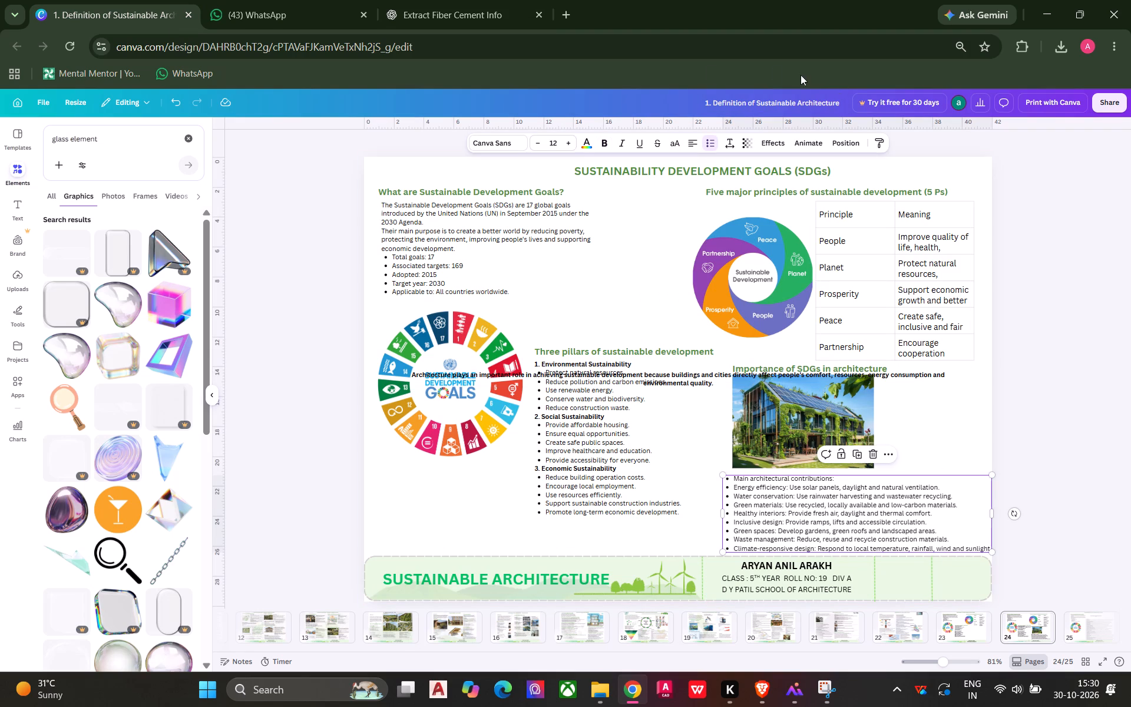
{"action": "left_click", "coordinate": [884, 142]}
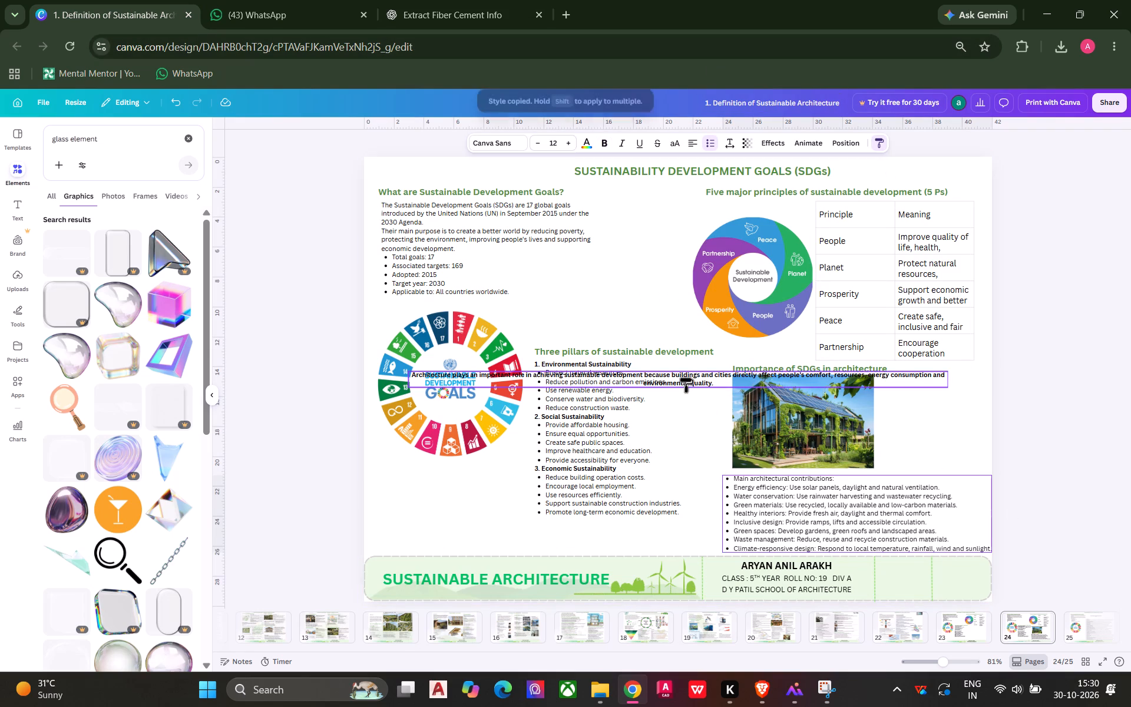
{"action": "left_click", "coordinate": [686, 378]}
{"action": "left_click", "coordinate": [1130, 392]}
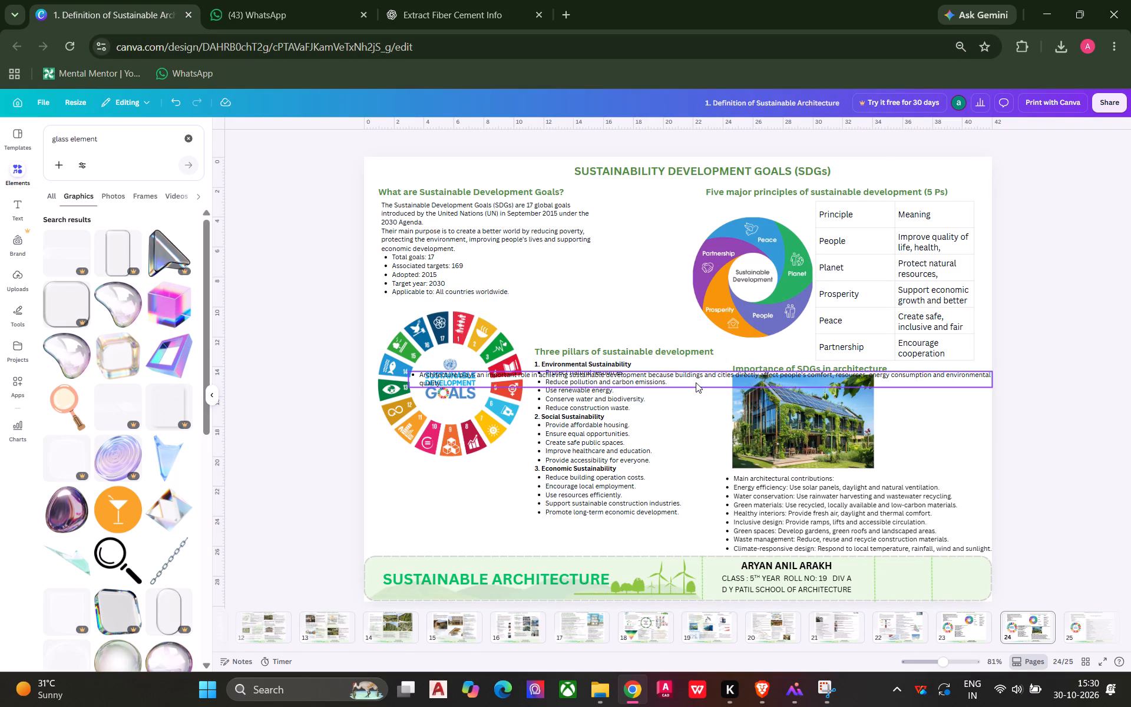
Narrow the importance paragraph to a small column, place it just right of the green building image, and save the design.
{"action": "left_click", "coordinate": [696, 382]}
{"action": "left_click_drag", "start_coordinate": [994, 378], "coordinate": [656, 375]}
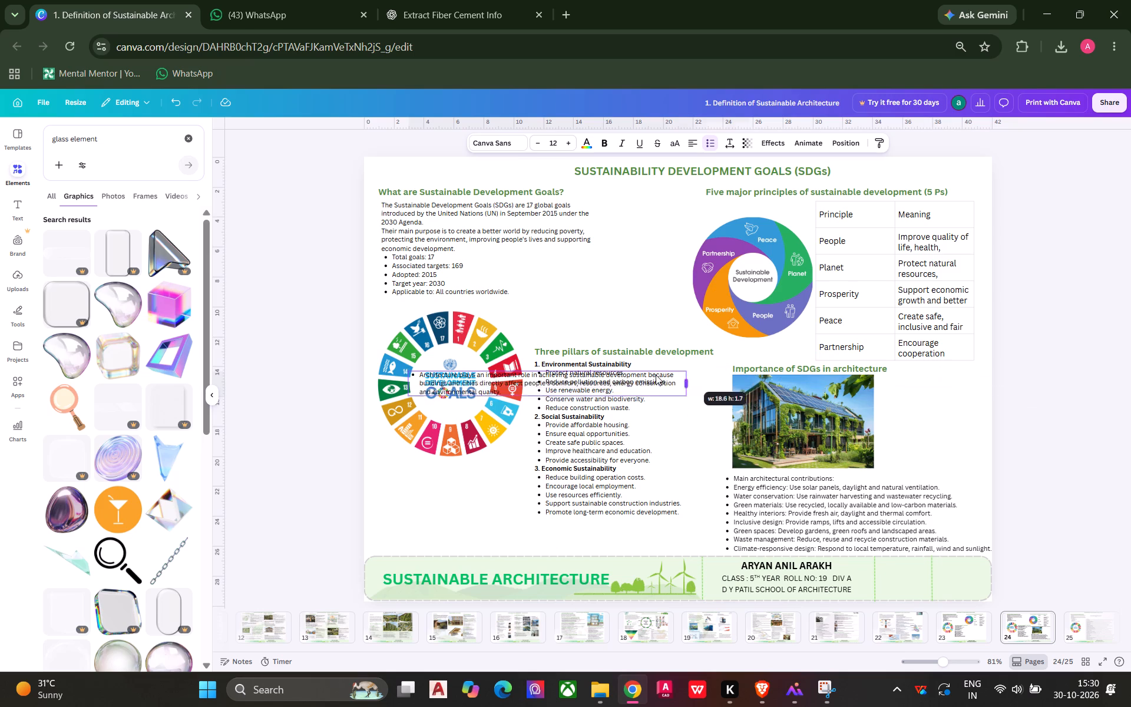
{"action": "left_click_drag", "start_coordinate": [656, 375], "coordinate": [520, 374]}
{"action": "left_click_drag", "start_coordinate": [454, 405], "coordinate": [935, 421]}
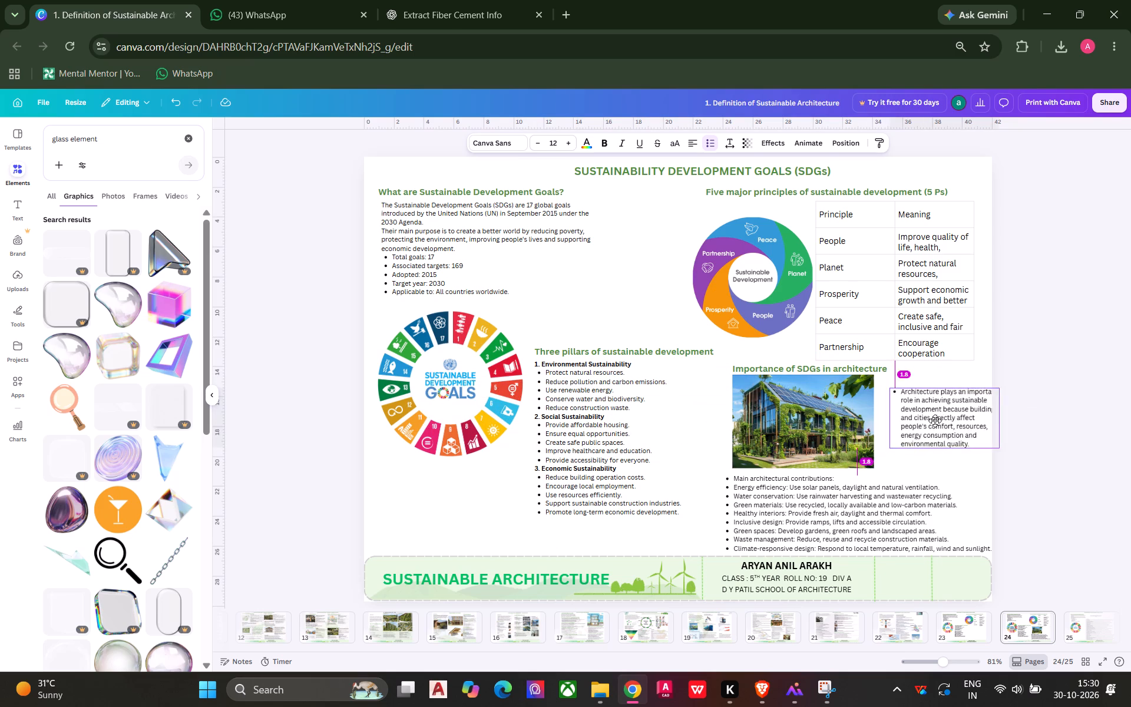
{"action": "left_click_drag", "start_coordinate": [935, 421], "coordinate": [924, 424]}
{"action": "left_click", "coordinate": [1068, 404]}
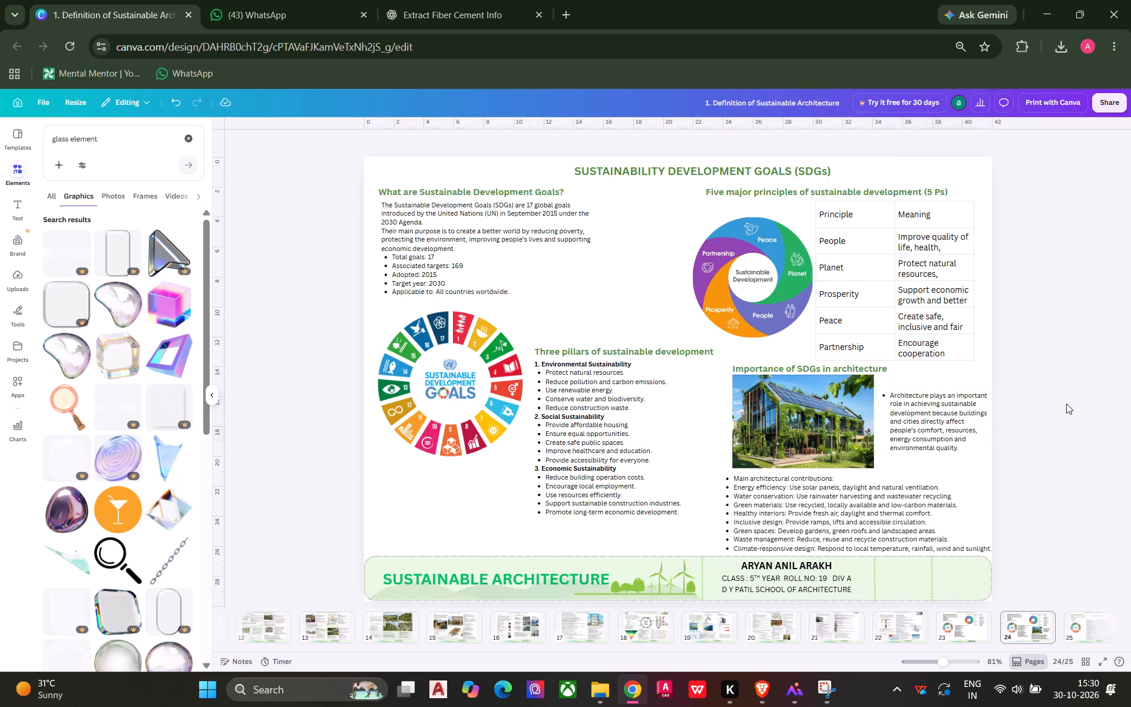
{"action": "left_click_drag", "start_coordinate": [918, 412], "coordinate": [912, 413]}
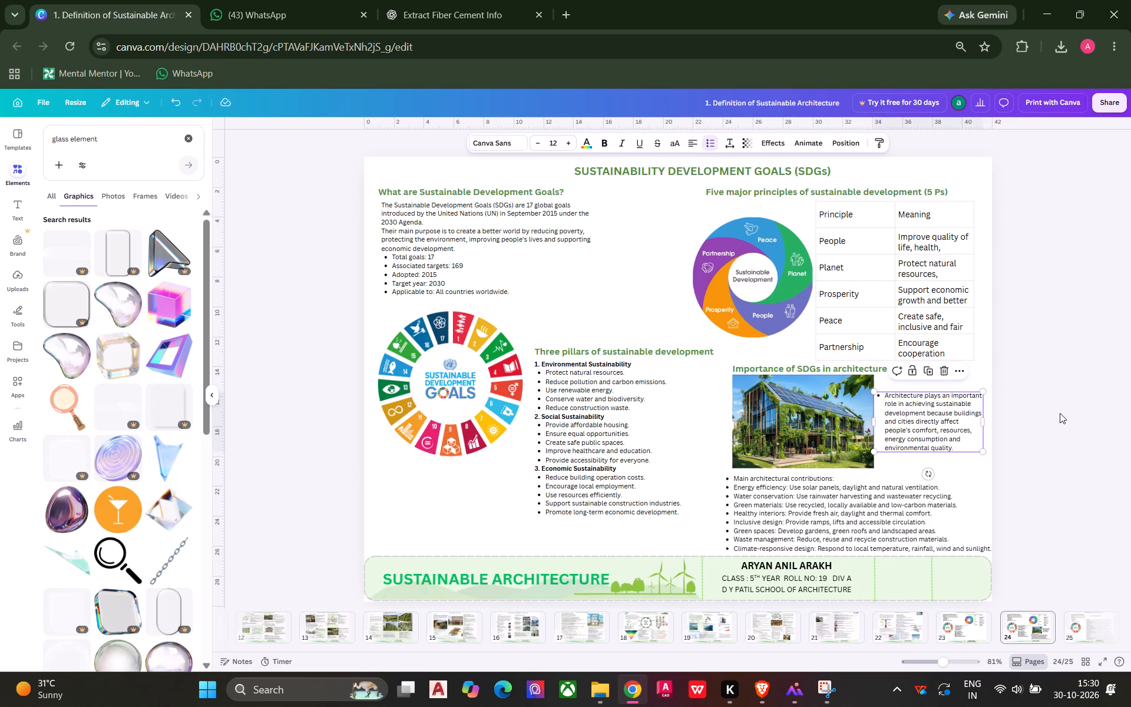
{"action": "left_click", "coordinate": [1060, 413]}
{"action": "key", "text": "ctrl+s"}
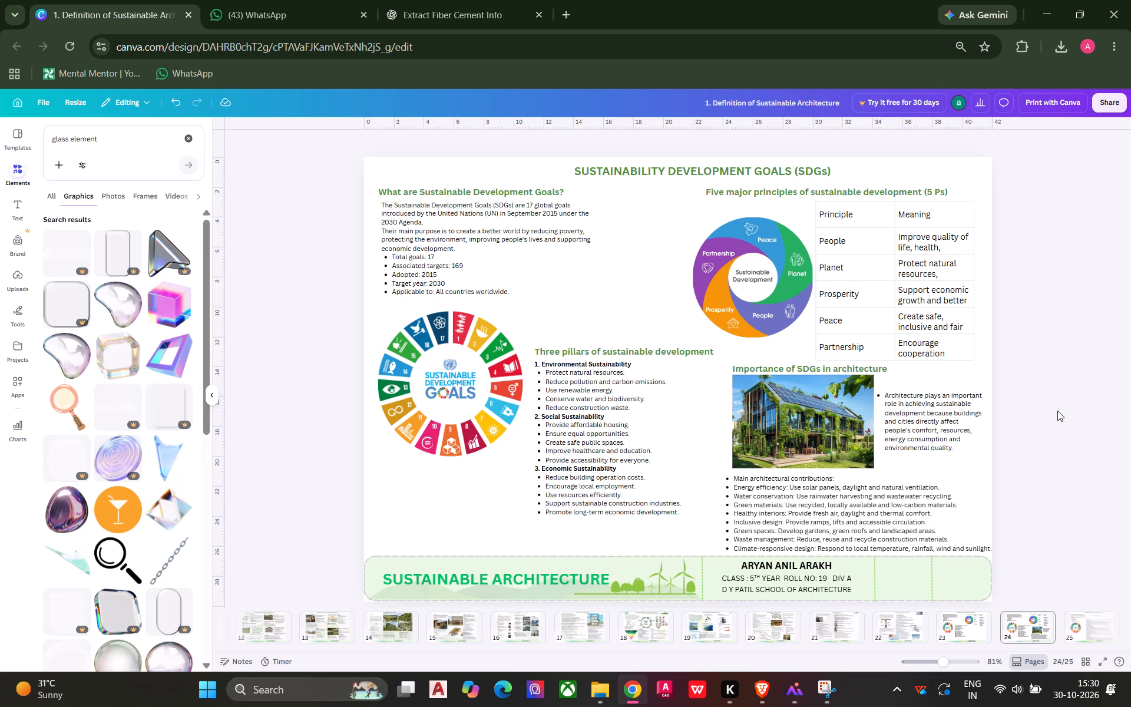
Move the importance heading and green building image together slightly left, away from the paragraph, and save the design.
{"action": "left_click_drag", "start_coordinate": [749, 361], "coordinate": [732, 392]}
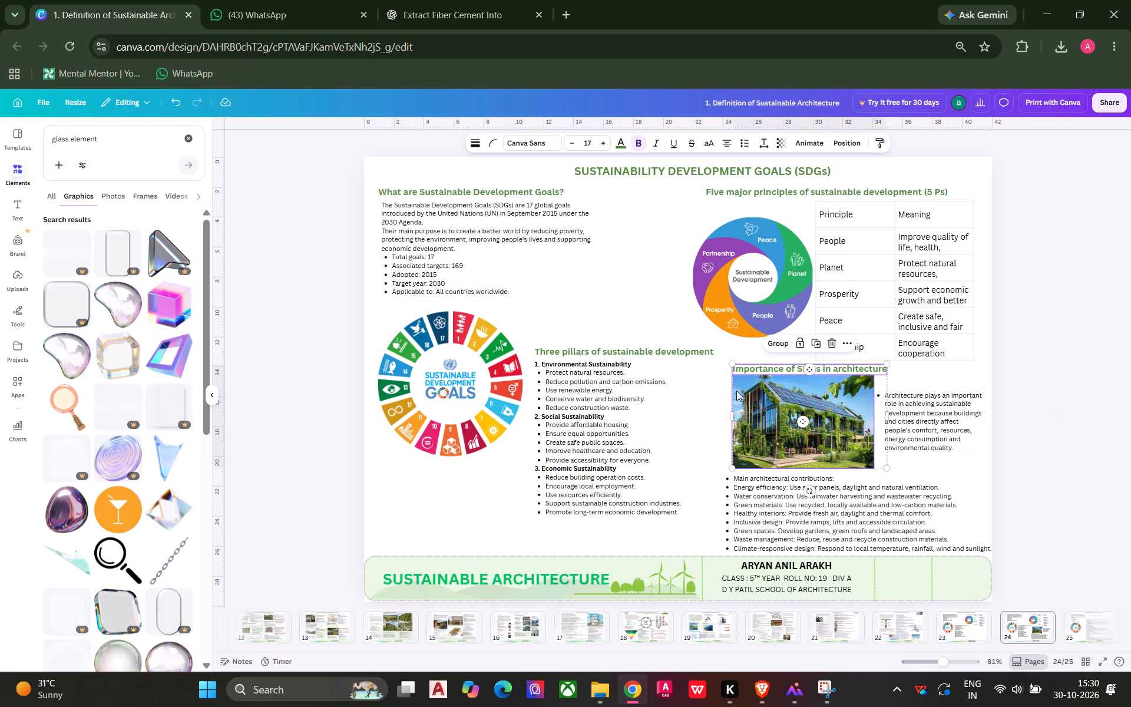
{"action": "left_click_drag", "start_coordinate": [736, 391], "coordinate": [732, 391]}
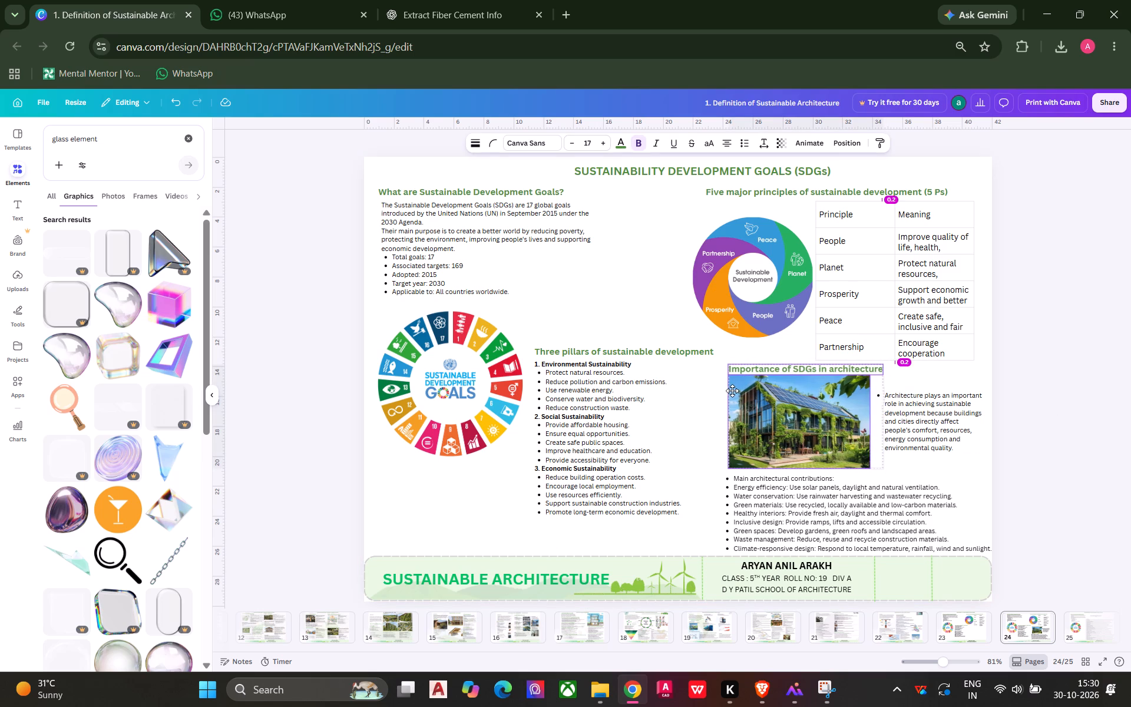
{"action": "left_click_drag", "start_coordinate": [732, 391], "coordinate": [730, 391]}
{"action": "left_click", "coordinate": [1071, 402]}
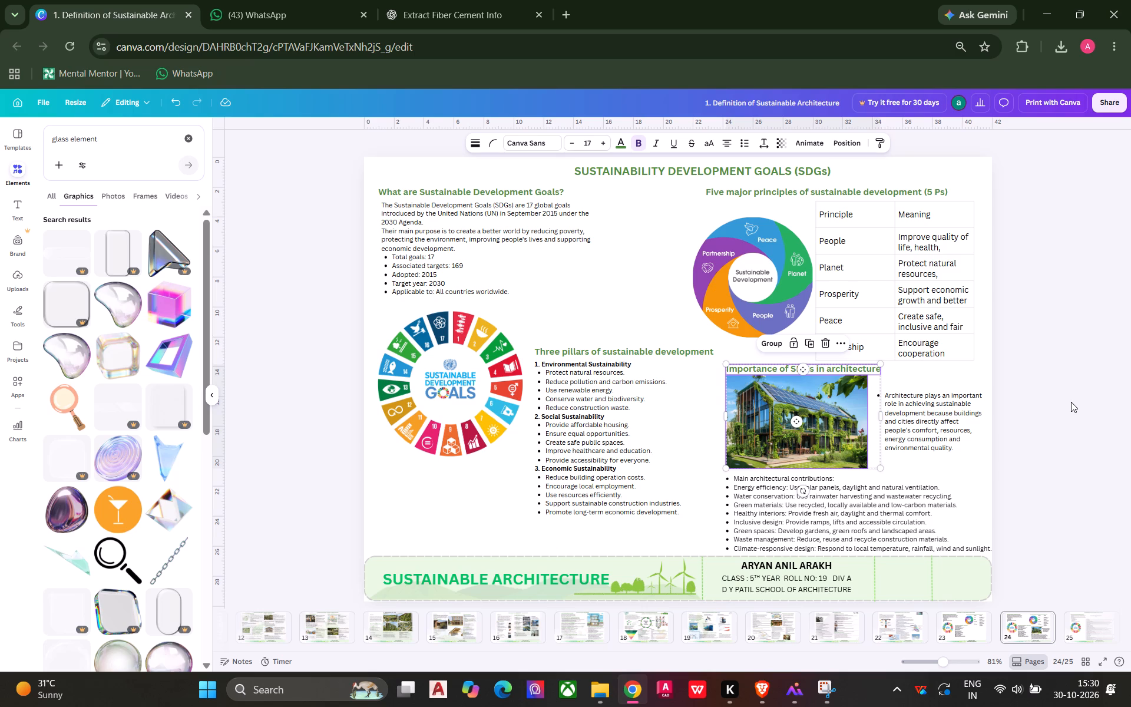
{"action": "key", "text": "ctrl+s"}
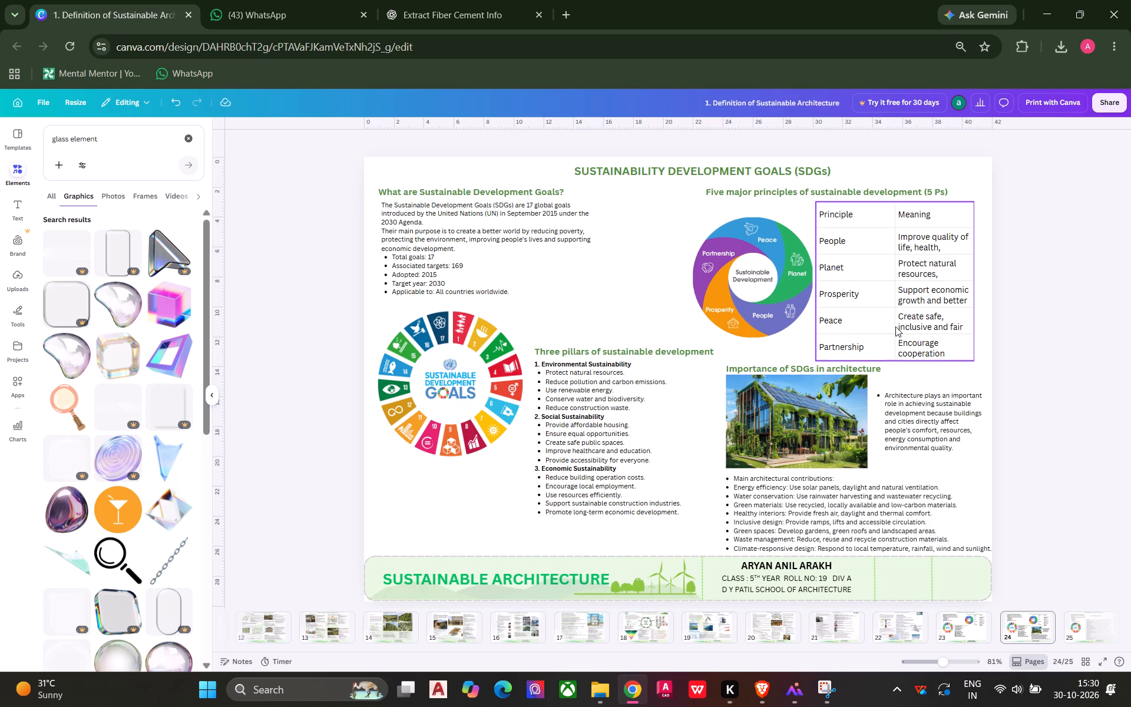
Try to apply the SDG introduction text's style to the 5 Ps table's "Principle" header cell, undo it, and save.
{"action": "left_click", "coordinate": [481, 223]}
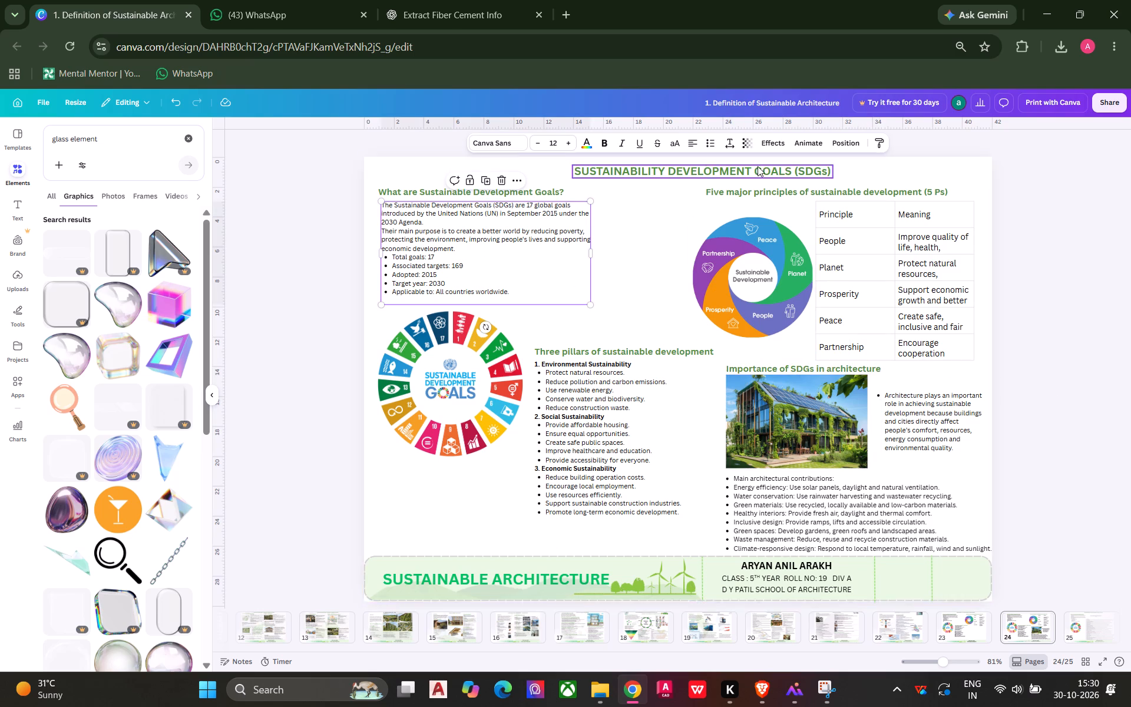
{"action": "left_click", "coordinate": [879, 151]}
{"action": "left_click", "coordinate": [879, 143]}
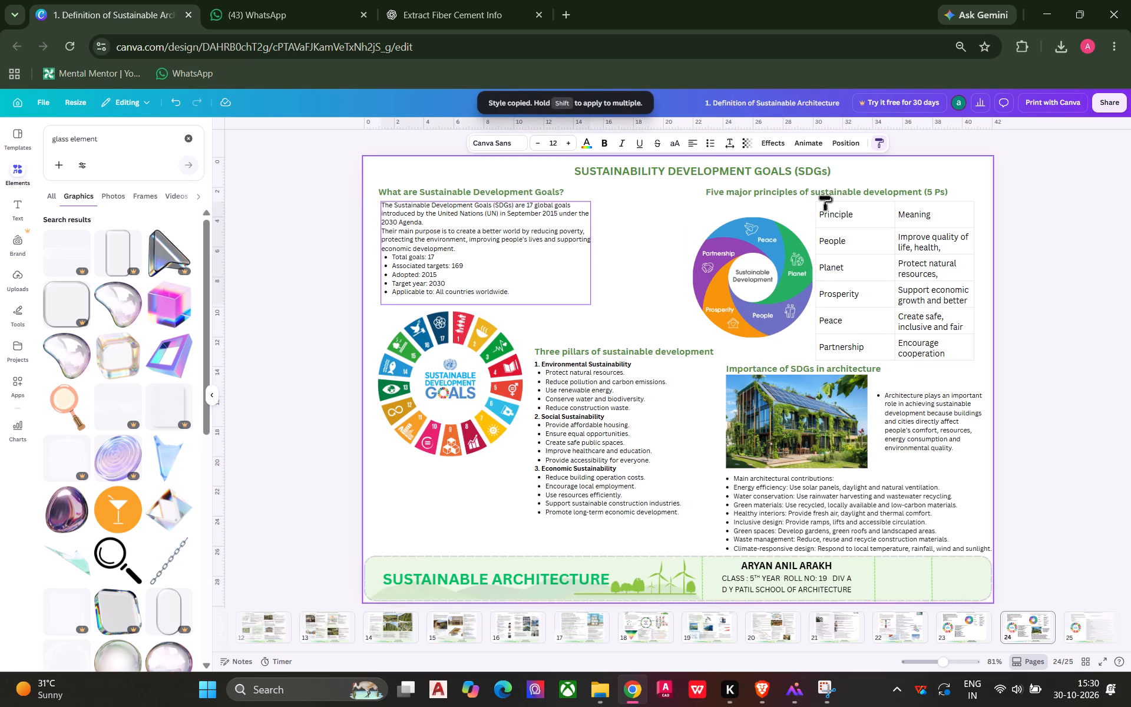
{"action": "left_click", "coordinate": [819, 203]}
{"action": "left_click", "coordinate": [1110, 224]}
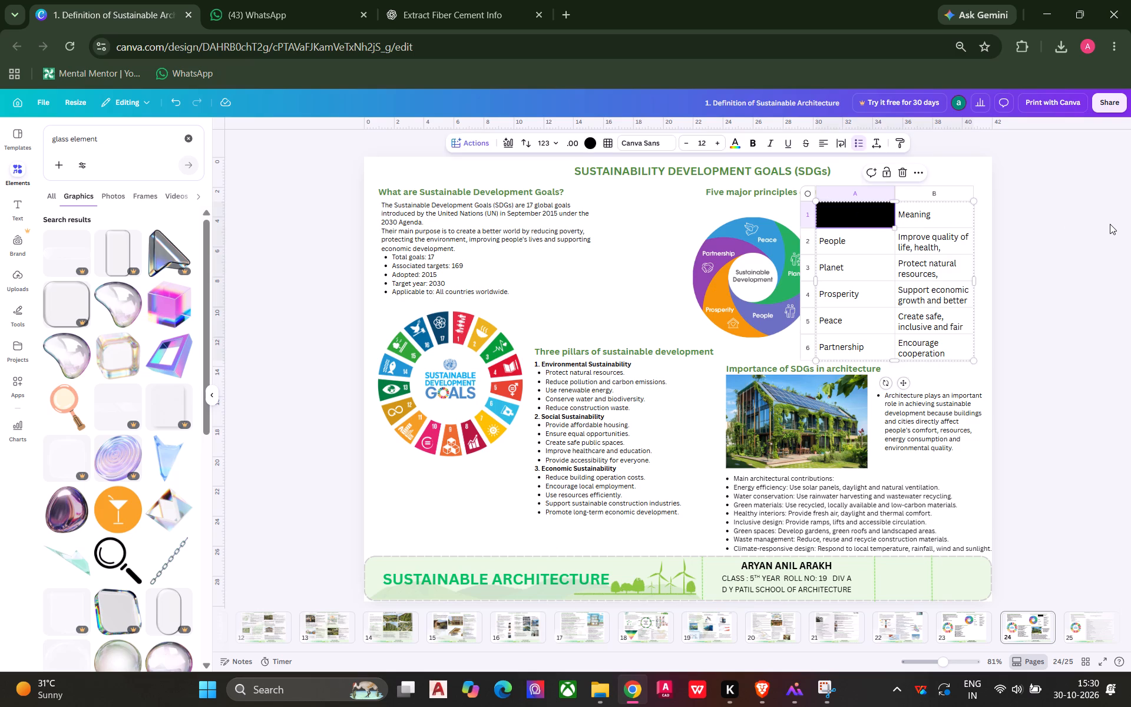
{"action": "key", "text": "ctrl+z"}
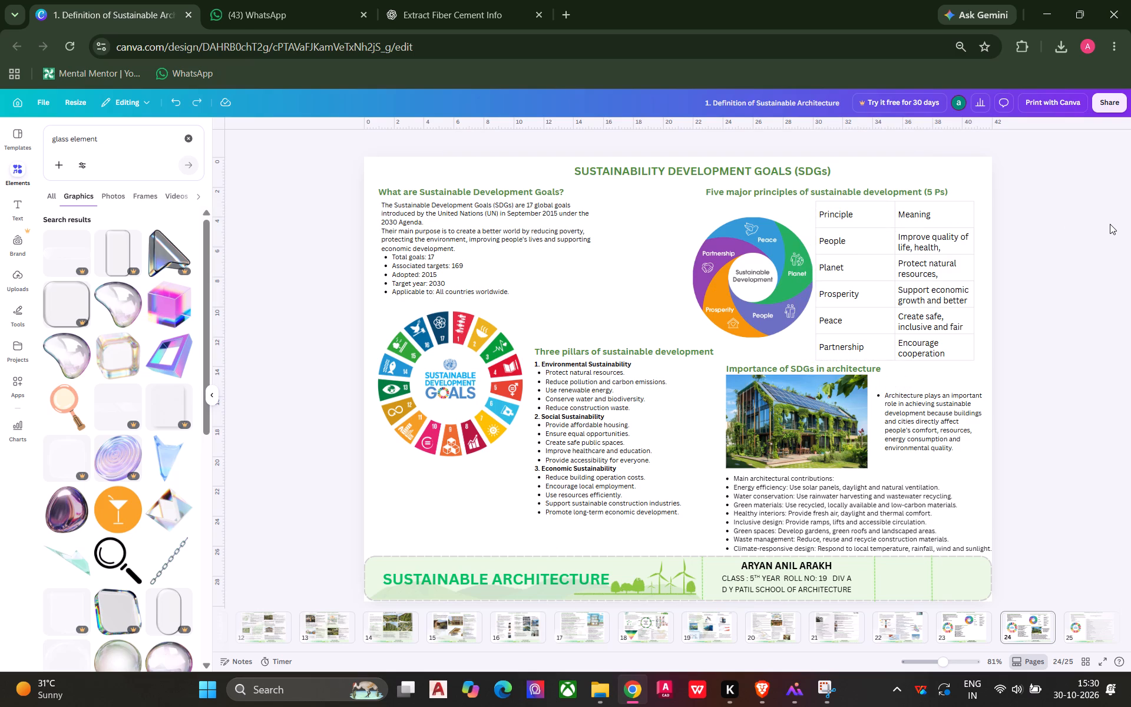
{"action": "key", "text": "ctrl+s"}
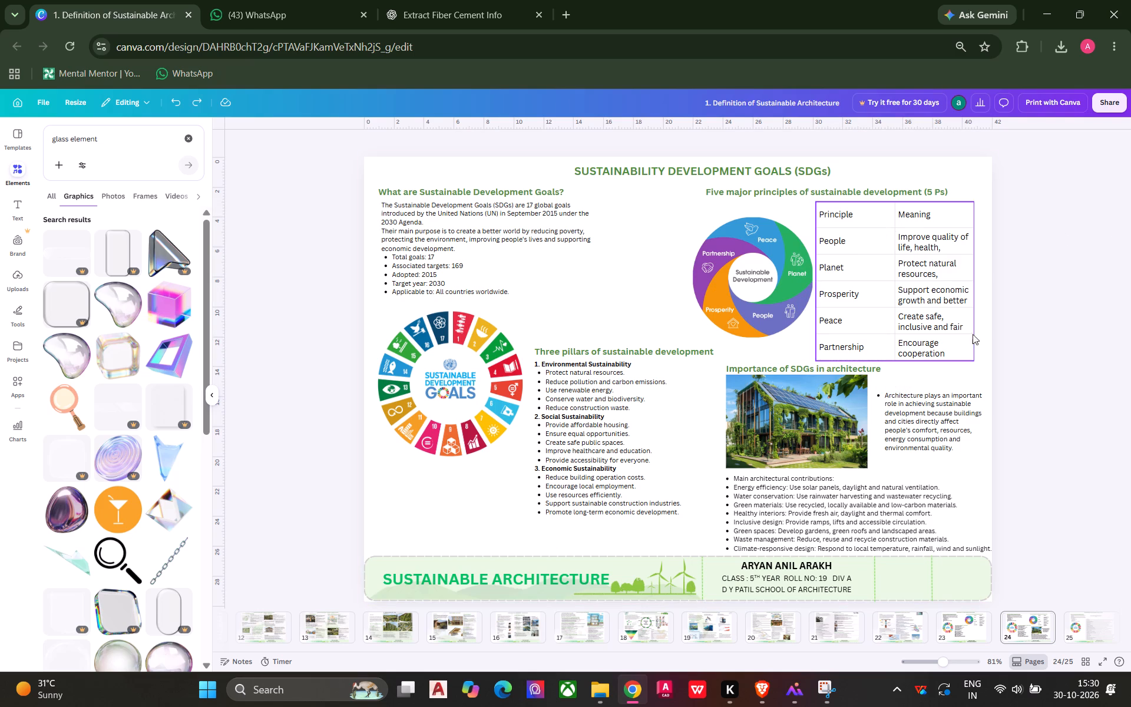
Set the font size of the Partnership meaning text in the 5 Ps table to 10.
{"action": "double_click", "coordinate": [963, 352]}
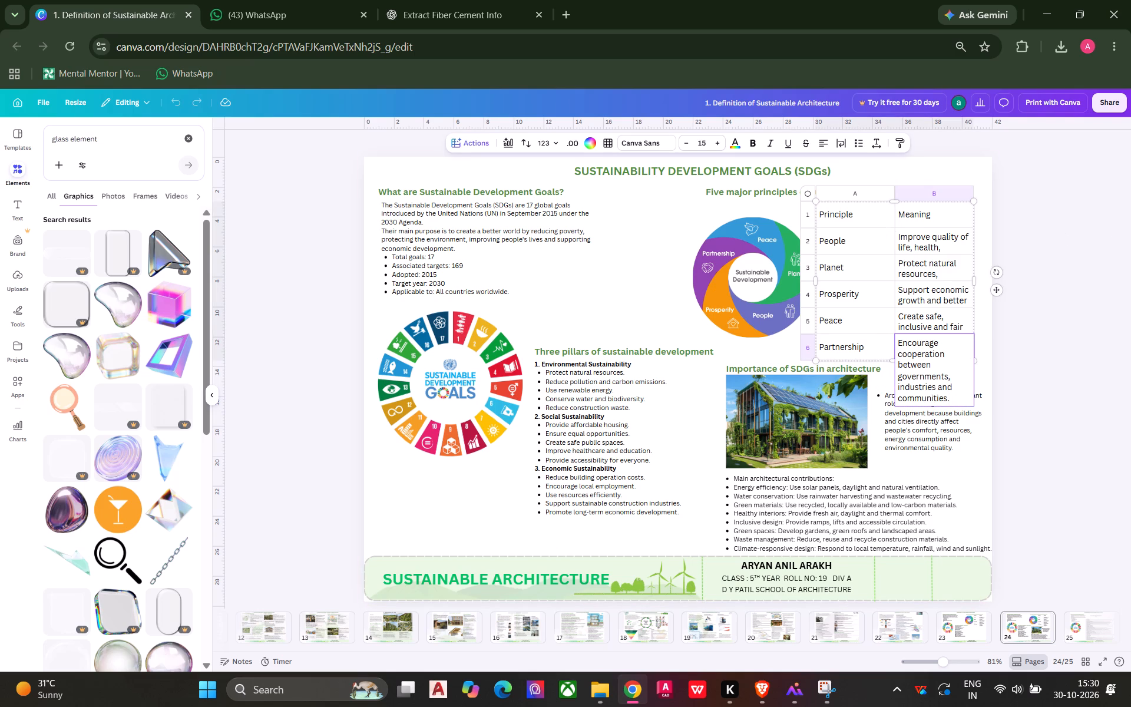
{"action": "left_click", "coordinate": [1041, 341]}
{"action": "left_click", "coordinate": [929, 325]}
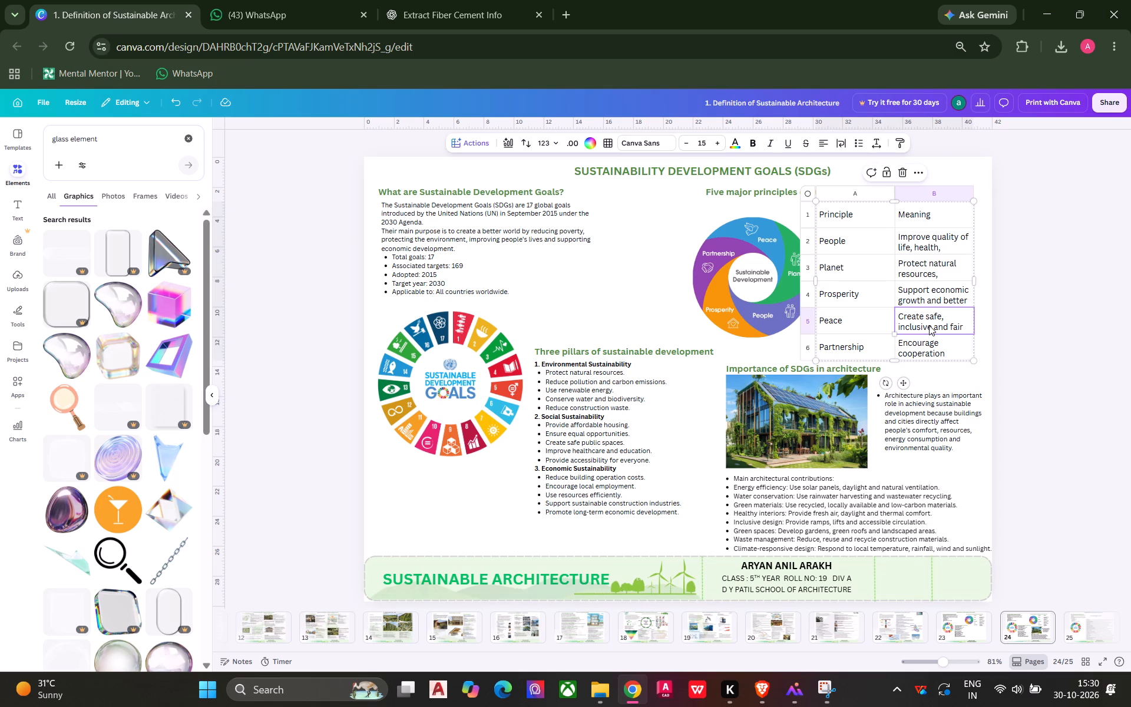
{"action": "left_click", "coordinate": [929, 325]}
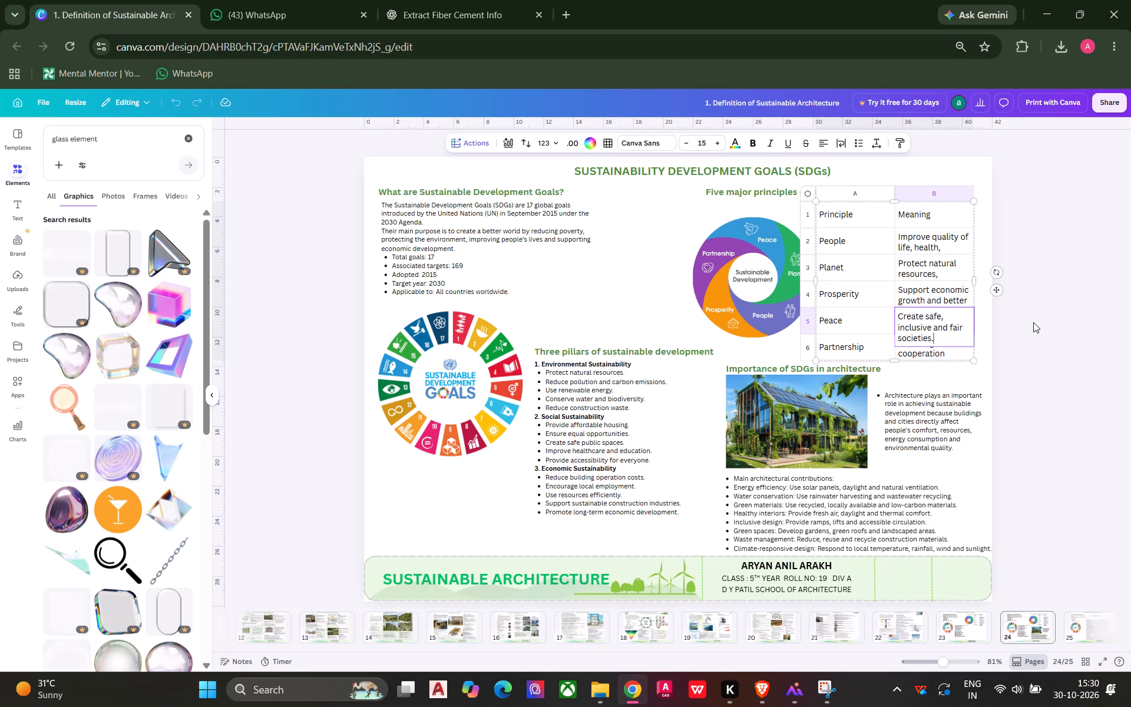
{"action": "left_click", "coordinate": [1033, 322]}
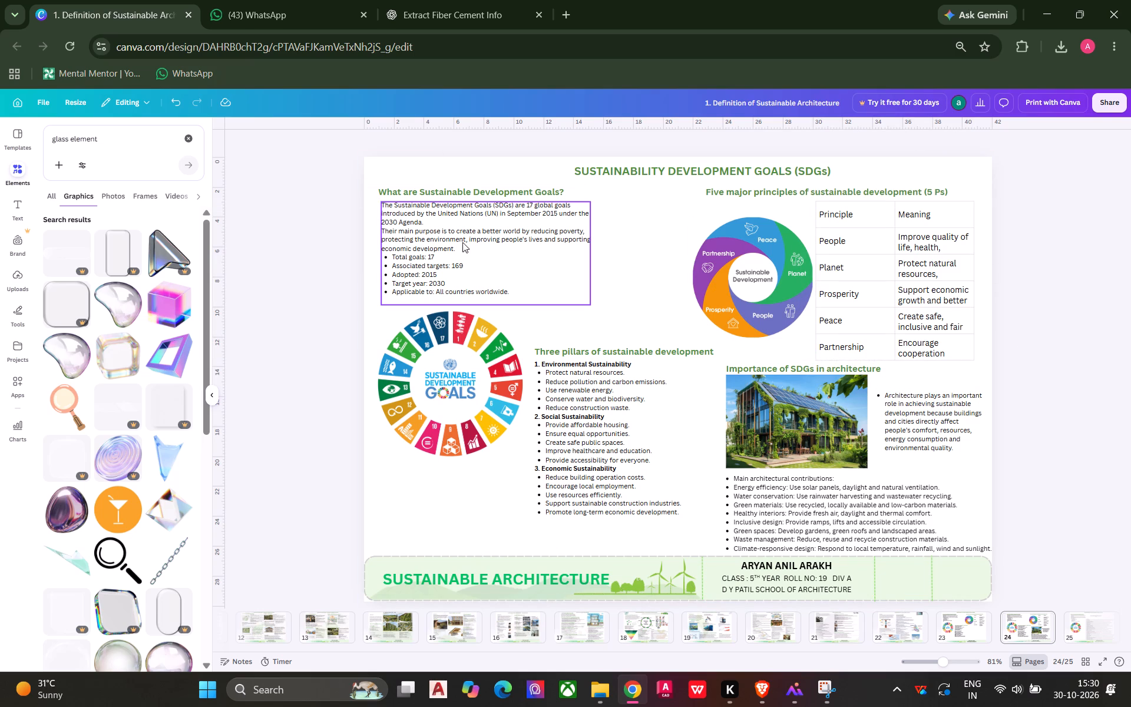
{"action": "double_click", "coordinate": [927, 335]}
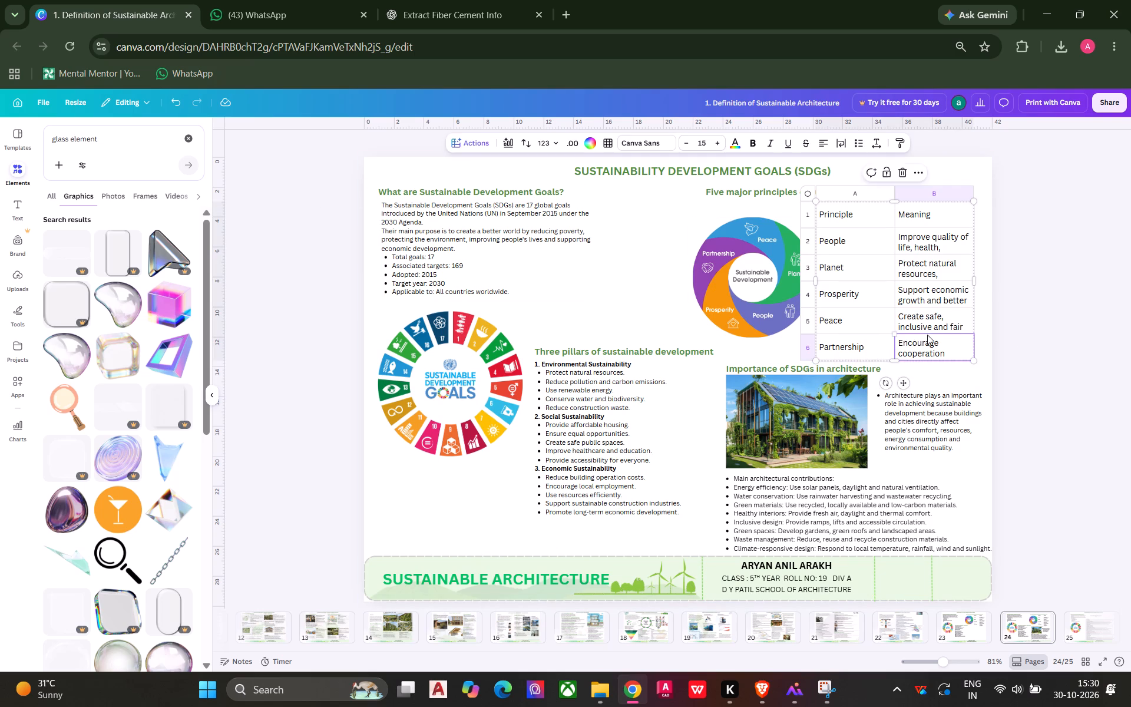
{"action": "left_click_drag", "start_coordinate": [957, 399], "coordinate": [890, 358]}
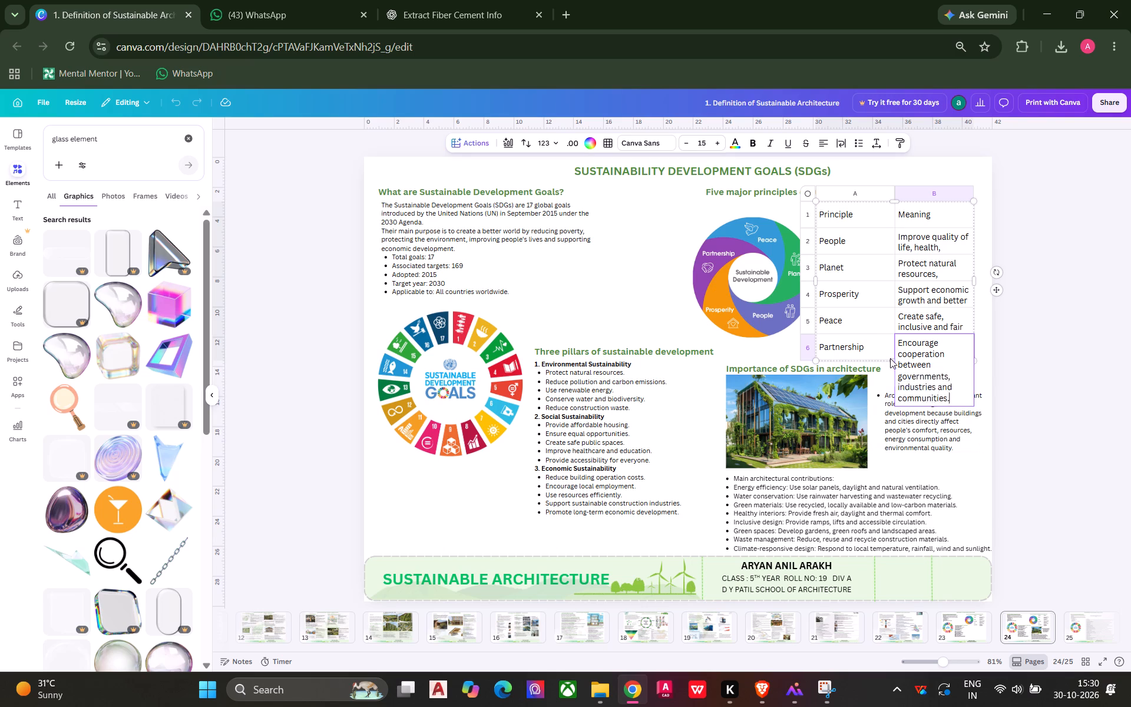
{"action": "left_click_drag", "start_coordinate": [890, 358], "coordinate": [869, 295]}
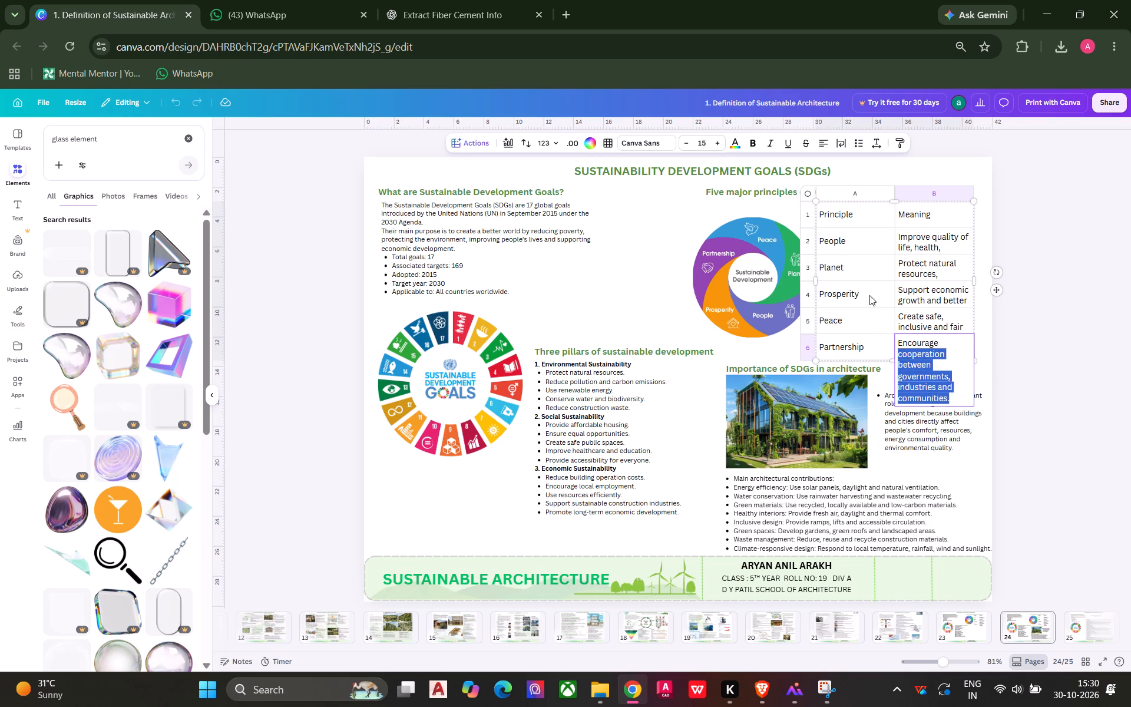
{"action": "left_click_drag", "start_coordinate": [869, 295], "coordinate": [896, 336]}
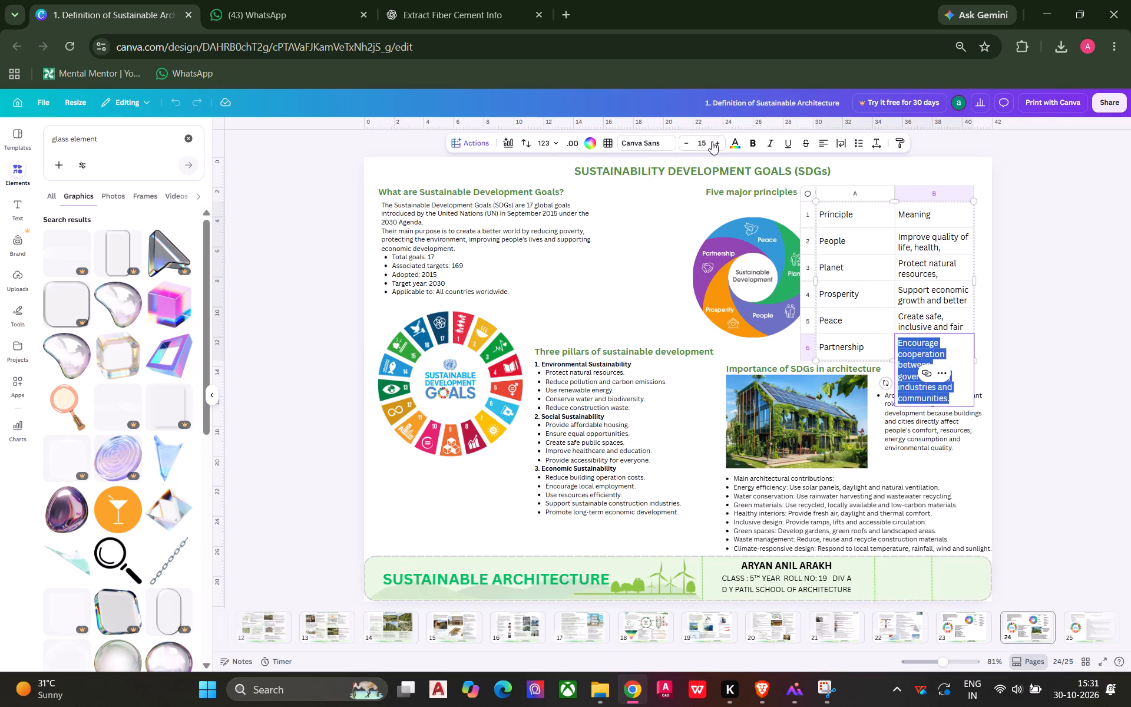
{"action": "left_click", "coordinate": [685, 144]}
{"action": "left_click", "coordinate": [685, 144]}
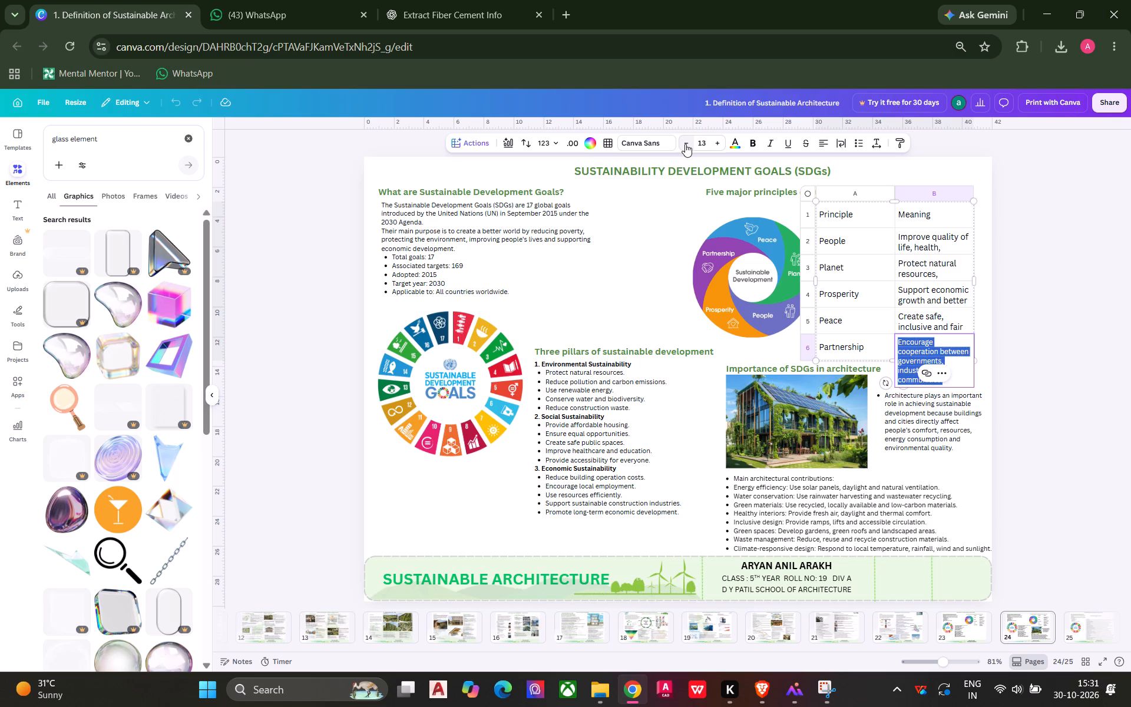
{"action": "left_click", "coordinate": [685, 144]}
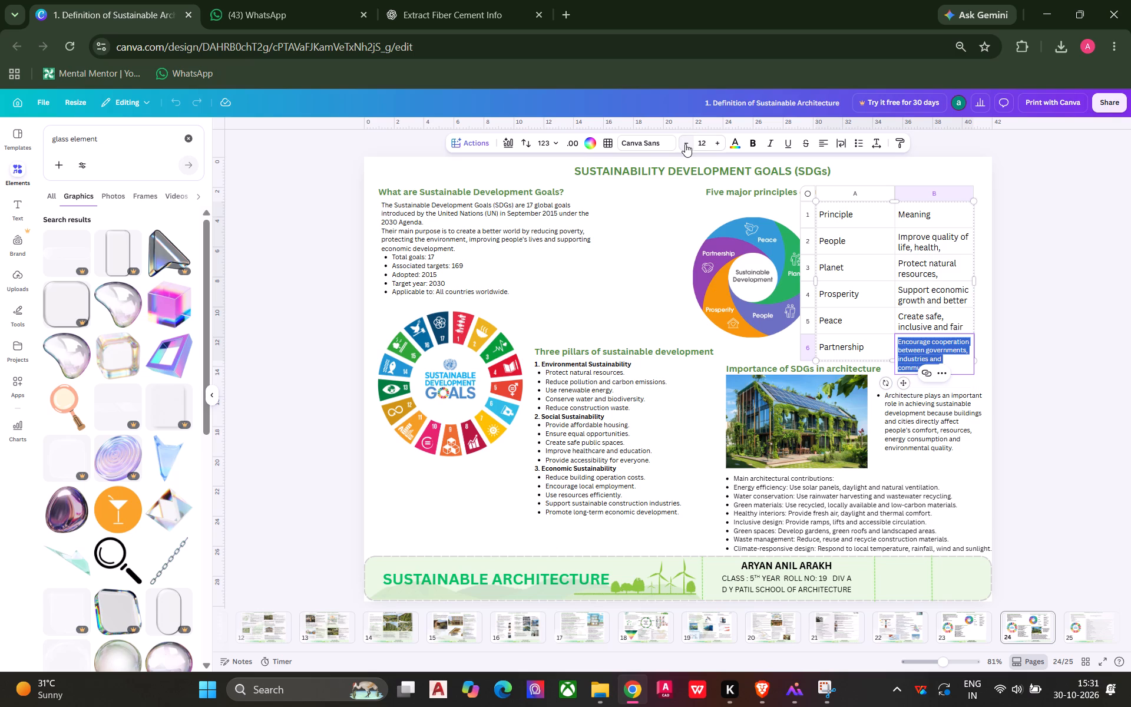
{"action": "left_click", "coordinate": [685, 144]}
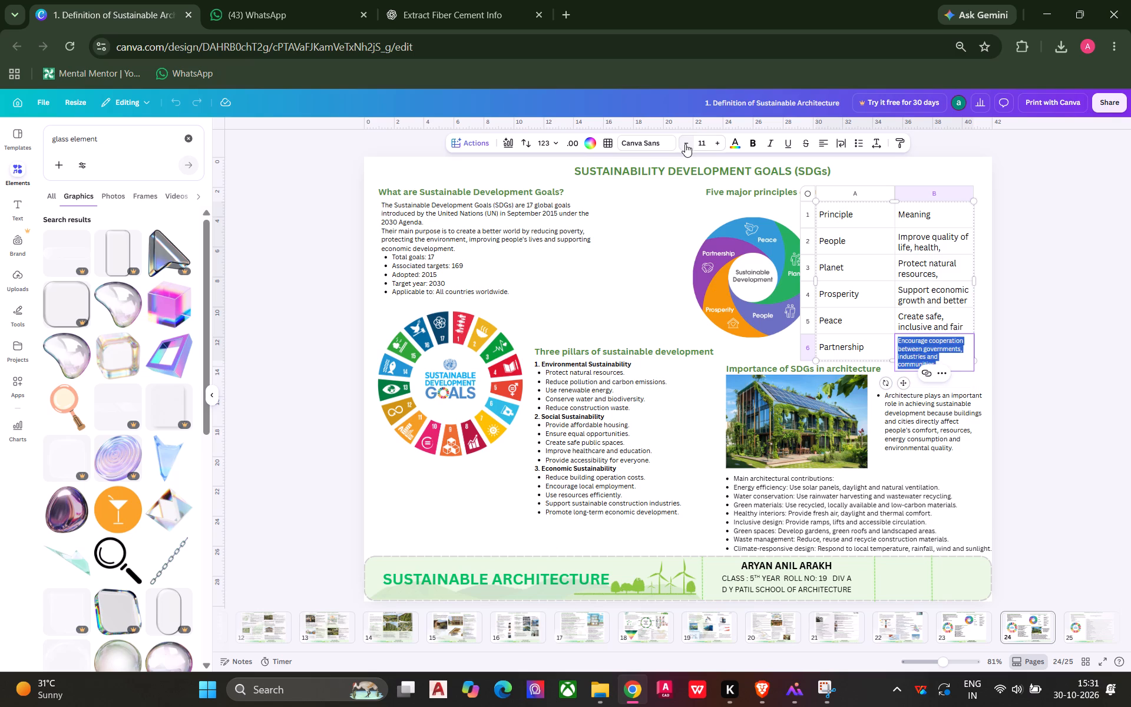
{"action": "left_click", "coordinate": [685, 144]}
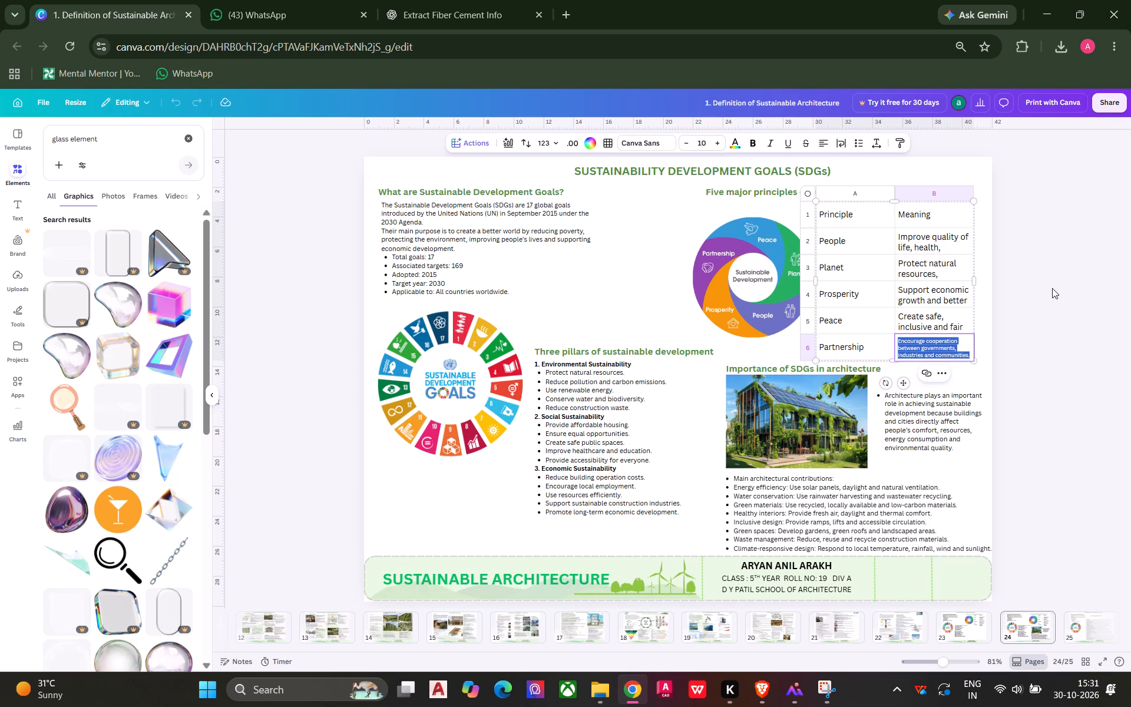
{"action": "left_click", "coordinate": [1052, 288]}
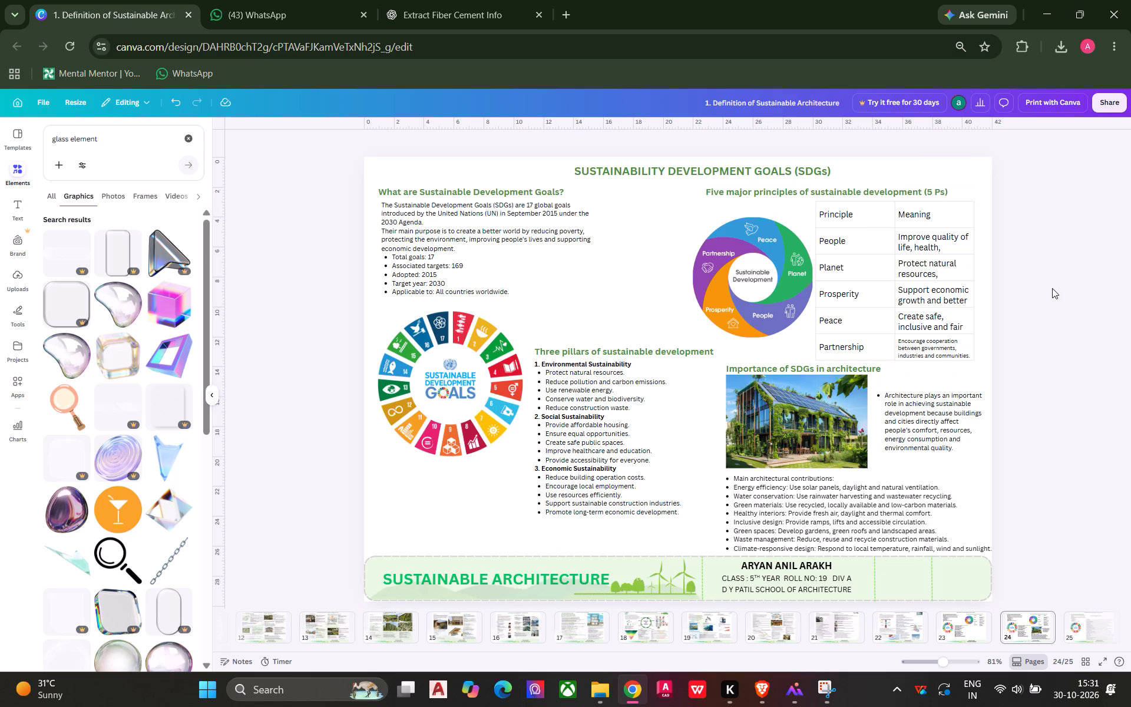
Copy the style of the Partnership meaning text onto the Peace meaning cell in the 5 Ps table.
{"action": "left_click", "coordinate": [923, 415]}
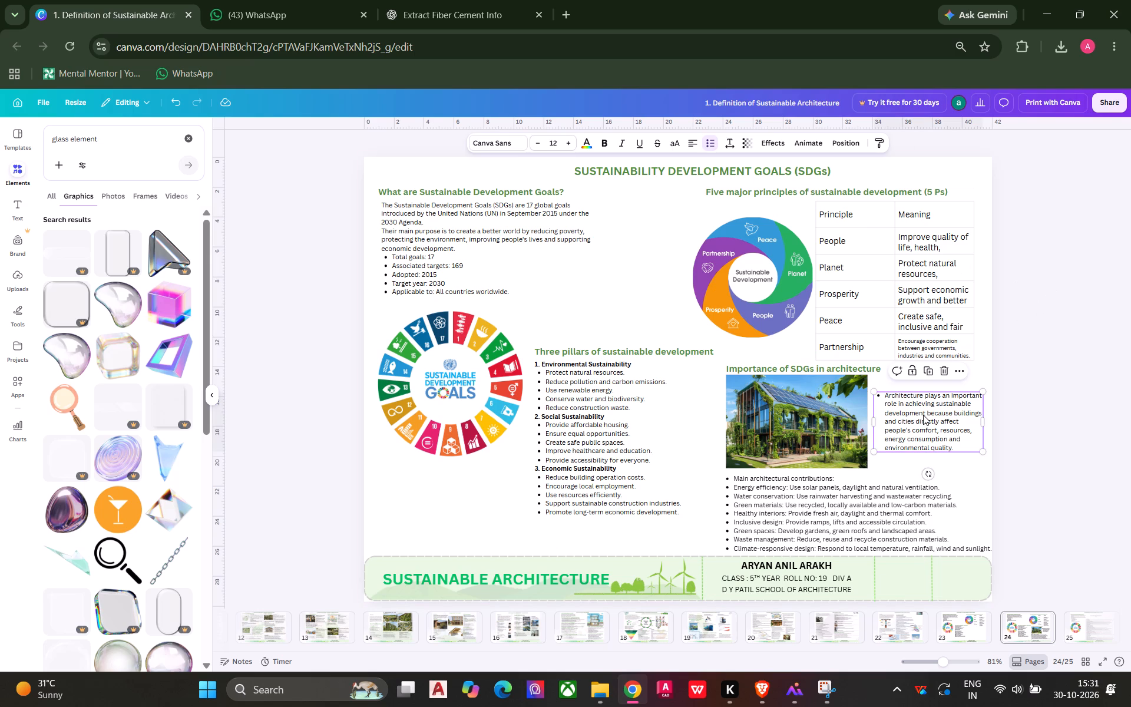
{"action": "left_click", "coordinate": [927, 342]}
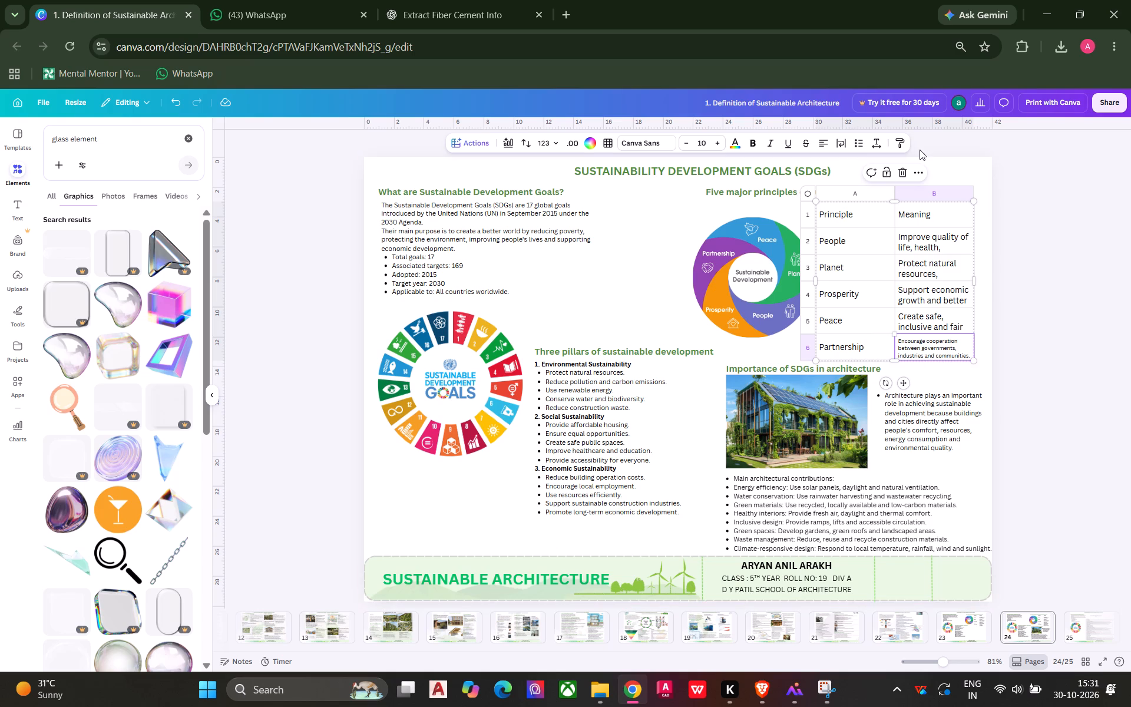
{"action": "left_click", "coordinate": [899, 144]}
{"action": "left_click", "coordinate": [913, 318]}
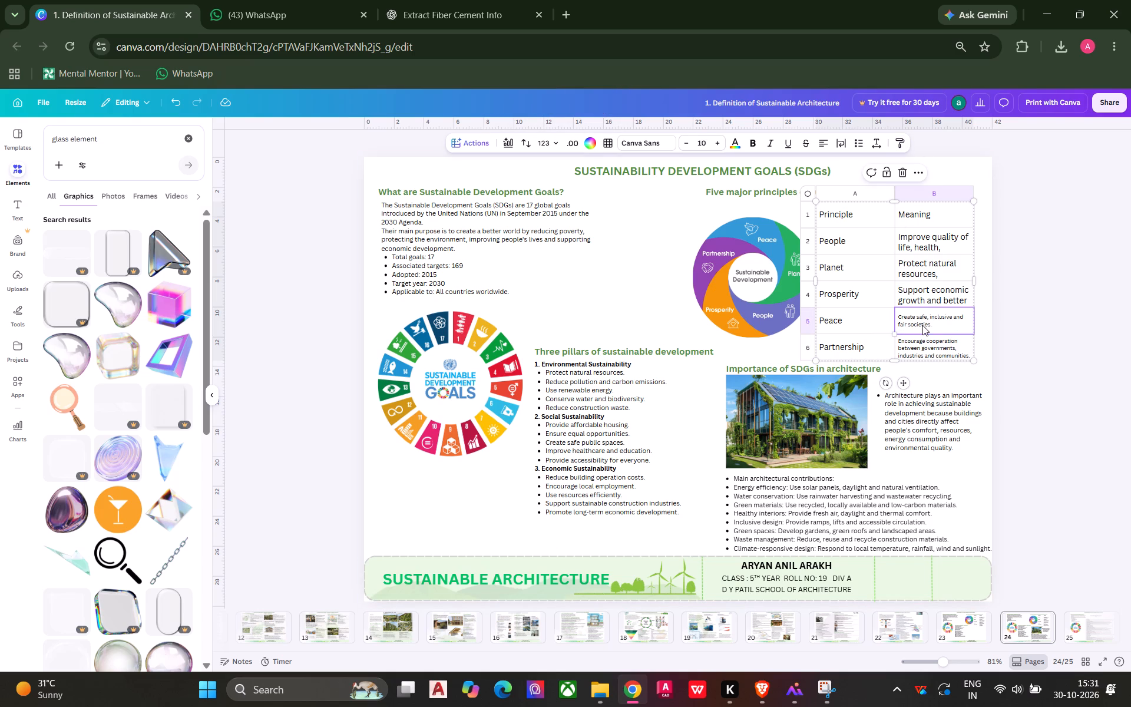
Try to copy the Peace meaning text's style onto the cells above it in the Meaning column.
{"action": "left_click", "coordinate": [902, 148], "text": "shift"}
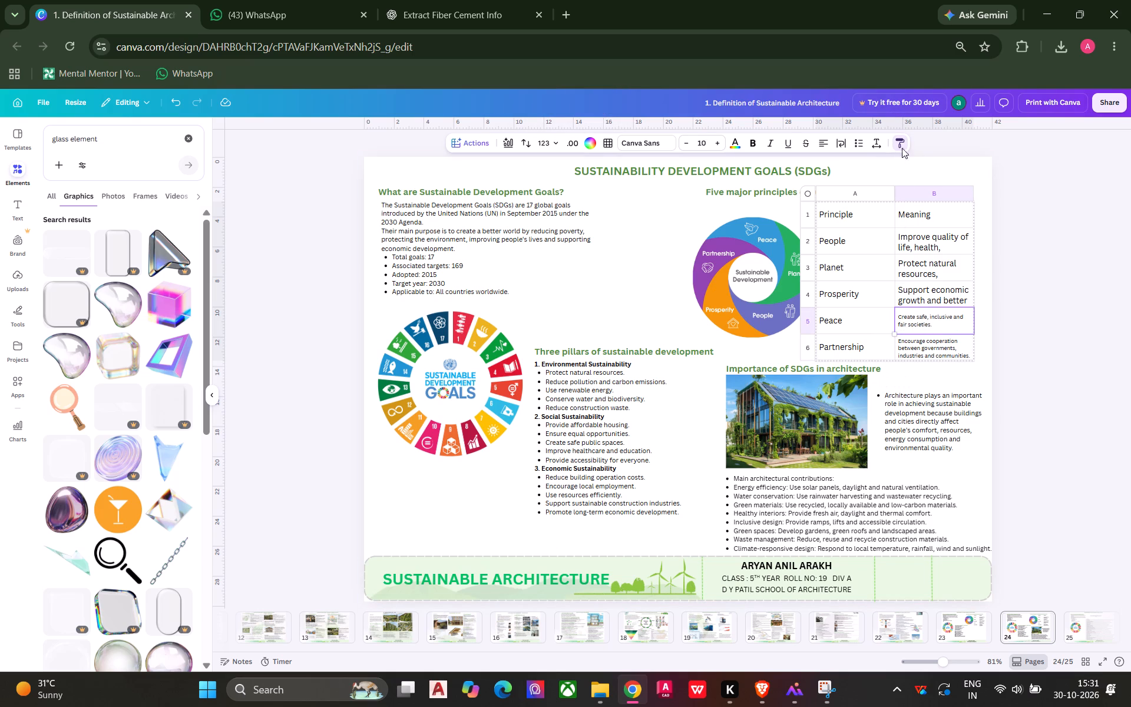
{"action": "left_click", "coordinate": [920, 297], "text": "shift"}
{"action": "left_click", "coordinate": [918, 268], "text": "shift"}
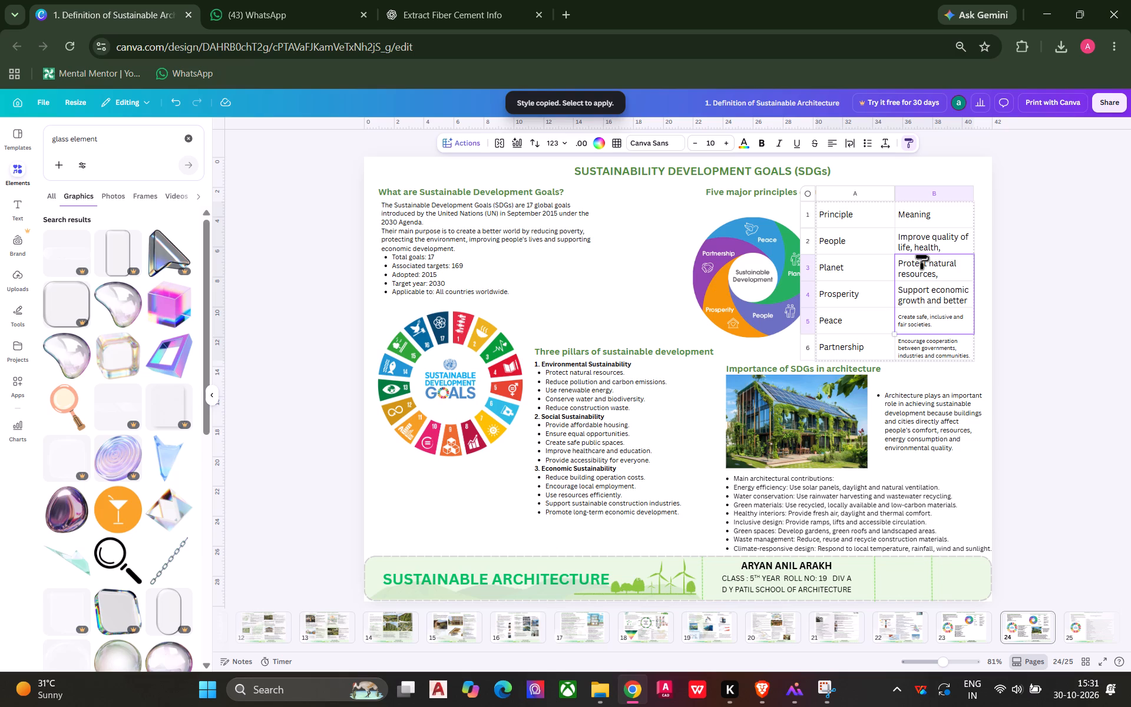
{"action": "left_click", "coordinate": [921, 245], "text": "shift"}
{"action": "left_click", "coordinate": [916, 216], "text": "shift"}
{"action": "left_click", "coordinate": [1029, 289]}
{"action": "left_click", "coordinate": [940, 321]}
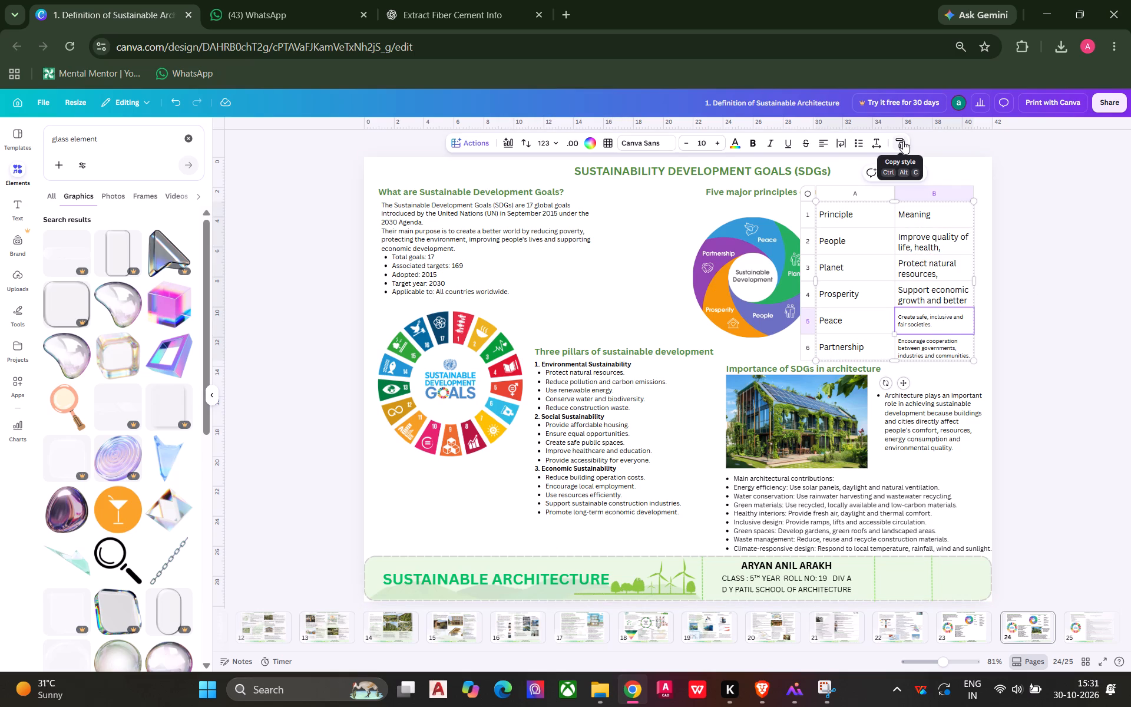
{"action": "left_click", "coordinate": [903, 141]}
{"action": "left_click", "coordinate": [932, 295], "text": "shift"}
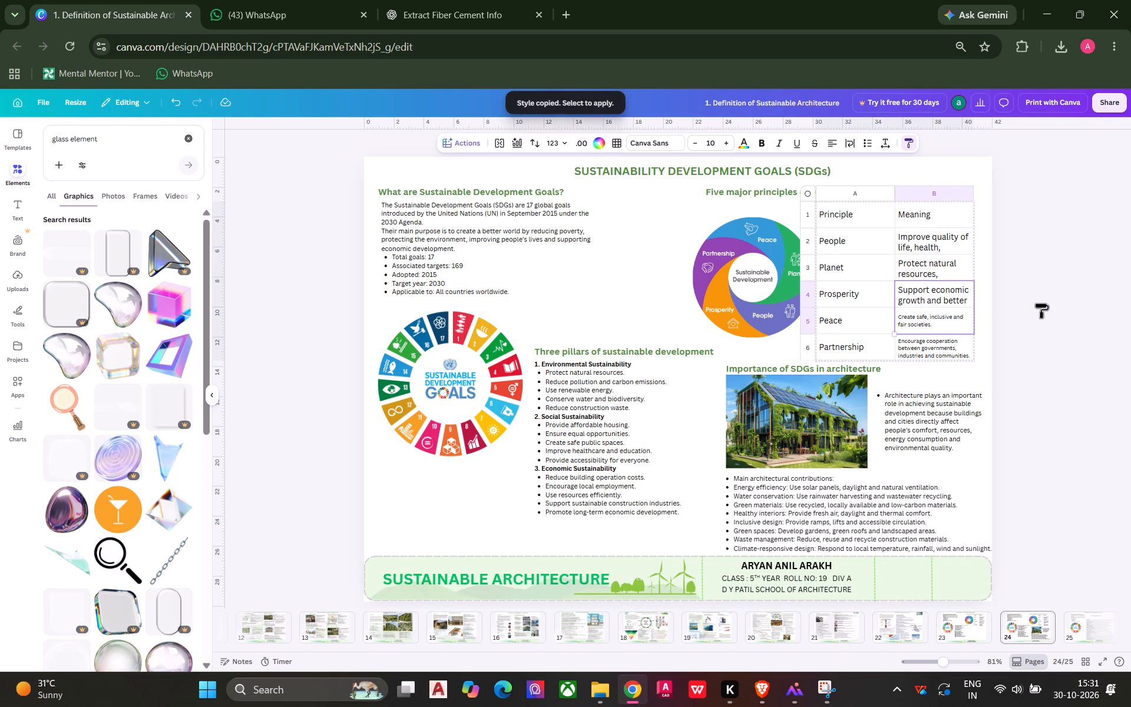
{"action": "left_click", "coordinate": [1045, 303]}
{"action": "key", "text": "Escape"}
Copy the Peace meaning text's style onto the Planet and People meaning cells in the 5 Ps table.
{"action": "left_click", "coordinate": [935, 325]}
{"action": "left_click", "coordinate": [904, 144]}
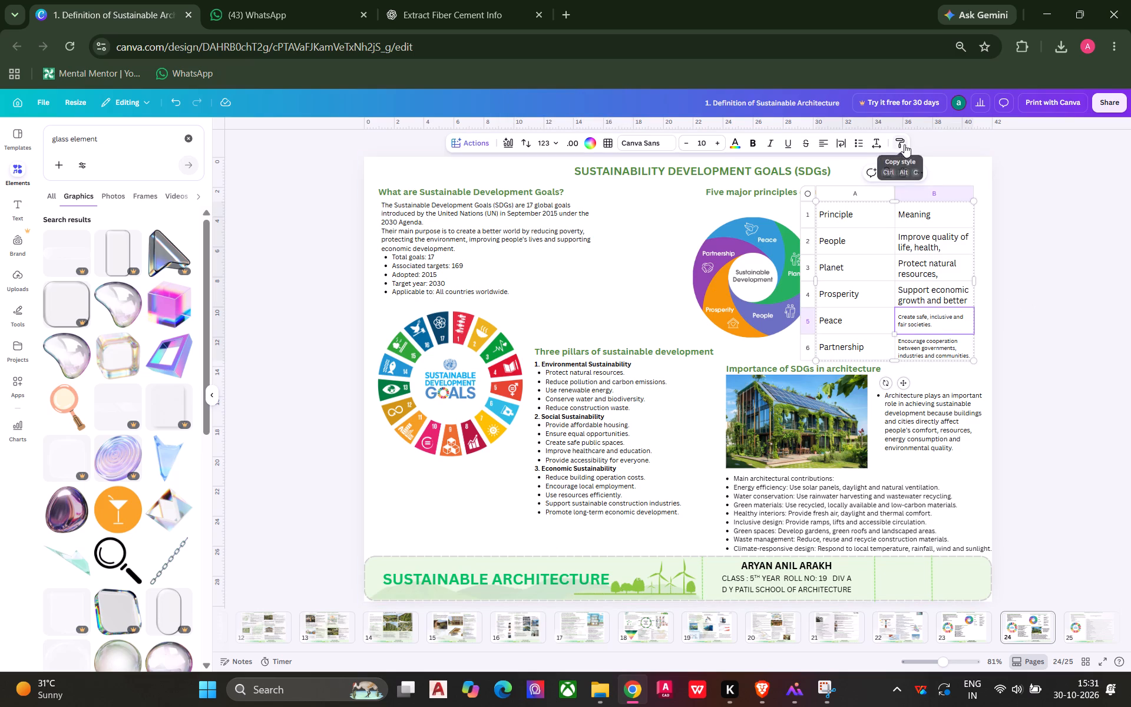
{"action": "left_click", "coordinate": [934, 295], "text": "shift"}
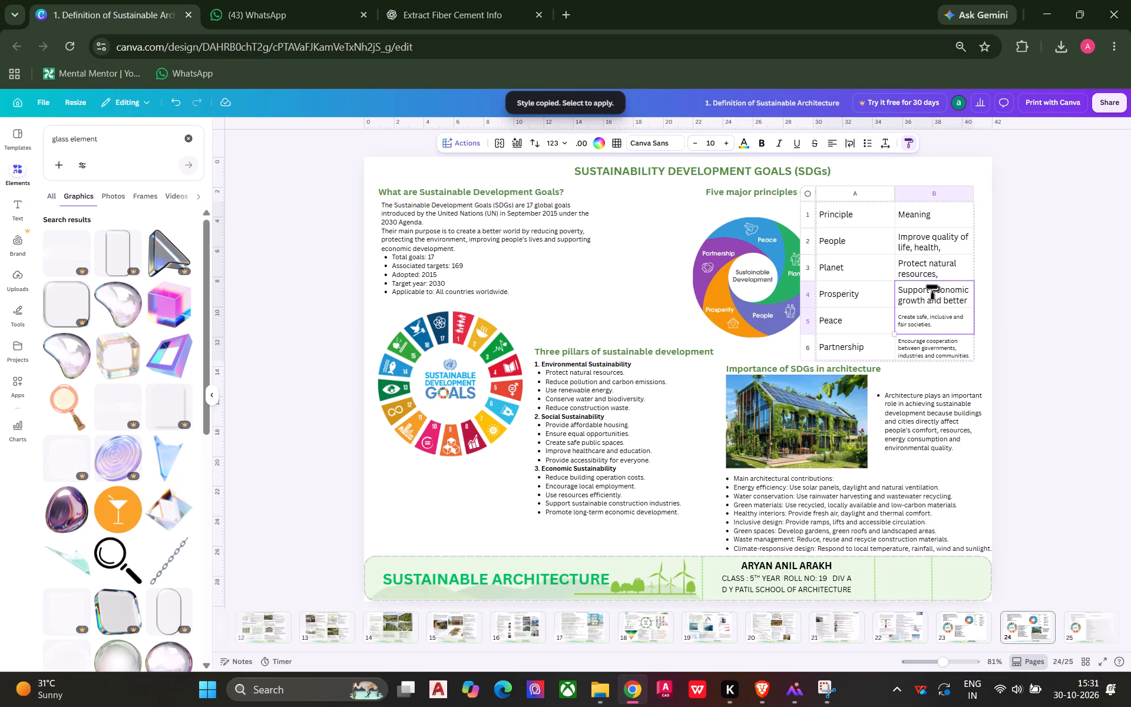
{"action": "left_click", "coordinate": [932, 269]}
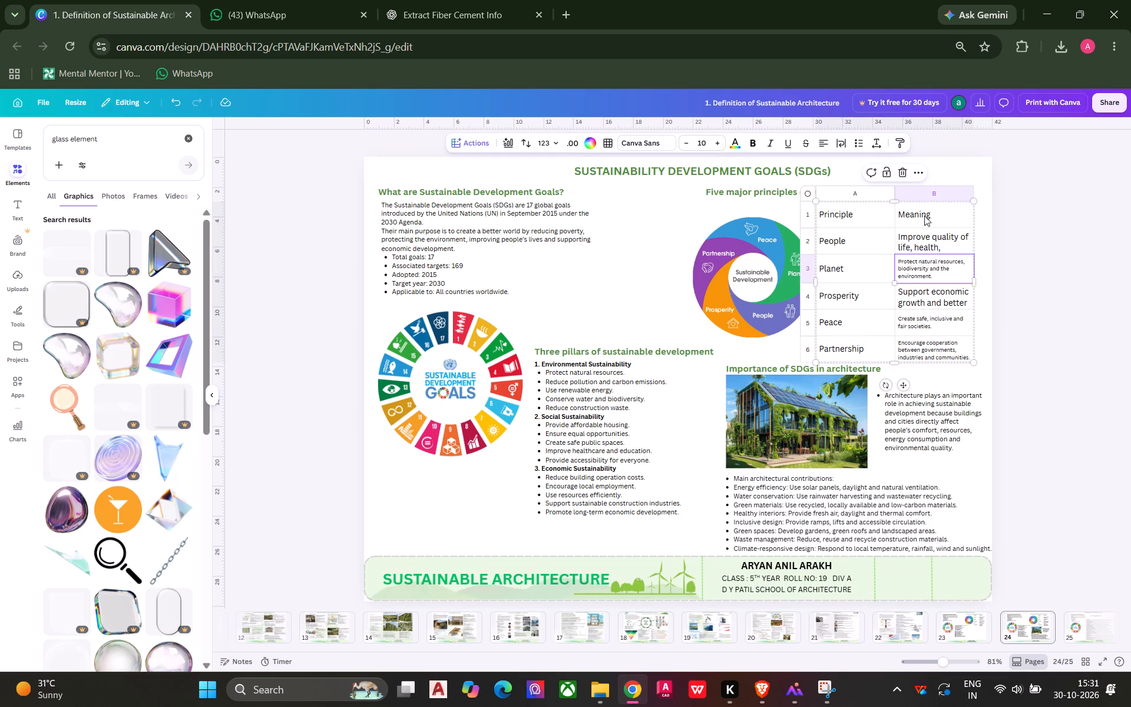
{"action": "left_click", "coordinate": [897, 146]}
{"action": "left_click", "coordinate": [921, 241]}
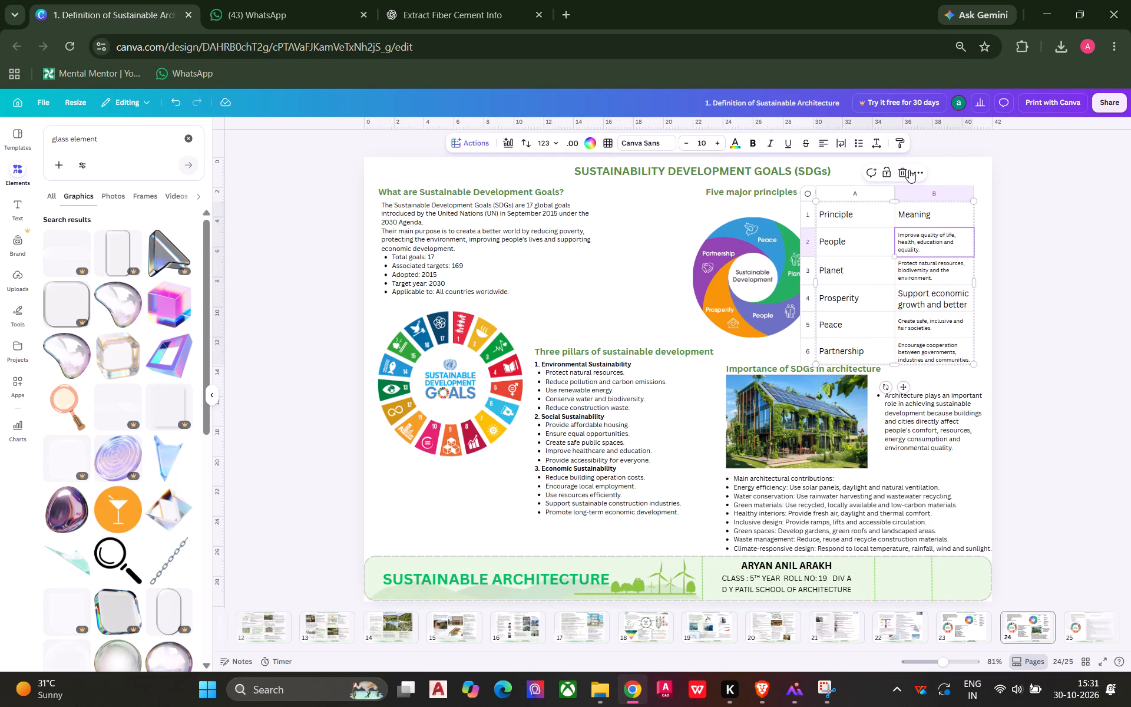
Copy the People meaning text's style onto the "People" principle cell and set that cell's font size to 14.
{"action": "left_click", "coordinate": [901, 148]}
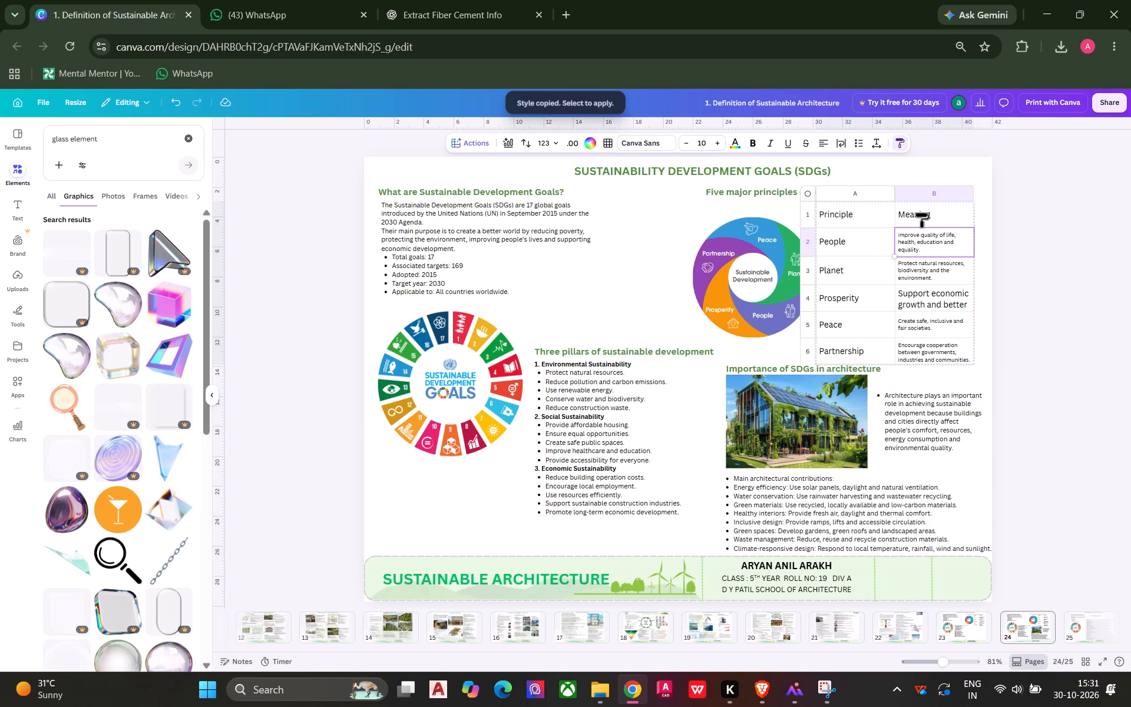
{"action": "left_click", "coordinate": [839, 242]}
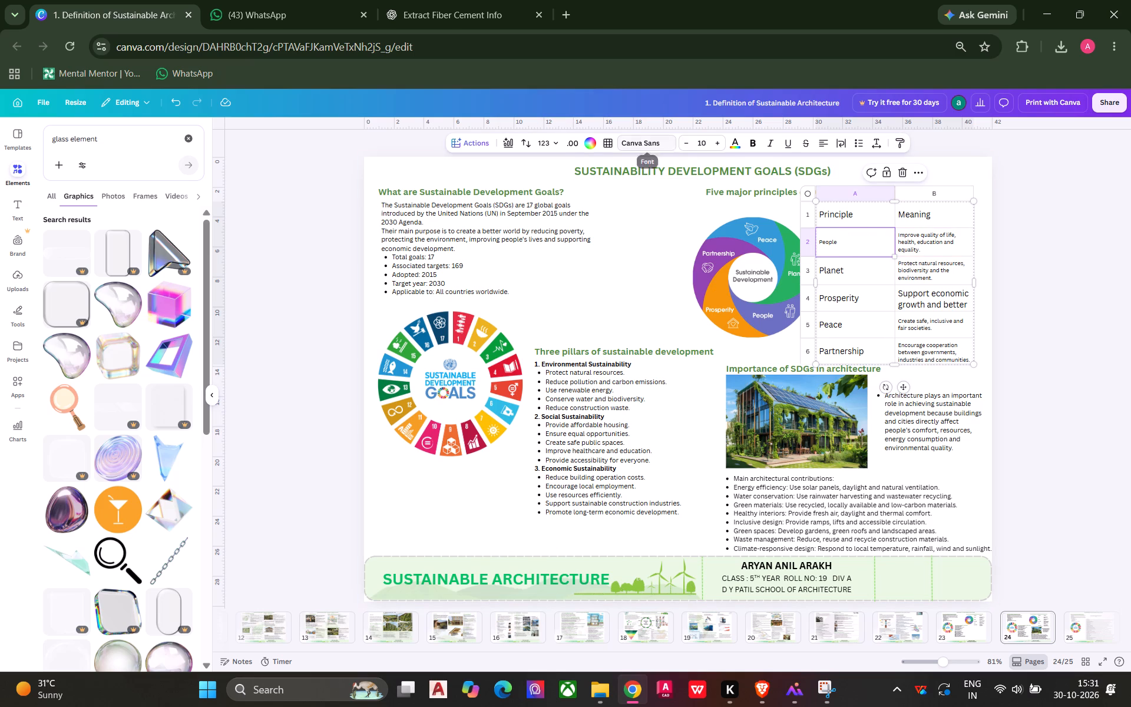
{"action": "left_click", "coordinate": [717, 145]}
{"action": "double_click", "coordinate": [717, 145]}
{"action": "left_click", "coordinate": [717, 145]}
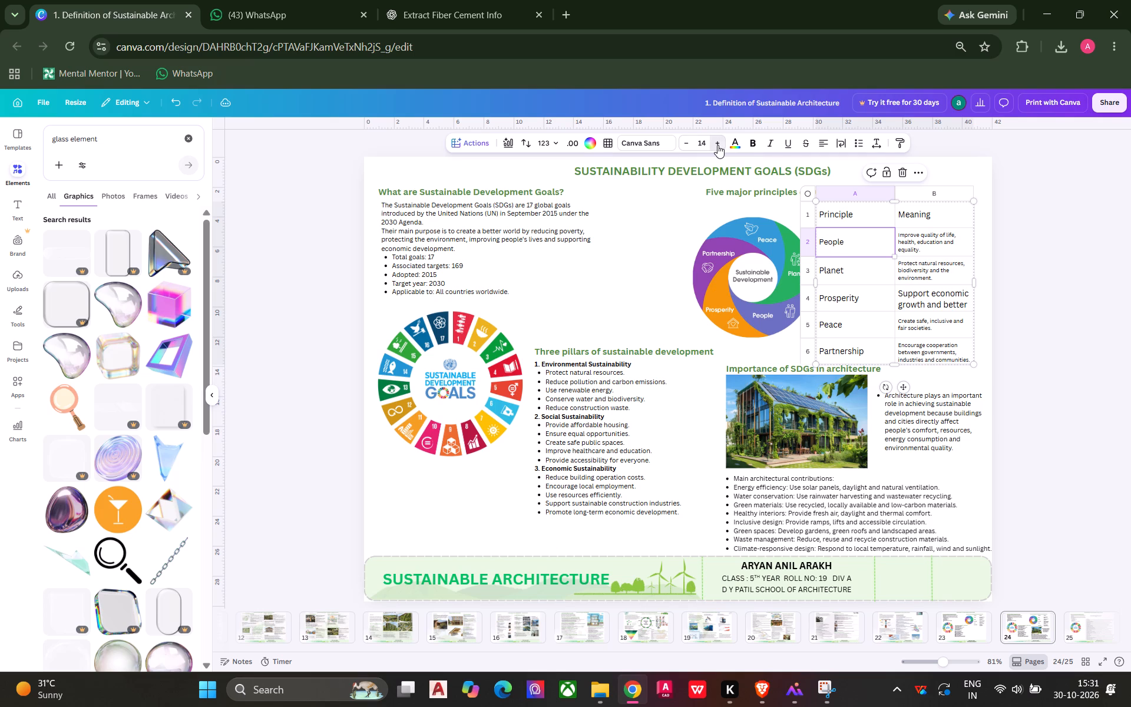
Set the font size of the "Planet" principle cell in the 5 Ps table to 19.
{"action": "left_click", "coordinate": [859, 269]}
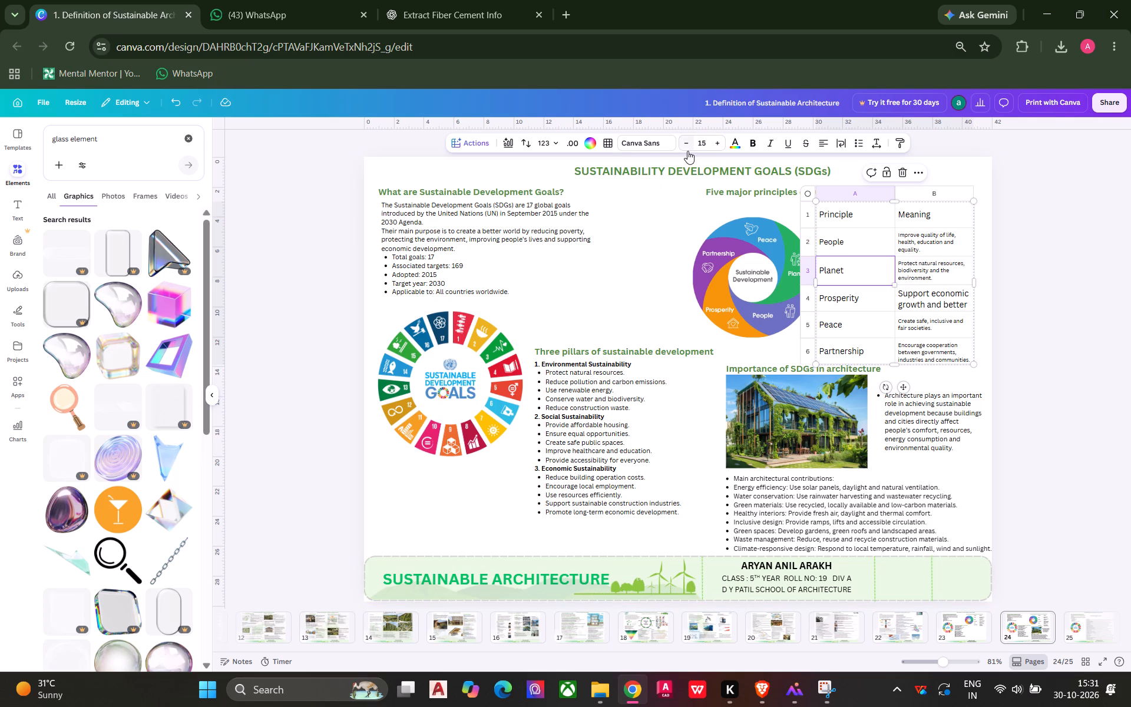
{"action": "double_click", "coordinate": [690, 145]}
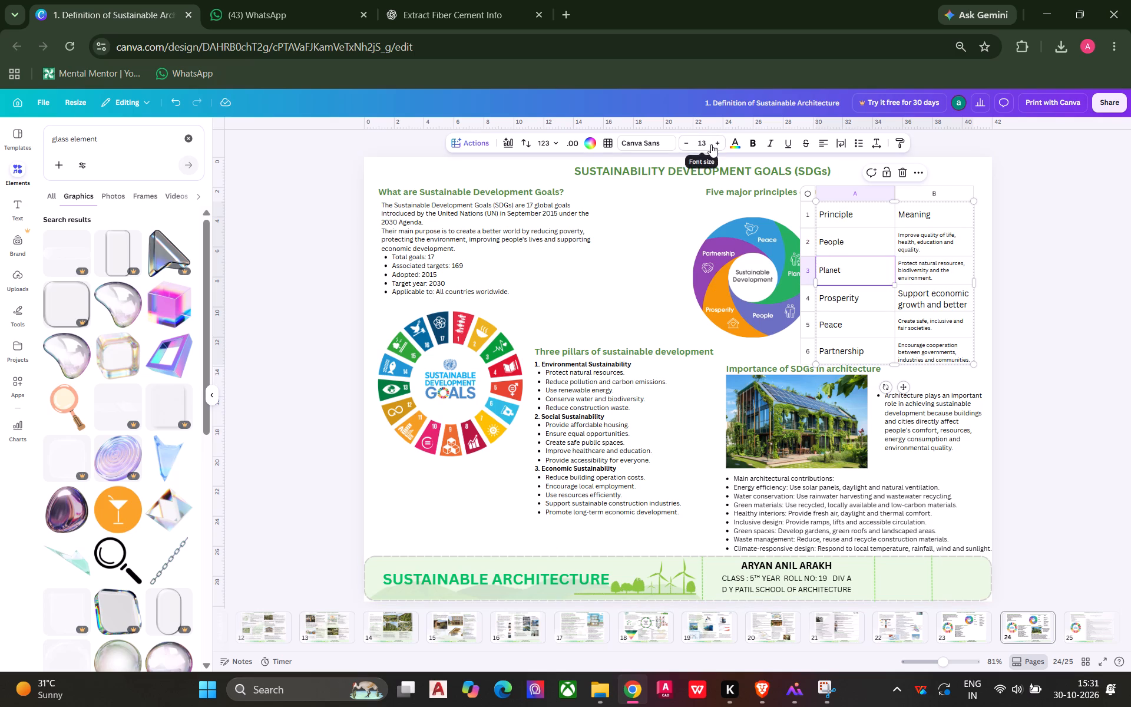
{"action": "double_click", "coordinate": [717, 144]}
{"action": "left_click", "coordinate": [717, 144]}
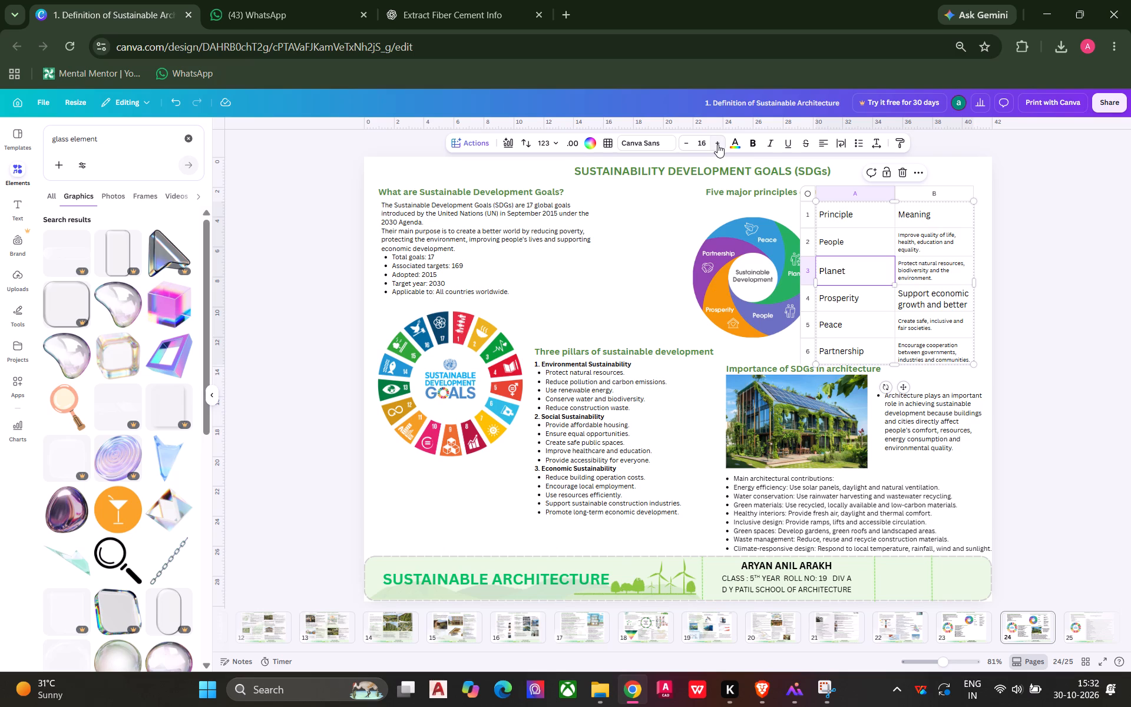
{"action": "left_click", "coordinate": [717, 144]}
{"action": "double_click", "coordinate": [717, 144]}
Copy the Peace meaning text's style onto the Planet, Prosperity, Peace and Partnership cells in the Principle column.
{"action": "left_click", "coordinate": [926, 324]}
{"action": "left_click", "coordinate": [902, 144]}
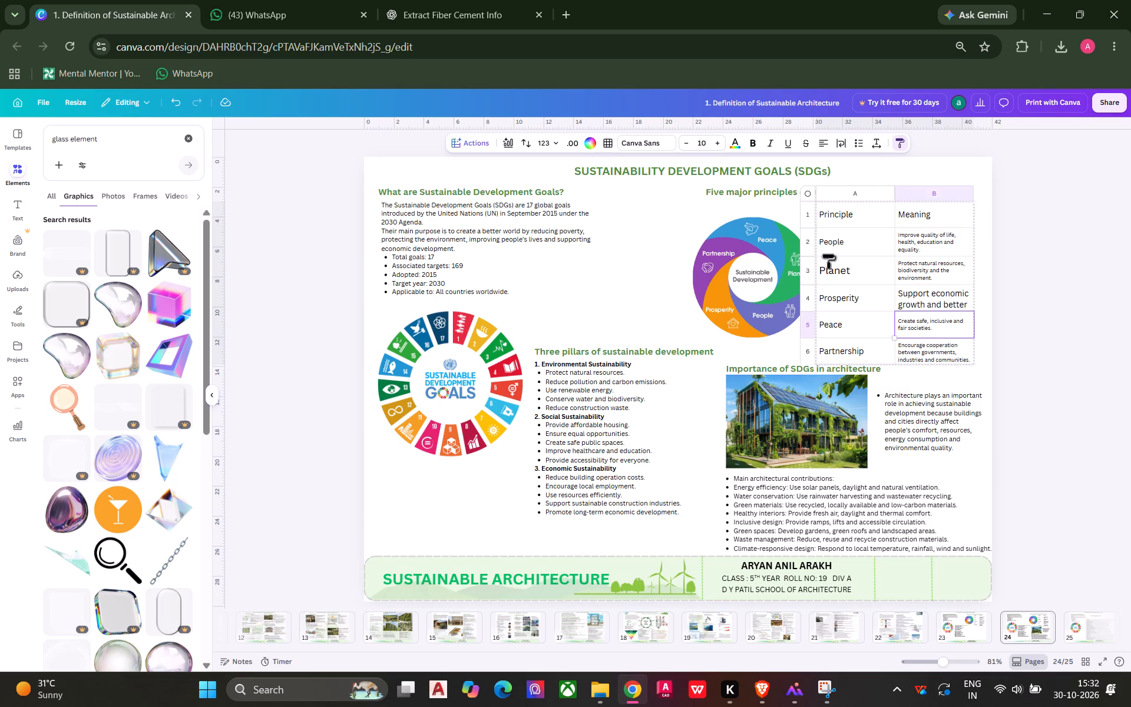
{"action": "left_click", "coordinate": [834, 269], "text": "shift"}
{"action": "left_click", "coordinate": [841, 269]}
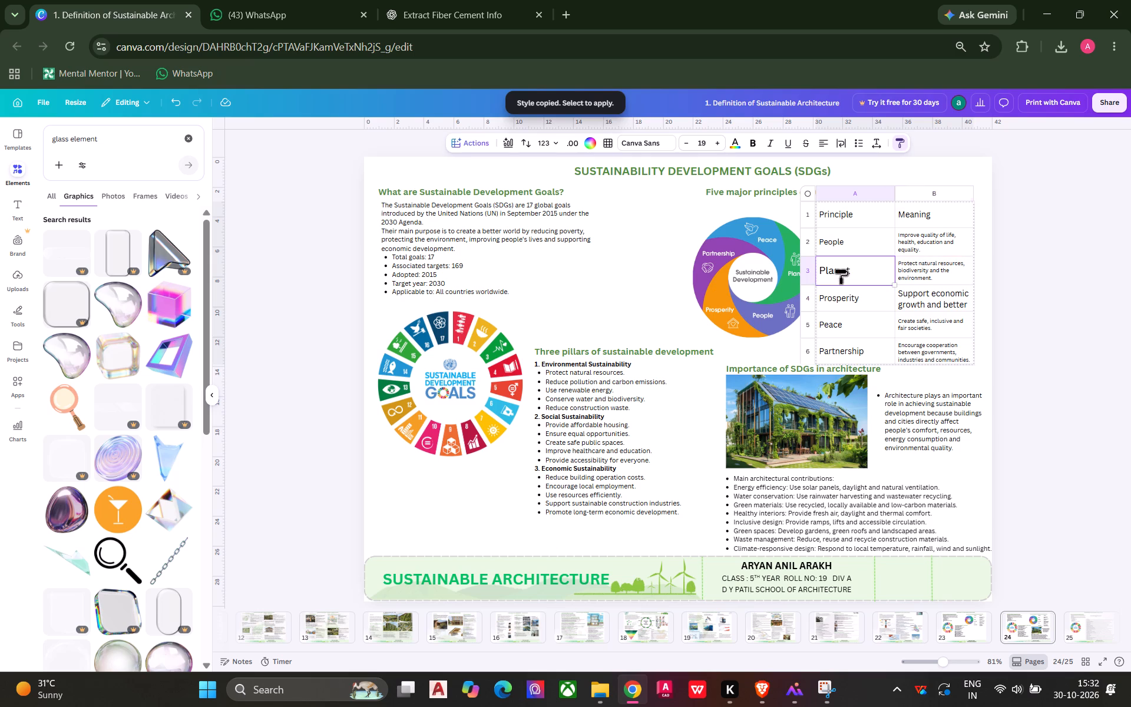
{"action": "left_click", "coordinate": [901, 143]}
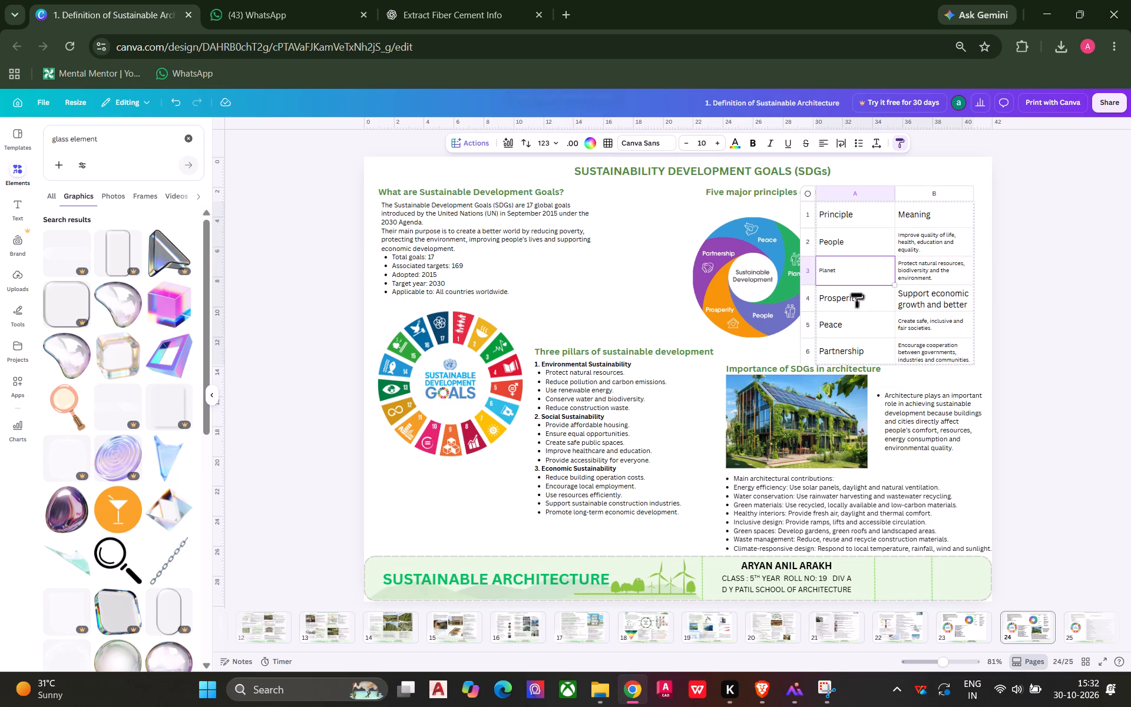
{"action": "left_click", "coordinate": [854, 298]}
{"action": "left_click", "coordinate": [899, 140]}
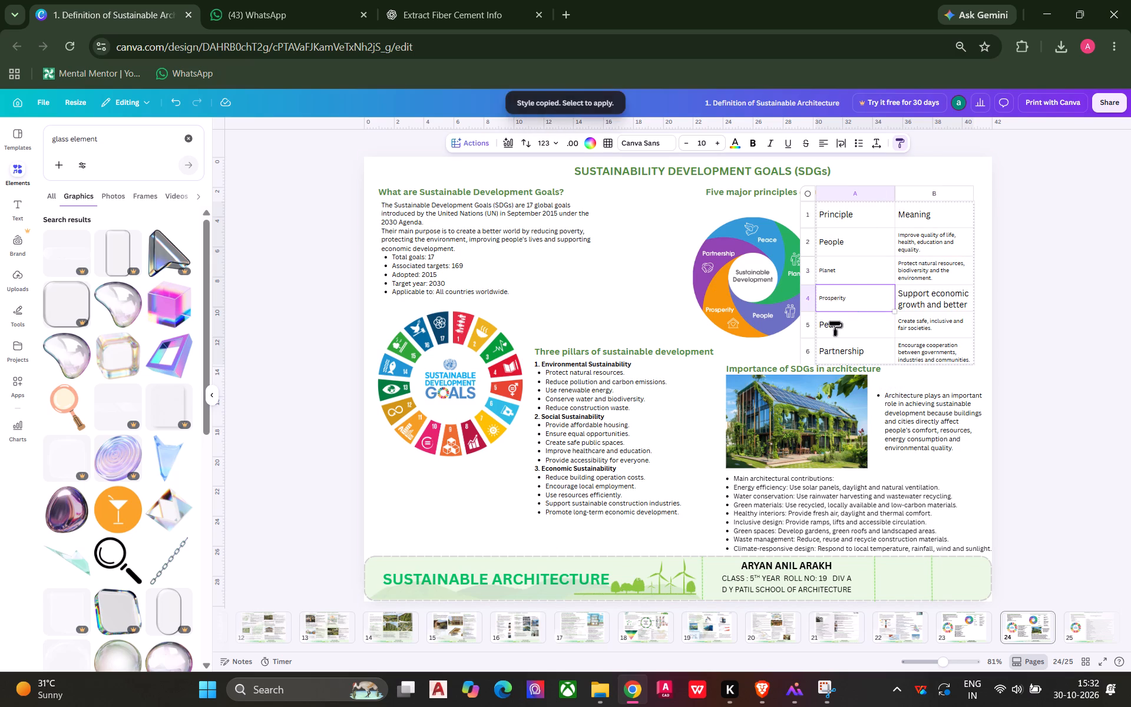
{"action": "left_click", "coordinate": [835, 322]}
{"action": "left_click", "coordinate": [903, 145]}
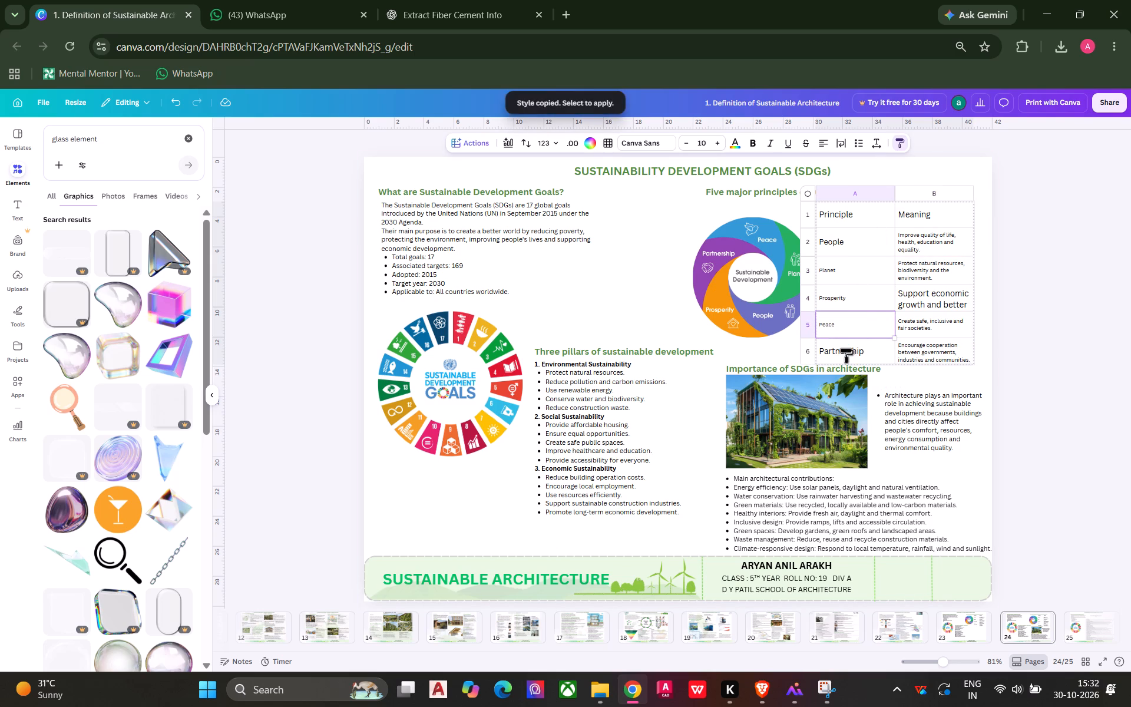
{"action": "left_click", "coordinate": [846, 349]}
Apply the same size-10 text style to the "Principle" and "Meaning" header cells of the 5 Ps table.
{"action": "left_click", "coordinate": [899, 143]}
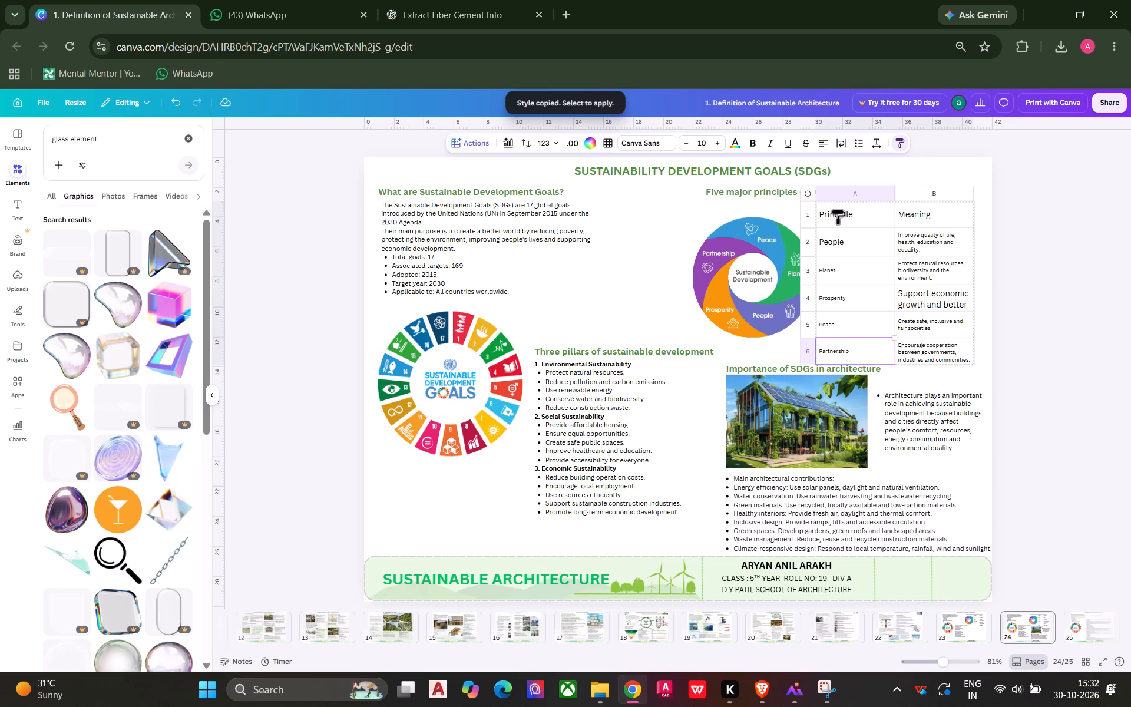
{"action": "left_click", "coordinate": [838, 210]}
{"action": "left_click", "coordinate": [903, 140]}
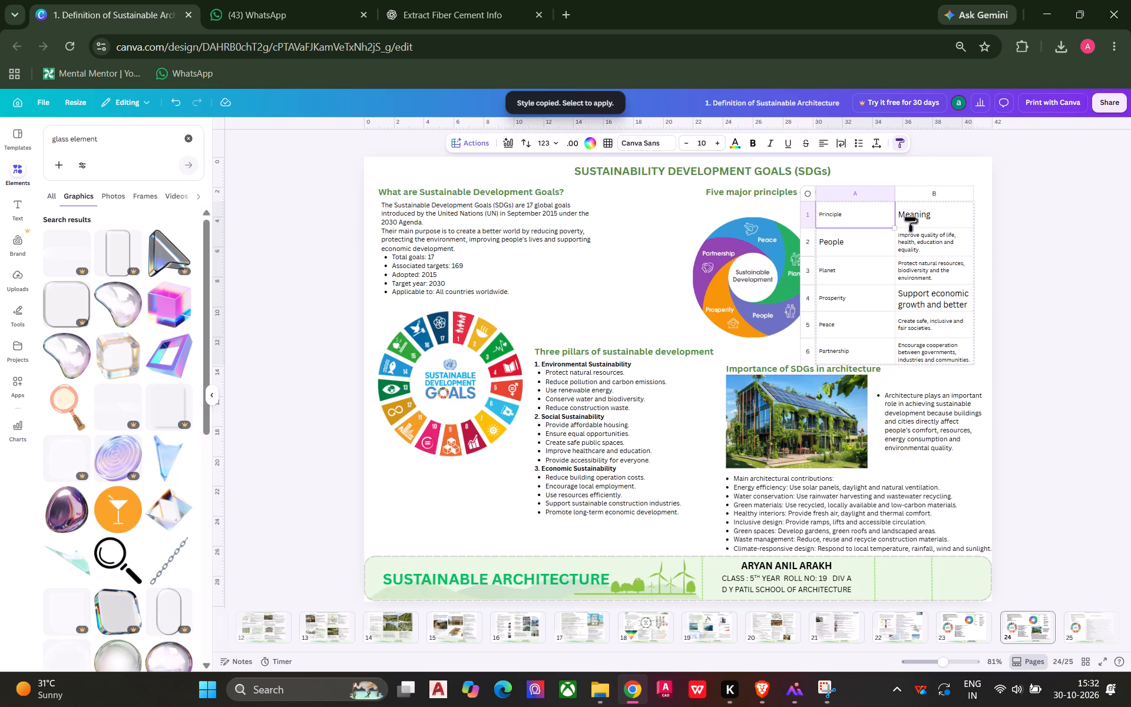
{"action": "left_click", "coordinate": [911, 216]}
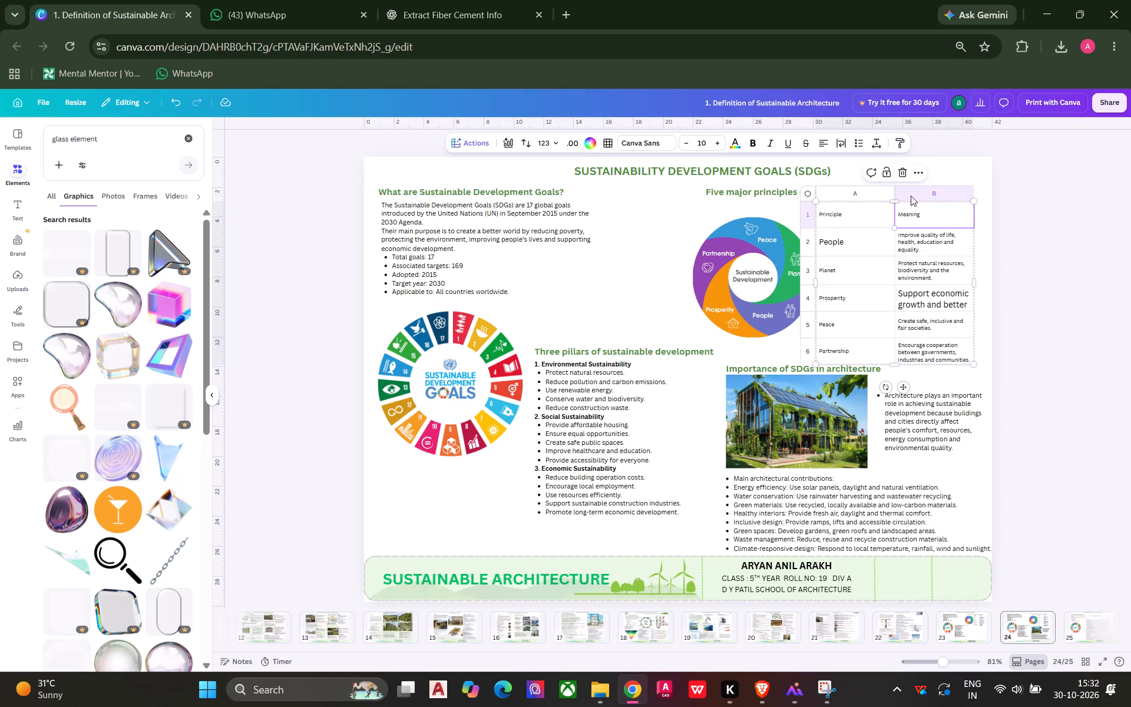
Copy the "Meaning" header's text style onto the Prosperity meaning cell and deselect the table.
{"action": "left_click", "coordinate": [898, 144]}
{"action": "left_click", "coordinate": [921, 302]}
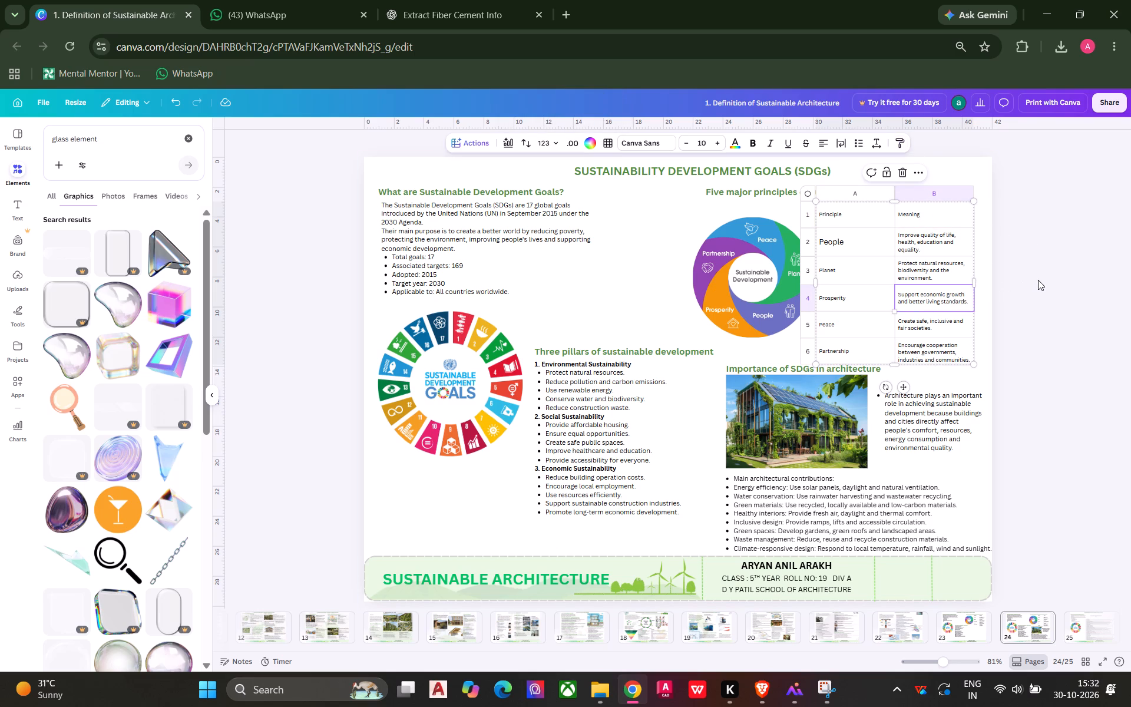
{"action": "left_click", "coordinate": [1039, 280]}
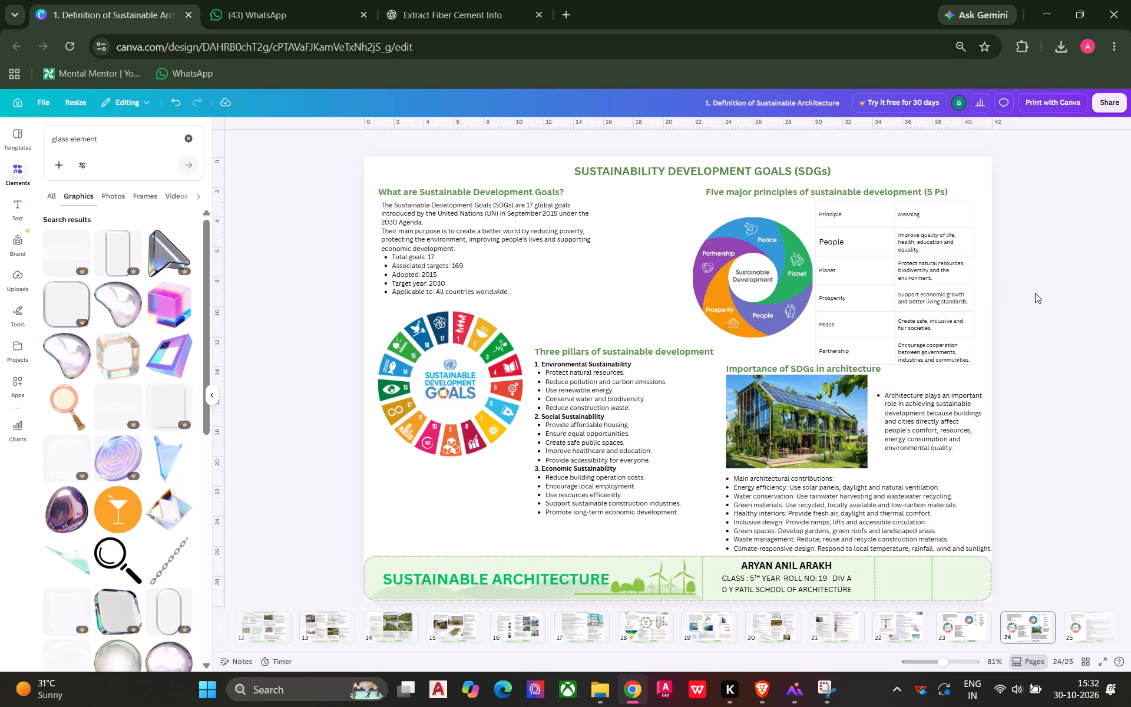
{"action": "left_click", "coordinate": [888, 288]}
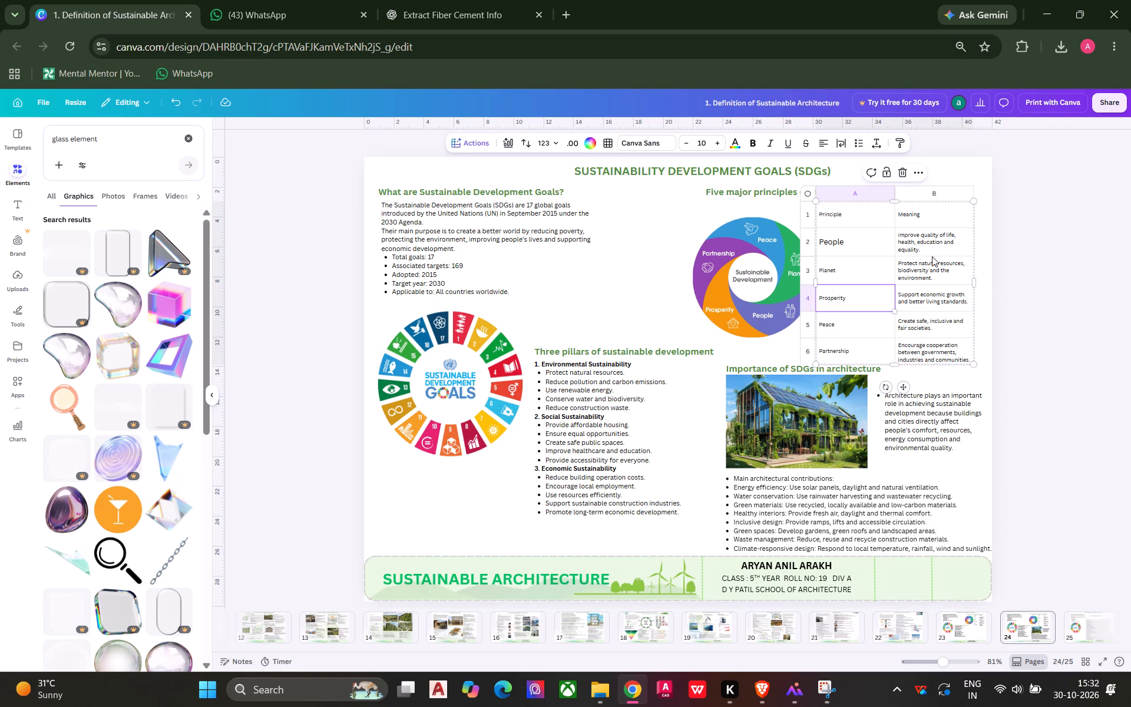
{"action": "left_click", "coordinate": [1096, 229]}
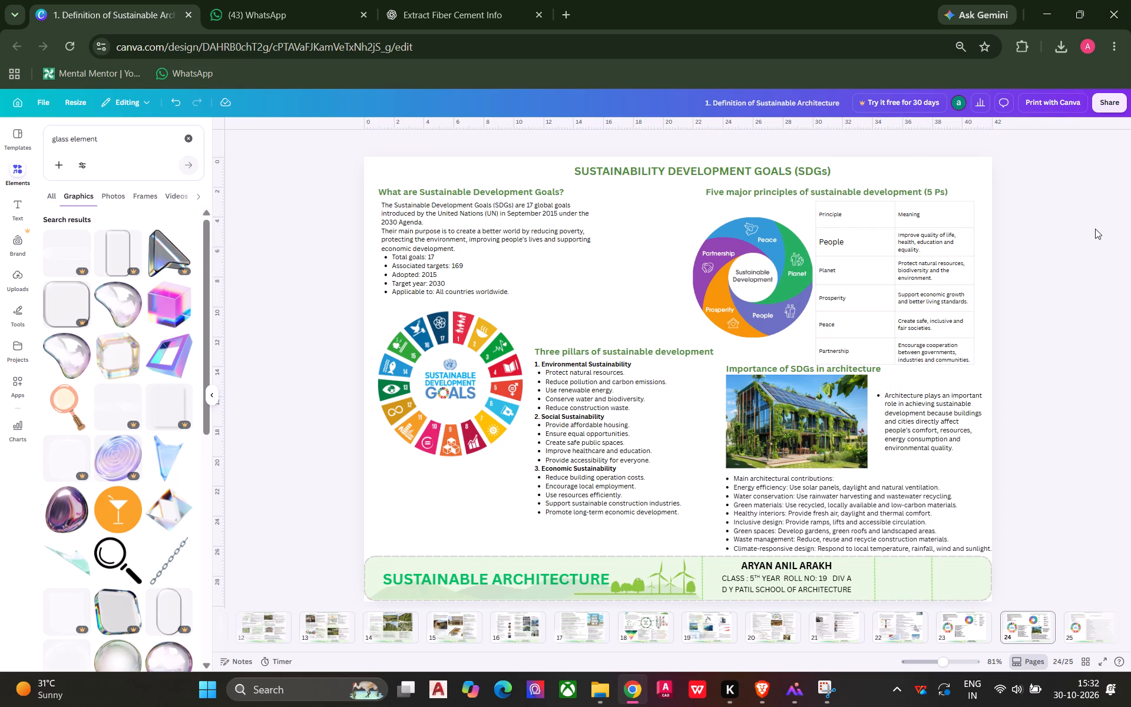
Increase the Meaning column's text in the 5 Ps table to size 11 for People, Planet, Prosperity and Partnership, and 12 for Peace.
{"action": "left_click", "coordinate": [925, 245]}
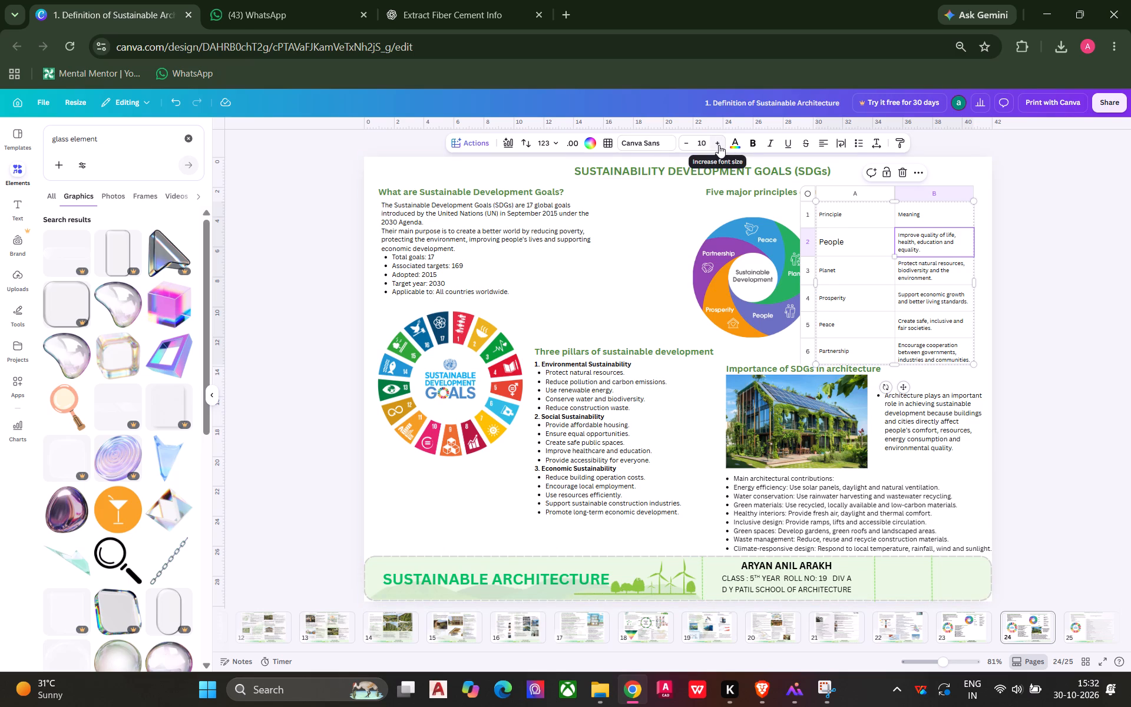
{"action": "left_click", "coordinate": [719, 145]}
{"action": "left_click", "coordinate": [923, 275]}
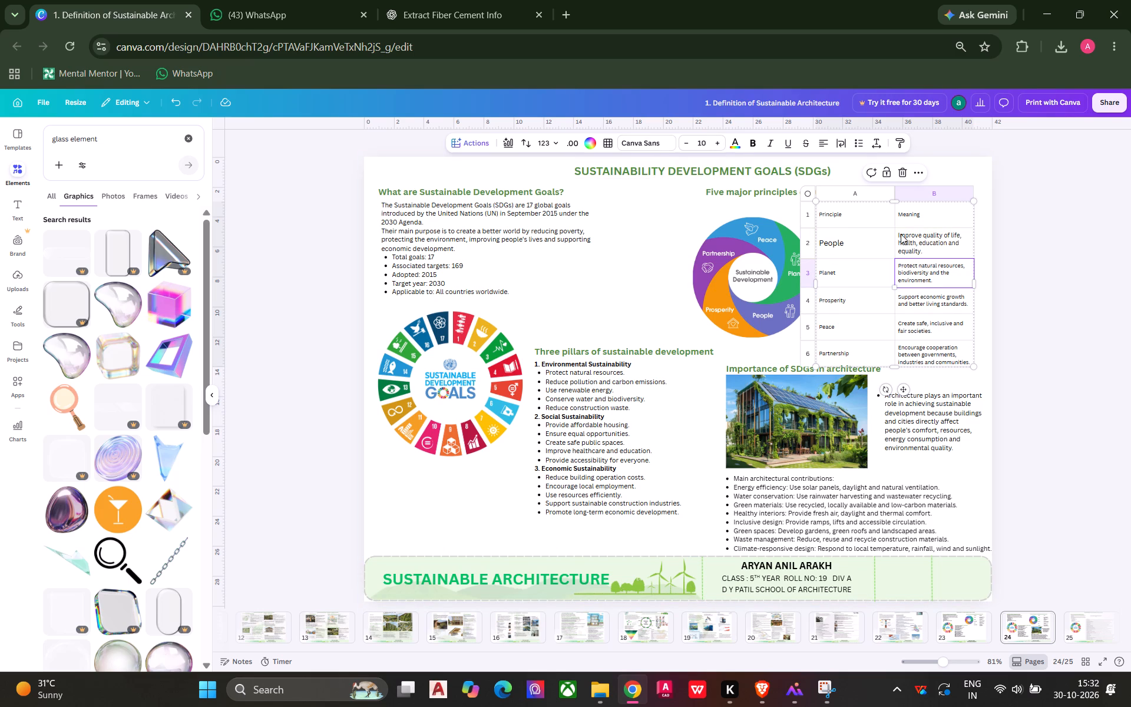
{"action": "left_click", "coordinate": [719, 140]}
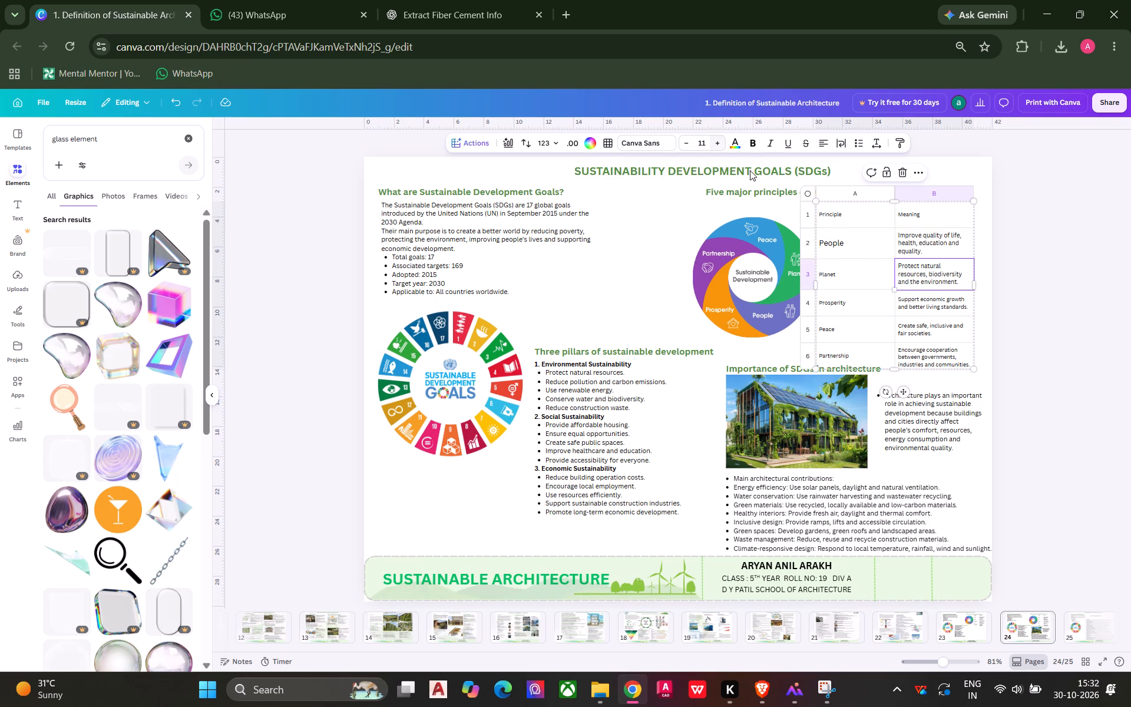
{"action": "left_click", "coordinate": [918, 306]}
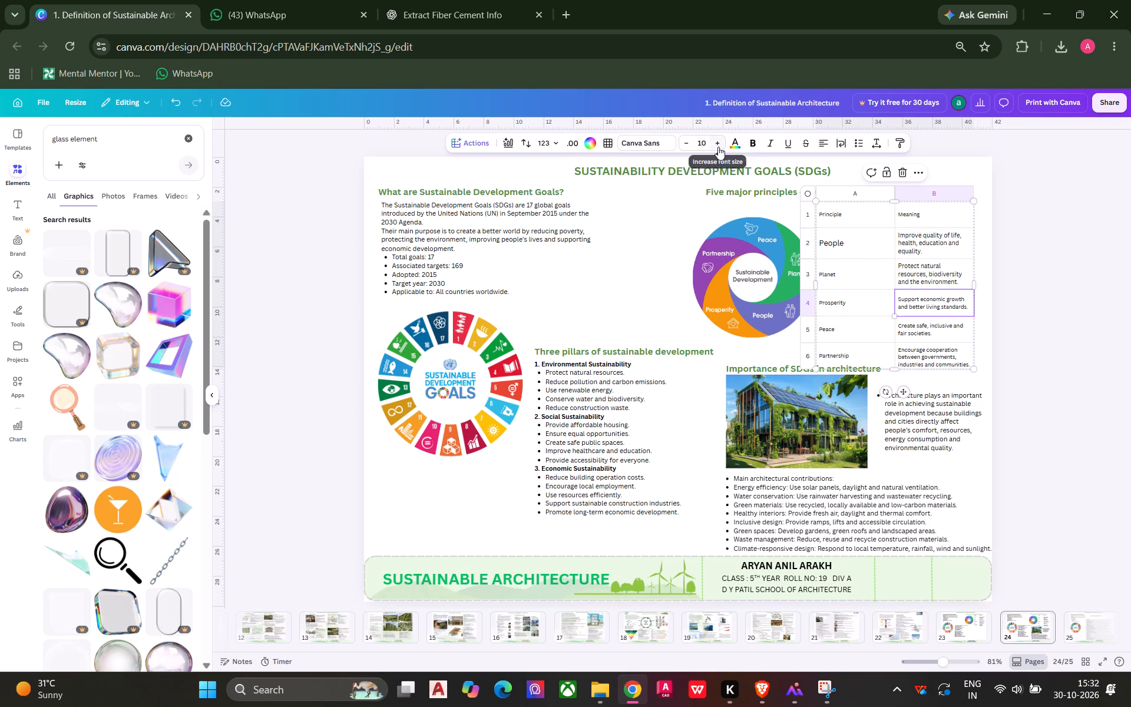
{"action": "left_click", "coordinate": [720, 144]}
{"action": "left_click", "coordinate": [914, 338]}
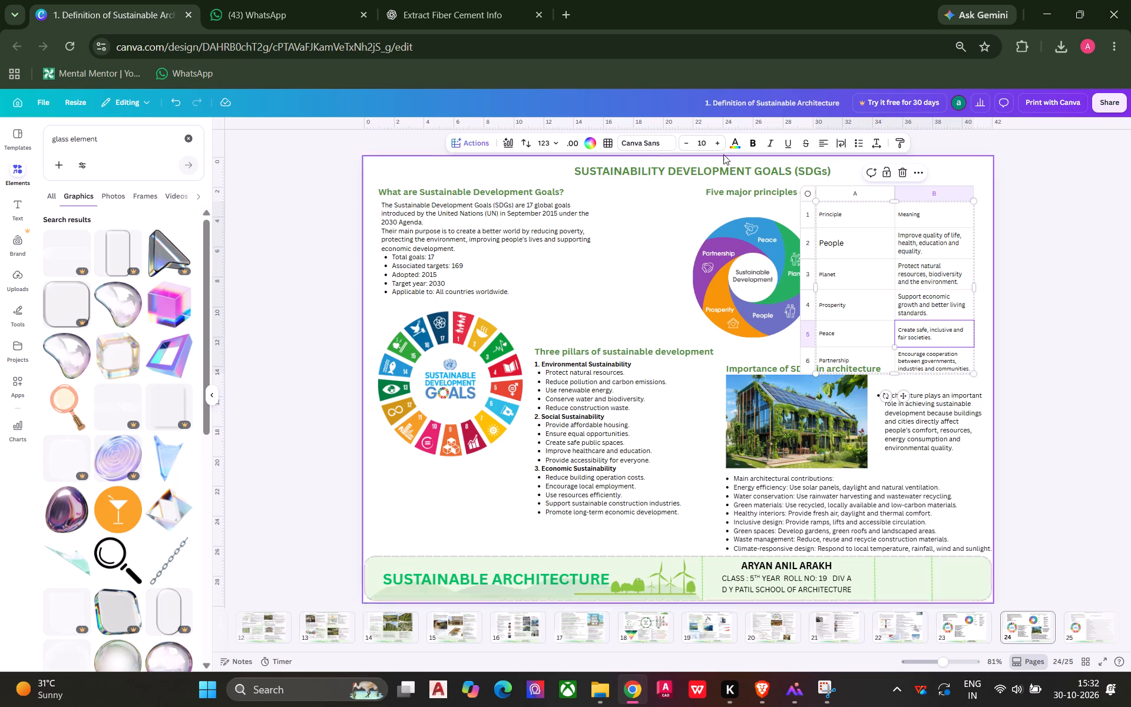
{"action": "double_click", "coordinate": [719, 143]}
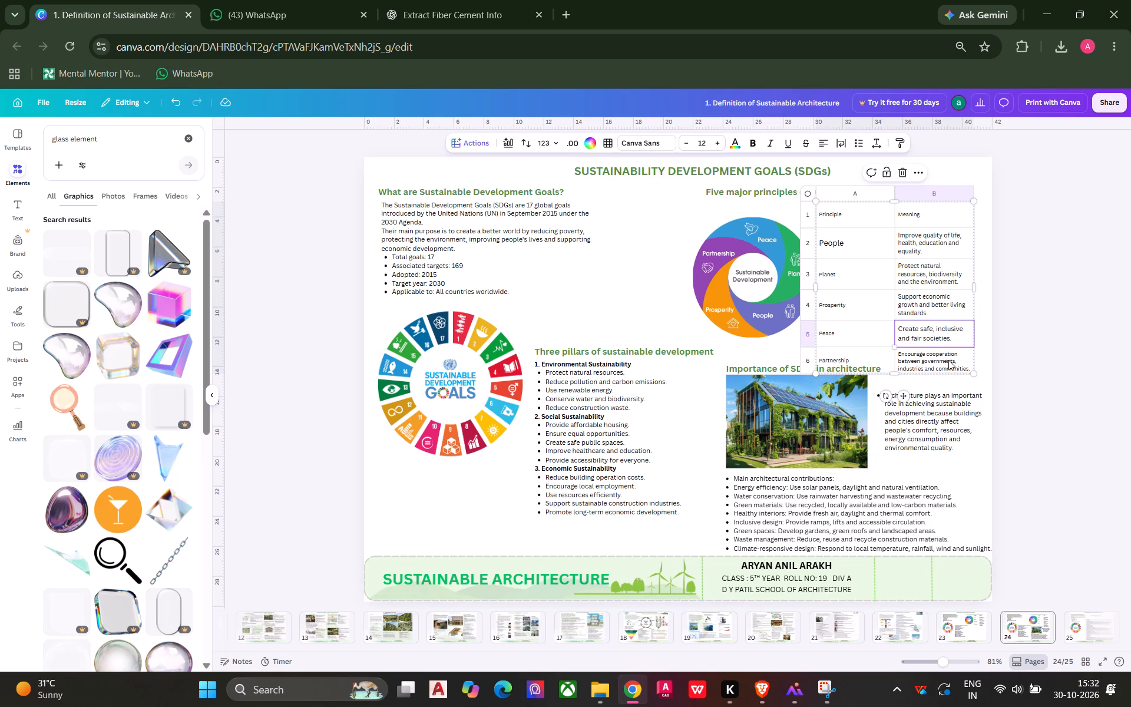
{"action": "left_click", "coordinate": [948, 361]}
{"action": "left_click", "coordinate": [717, 144]}
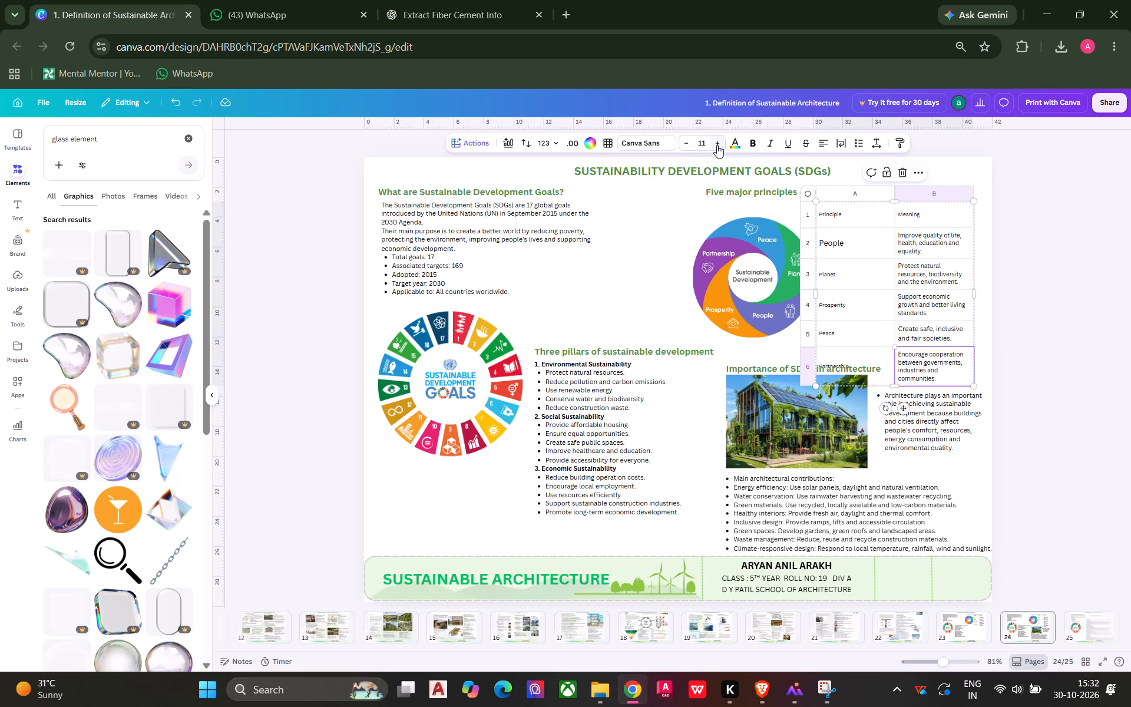
{"action": "left_click", "coordinate": [1066, 365]}
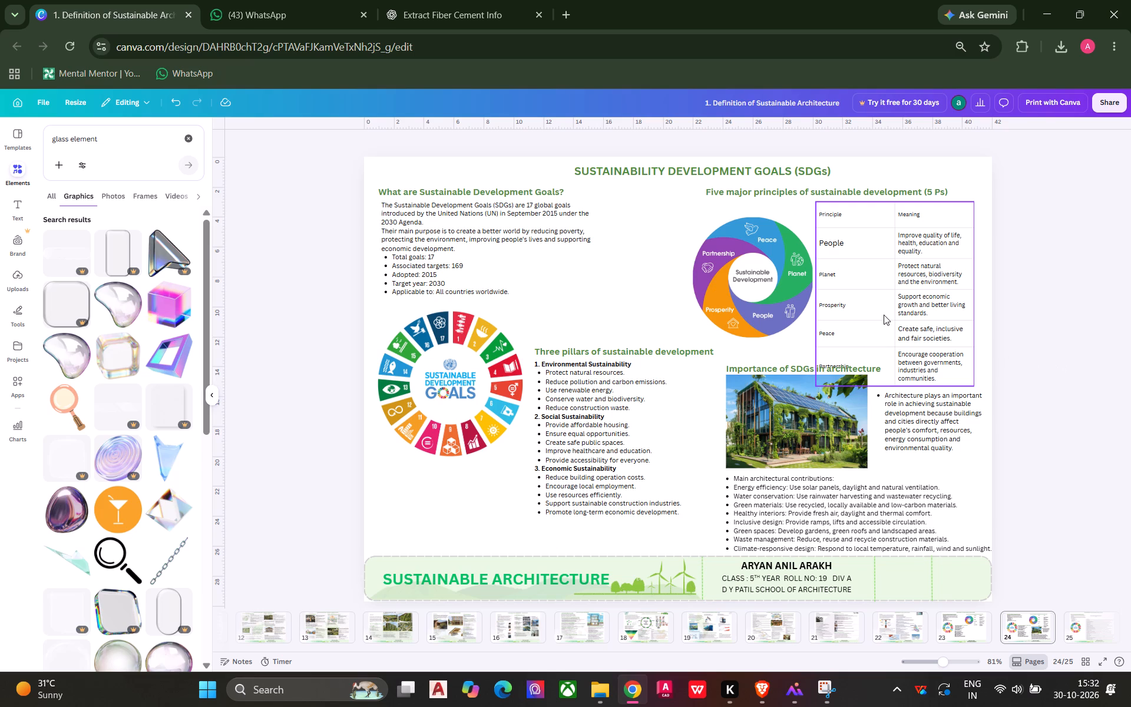
Narrow the "Five major principles of sustainable development (5 Ps)" heading to two lines and place it above the wheel graphic.
{"action": "left_click", "coordinate": [791, 195]}
{"action": "left_click_drag", "start_coordinate": [792, 193], "coordinate": [739, 194]}
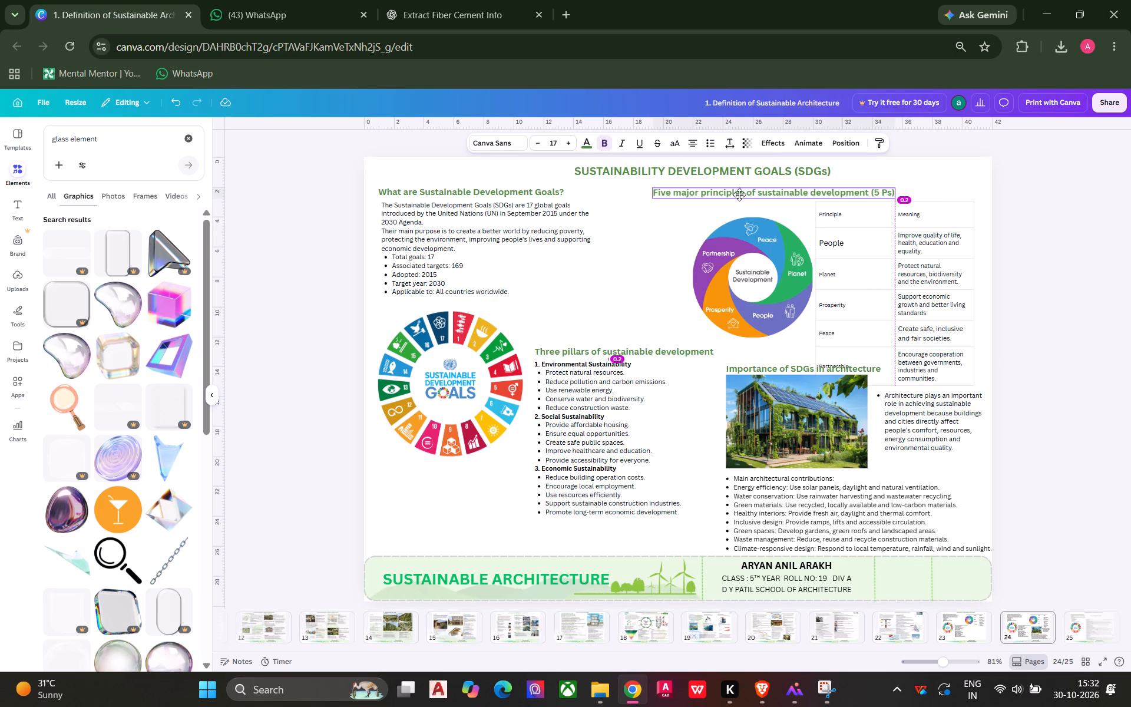
{"action": "left_click_drag", "start_coordinate": [739, 194], "coordinate": [739, 195]}
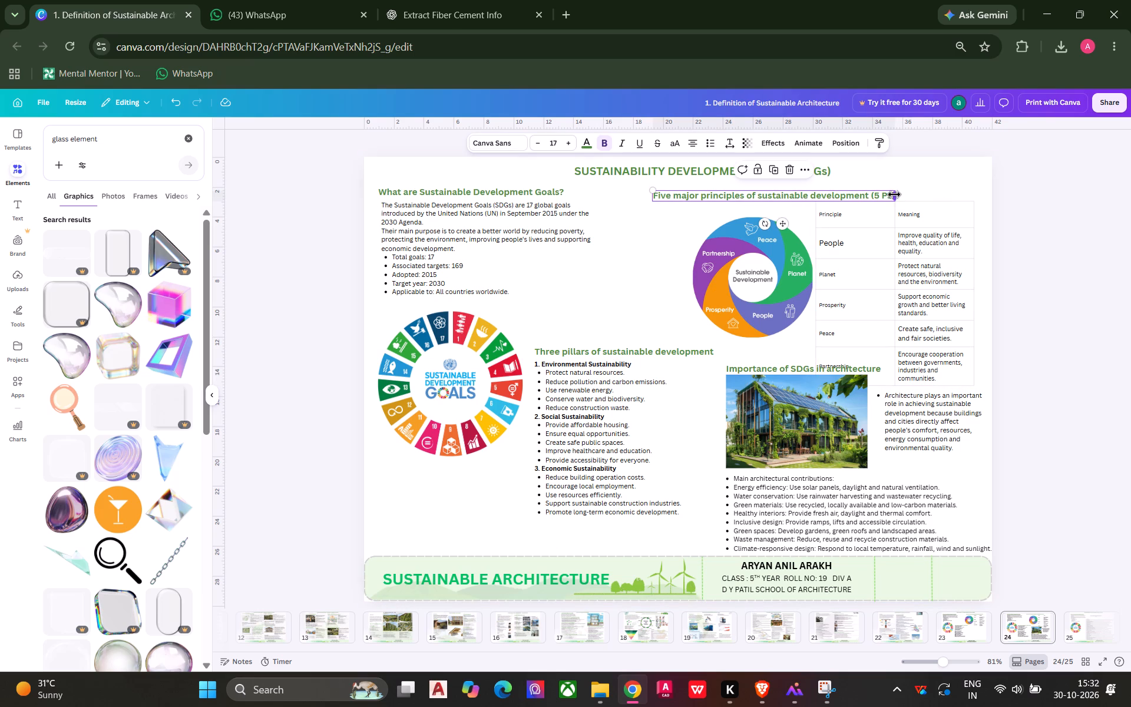
{"action": "left_click_drag", "start_coordinate": [894, 194], "coordinate": [814, 195]}
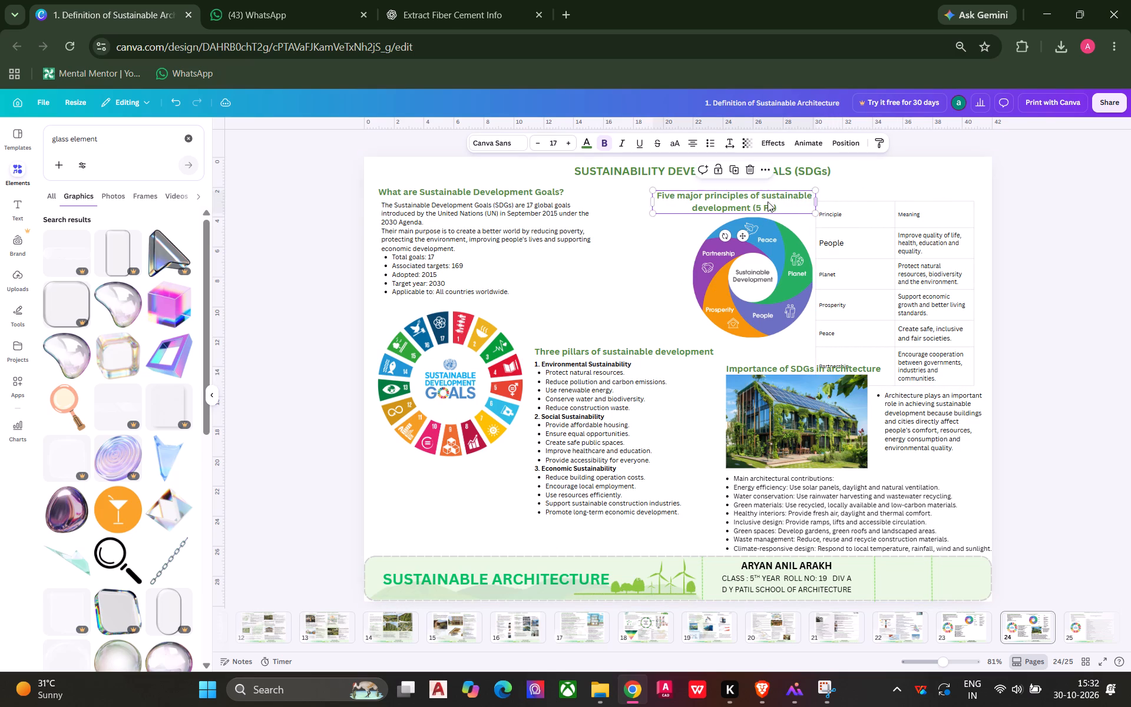
{"action": "left_click_drag", "start_coordinate": [752, 201], "coordinate": [768, 199]}
{"action": "left_click", "coordinate": [1121, 225]}
Move the 5 Ps table up and against the page's right edge, clear of the "Importance of SDGs in architecture" heading.
{"action": "left_click_drag", "start_coordinate": [924, 276], "coordinate": [937, 259]}
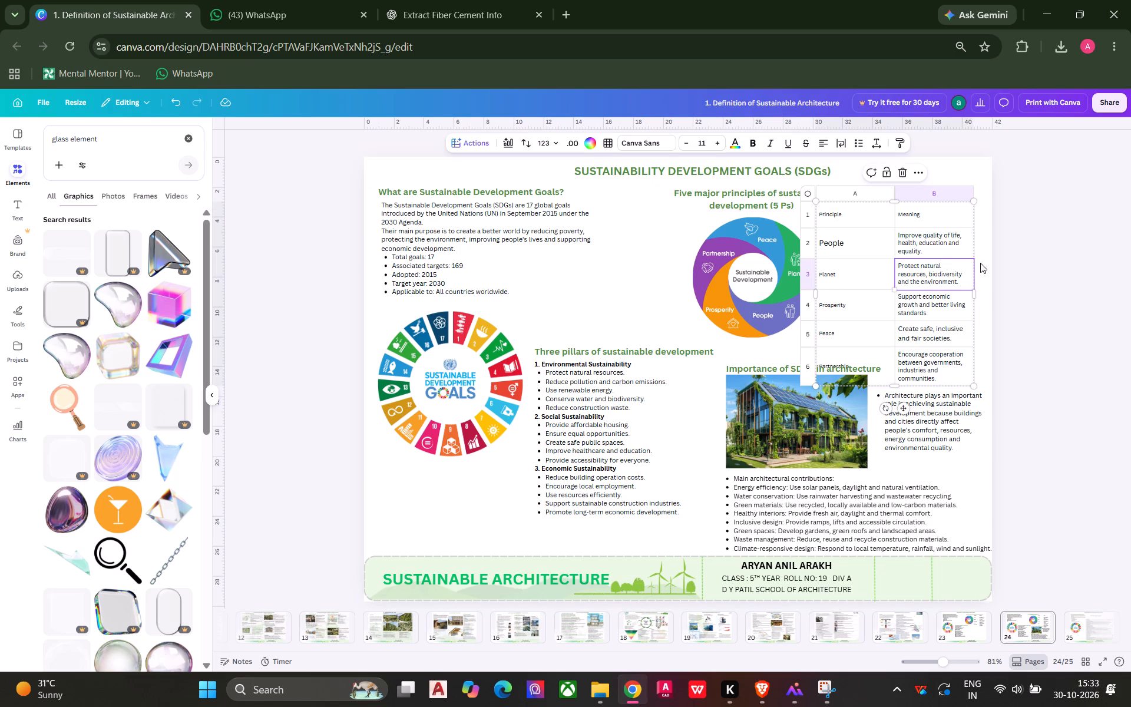
{"action": "left_click", "coordinate": [1049, 263]}
{"action": "left_click", "coordinate": [967, 299]}
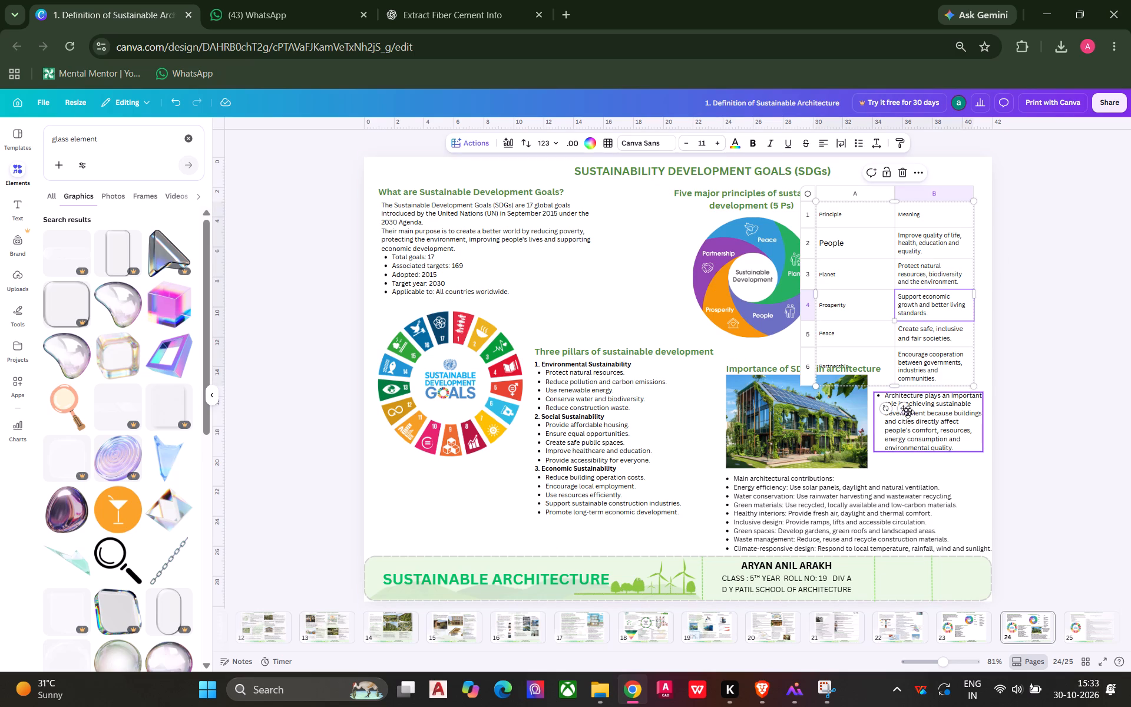
{"action": "left_click_drag", "start_coordinate": [908, 409], "coordinate": [926, 397]}
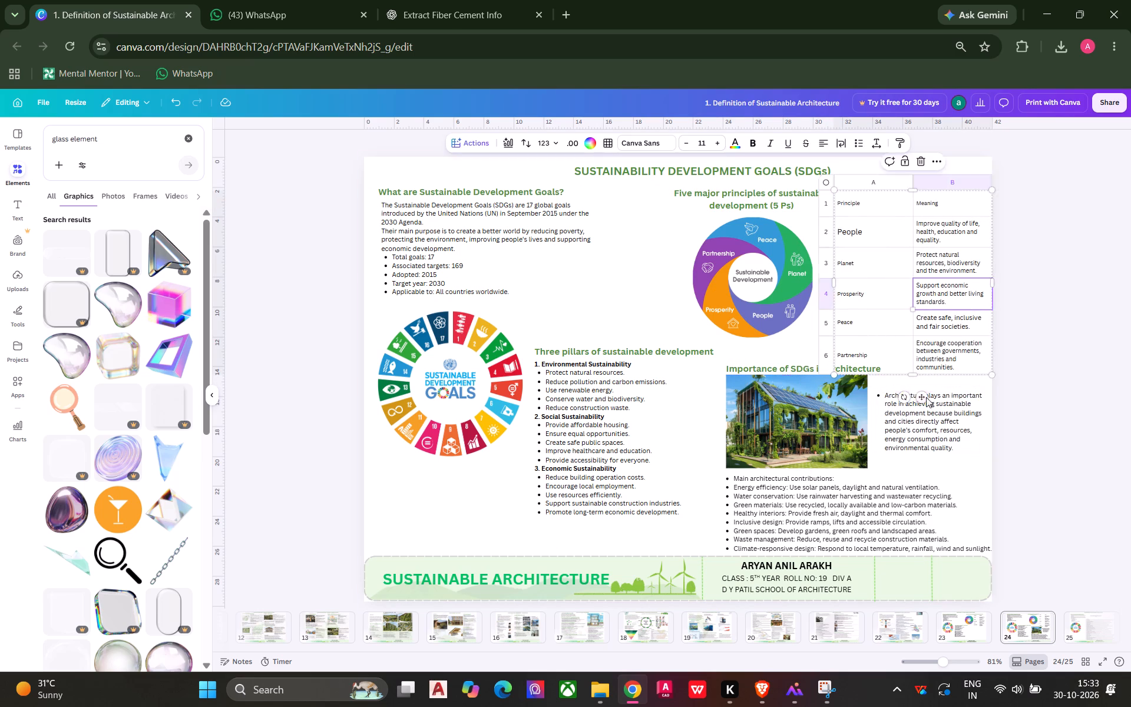
{"action": "left_click", "coordinate": [1035, 385]}
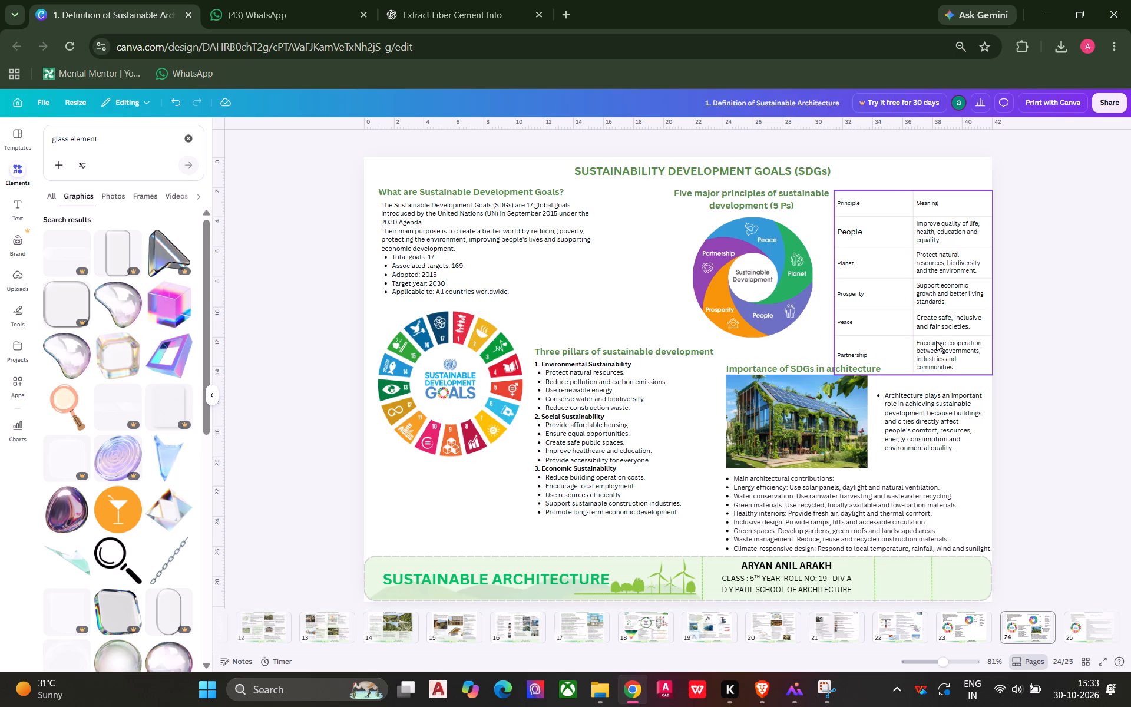
{"action": "left_click", "coordinate": [953, 350]}
{"action": "left_click_drag", "start_coordinate": [923, 395], "coordinate": [932, 384]}
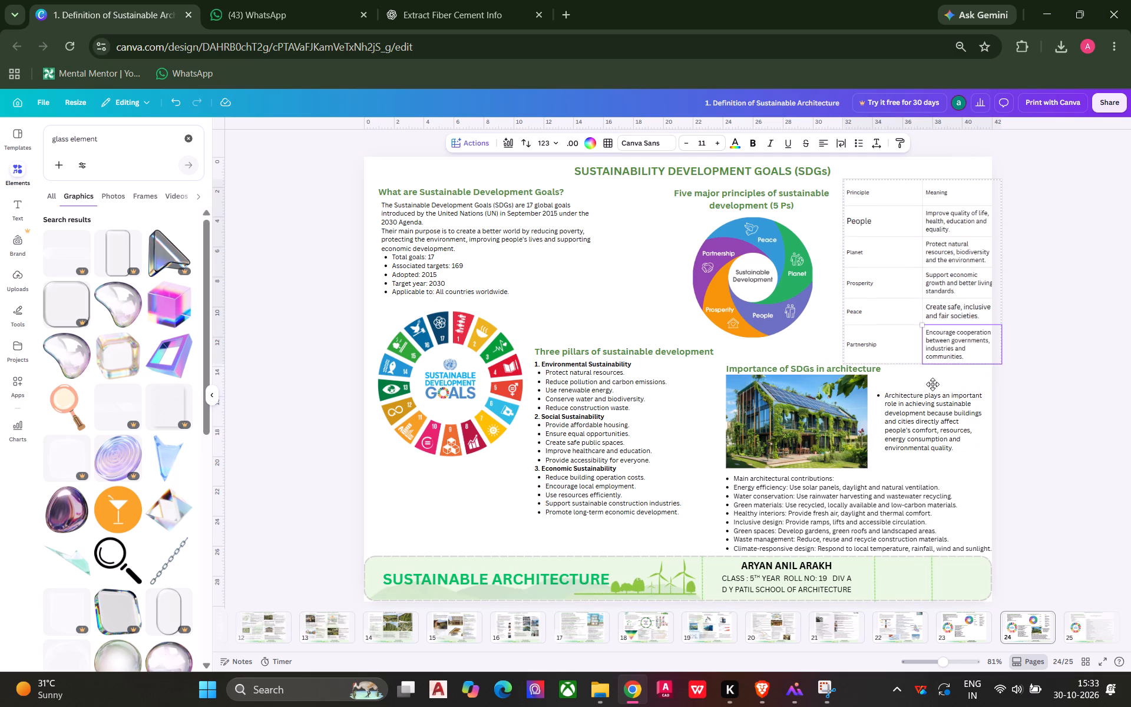
{"action": "left_click_drag", "start_coordinate": [932, 384], "coordinate": [925, 379]}
{"action": "left_click", "coordinate": [1057, 368]}
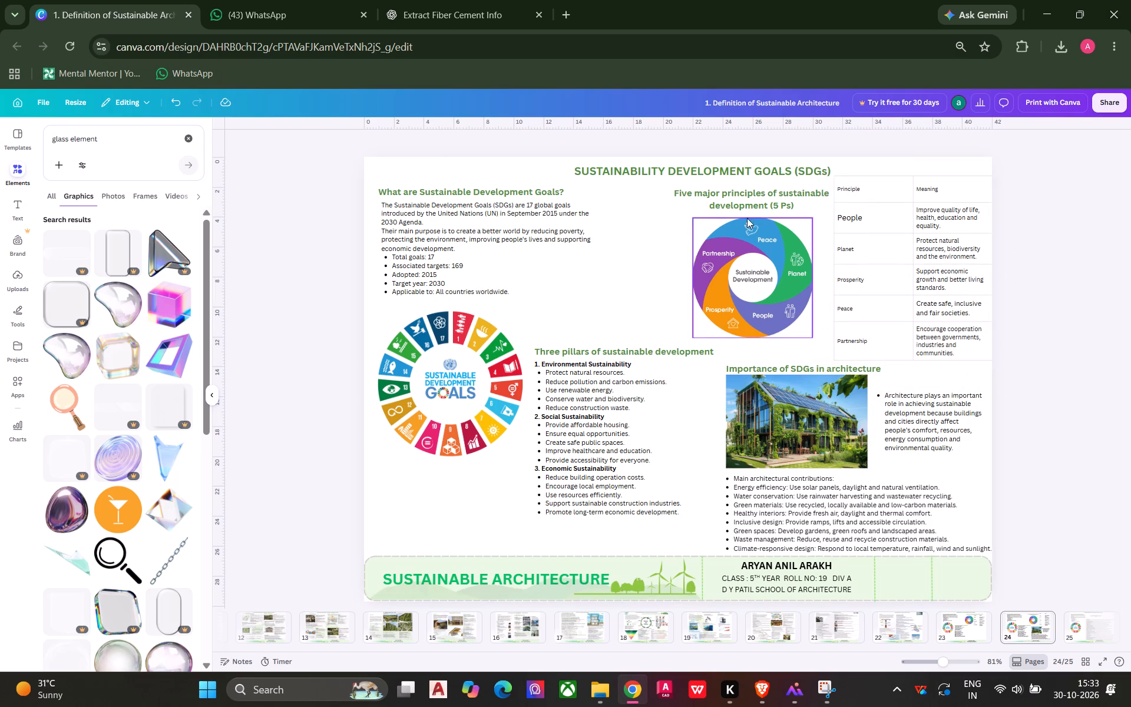
Shift the "SUSTAINABILITY DEVELOPMENT GOALS (SDGs)" title slightly left, away from the 5 Ps table.
{"action": "left_click_drag", "start_coordinate": [690, 172], "coordinate": [688, 172]}
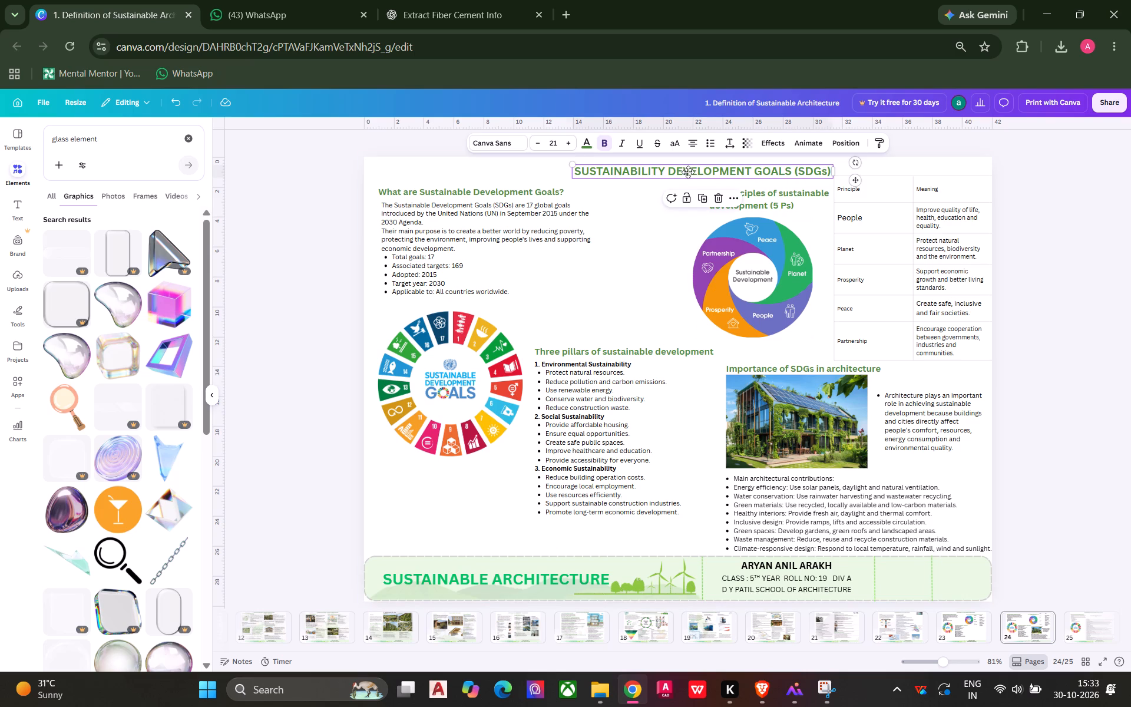
{"action": "left_click_drag", "start_coordinate": [688, 172], "coordinate": [683, 172]}
Shrink the 5 Ps wheel slightly, lower the two-line heading, position the wheel directly beneath it, and save the design.
{"action": "left_click", "coordinate": [739, 196]}
{"action": "left_click", "coordinate": [776, 260]}
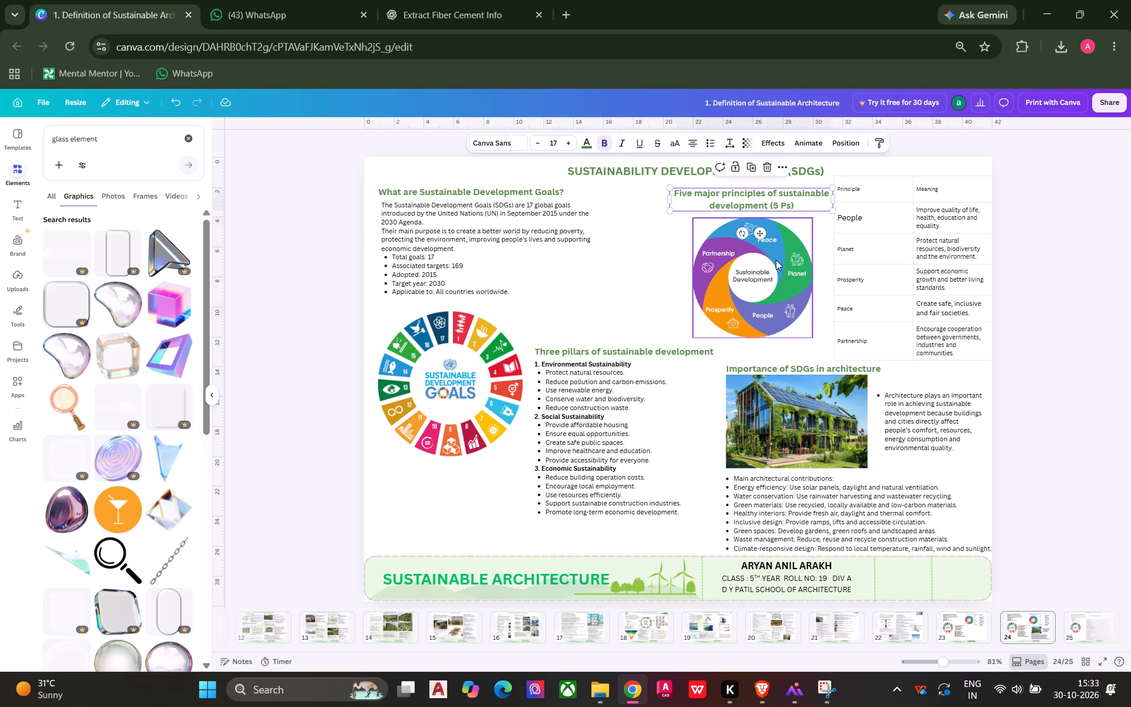
{"action": "left_click_drag", "start_coordinate": [814, 217], "coordinate": [809, 223]}
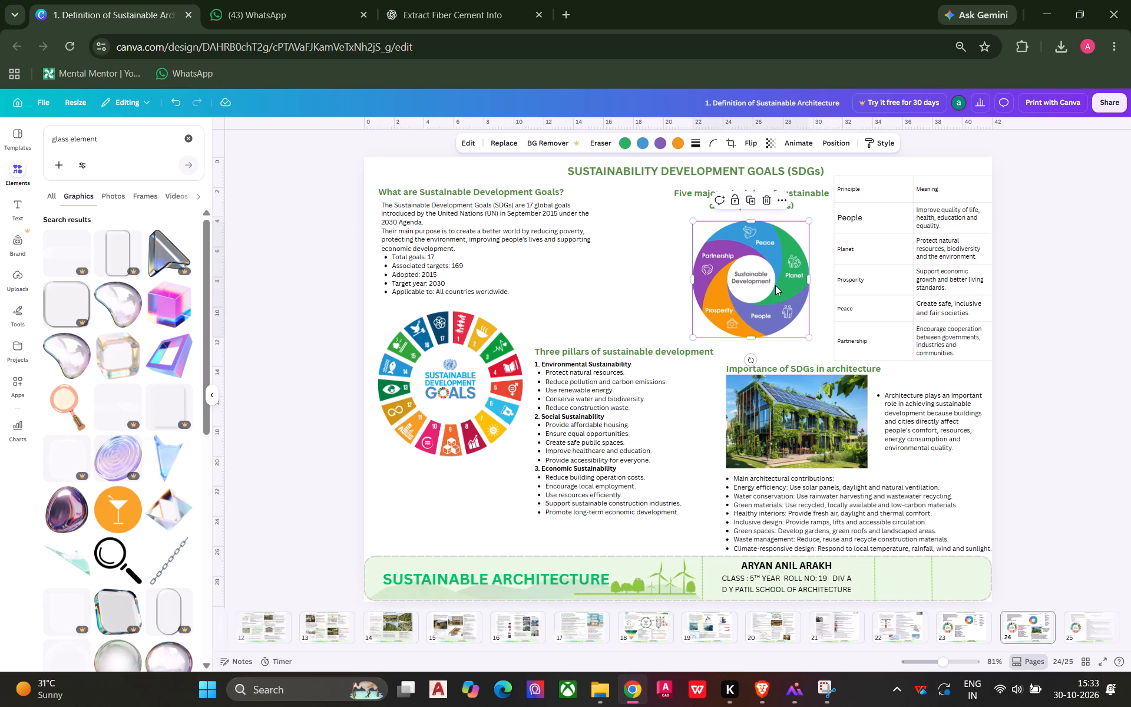
{"action": "left_click_drag", "start_coordinate": [775, 285], "coordinate": [792, 306]}
{"action": "left_click", "coordinate": [668, 289]}
{"action": "left_click_drag", "start_coordinate": [744, 200], "coordinate": [744, 205]}
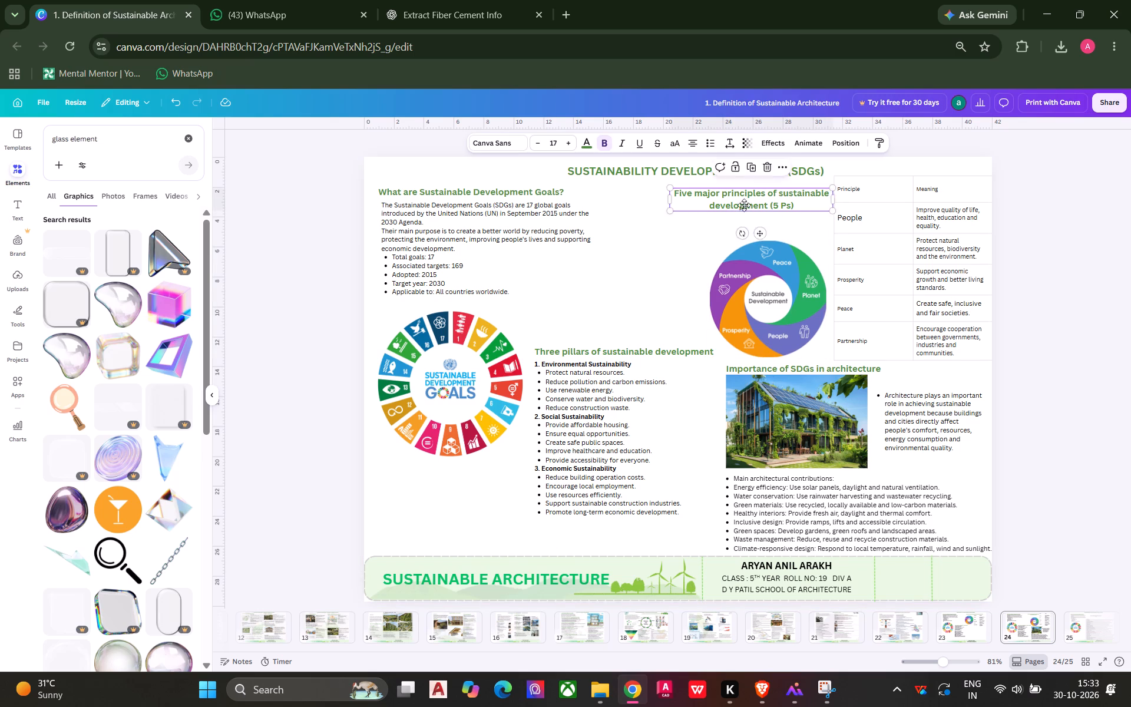
{"action": "left_click_drag", "start_coordinate": [744, 205], "coordinate": [742, 216]}
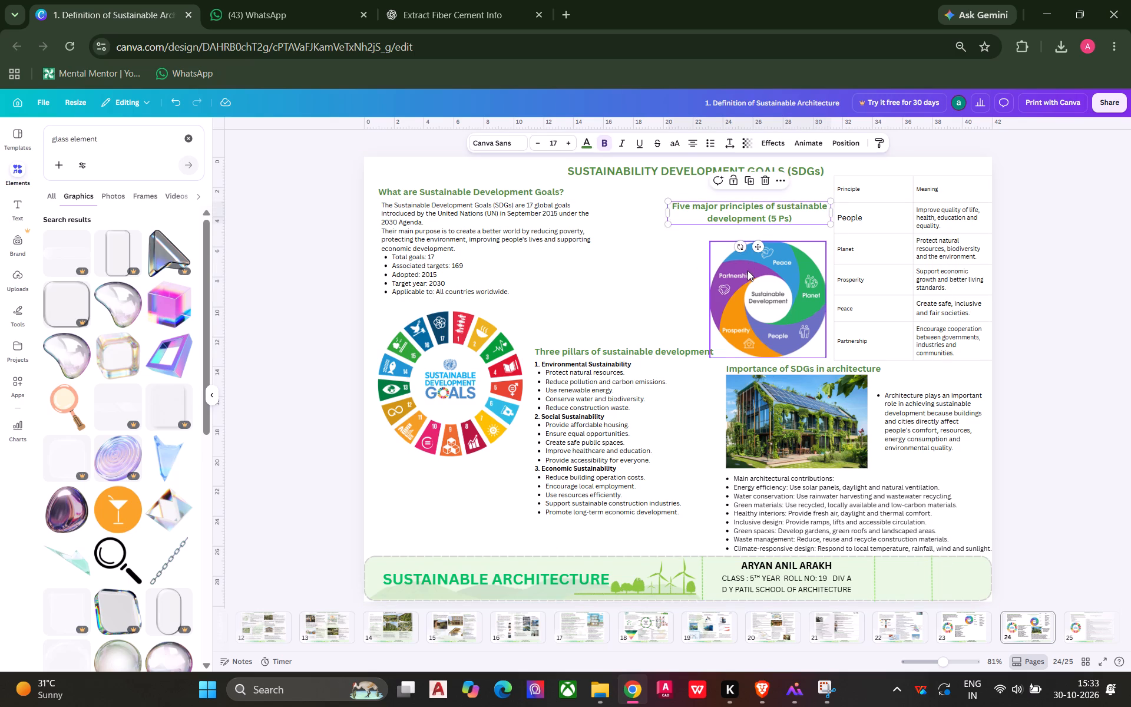
{"action": "left_click", "coordinate": [748, 271]}
{"action": "left_click_drag", "start_coordinate": [753, 272], "coordinate": [746, 264]}
{"action": "left_click", "coordinate": [1040, 274]}
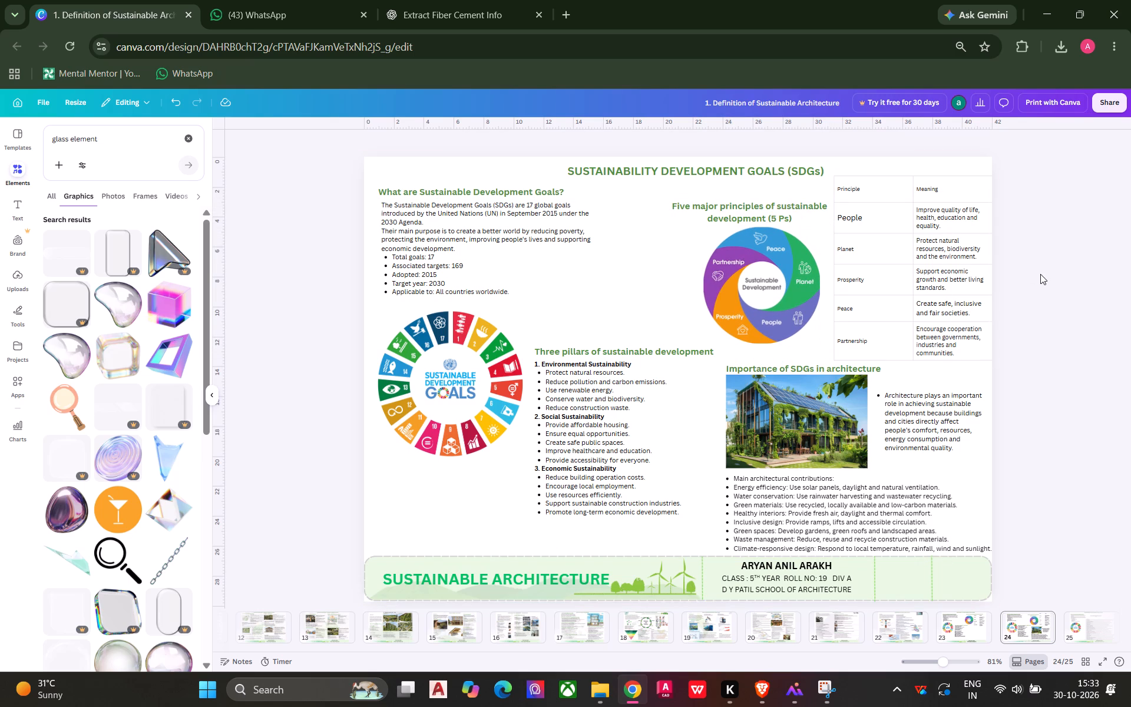
{"action": "key", "text": "ctrl+s"}
Set the font size of the "People" principle cell to 15 and the "Planet" principle cell to 14.
{"action": "left_click", "coordinate": [851, 220]}
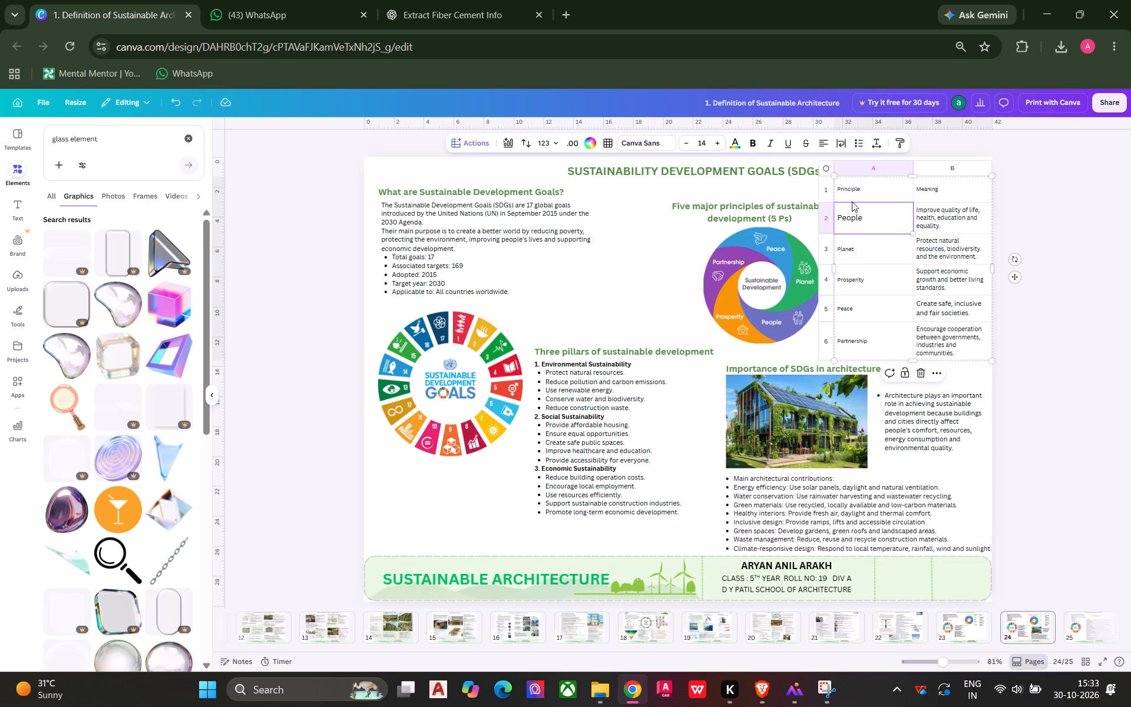
{"action": "left_click", "coordinate": [720, 142]}
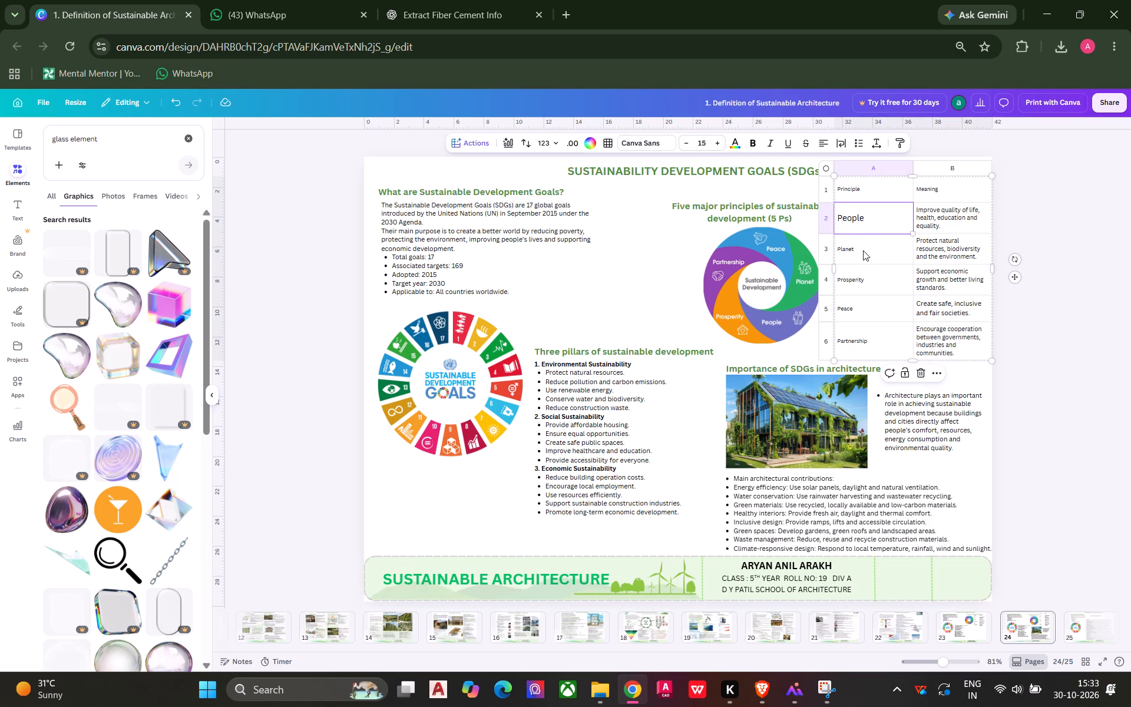
{"action": "left_click", "coordinate": [863, 250]}
{"action": "left_click", "coordinate": [720, 141]}
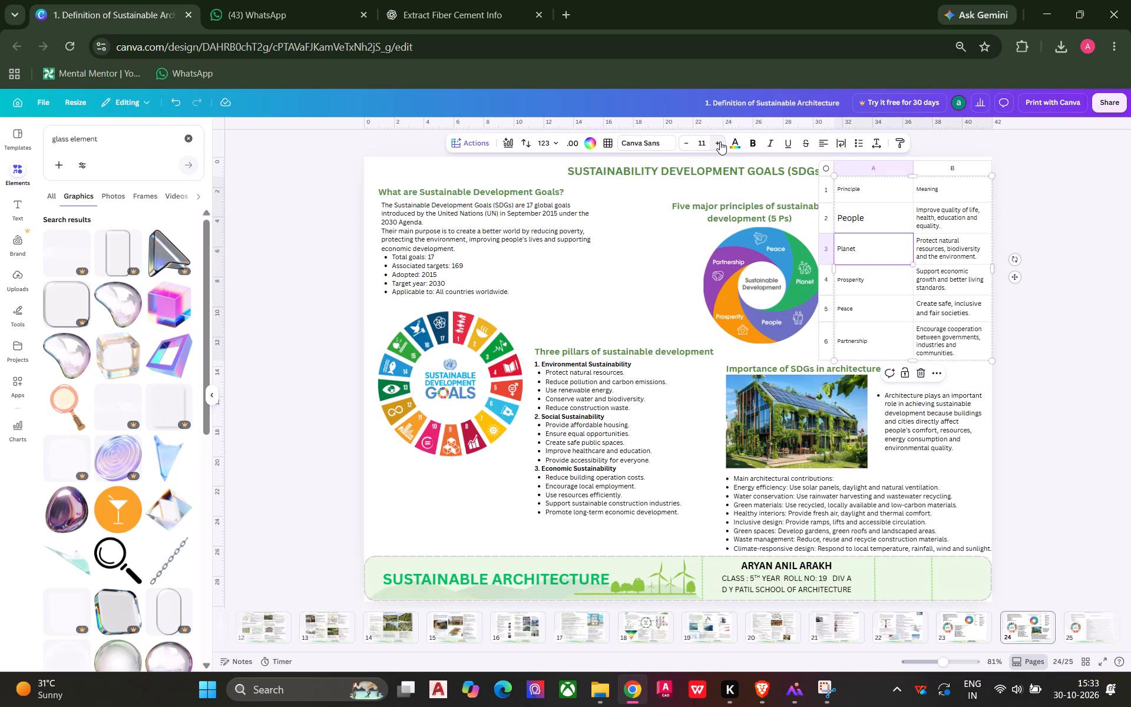
{"action": "triple_click", "coordinate": [720, 141]}
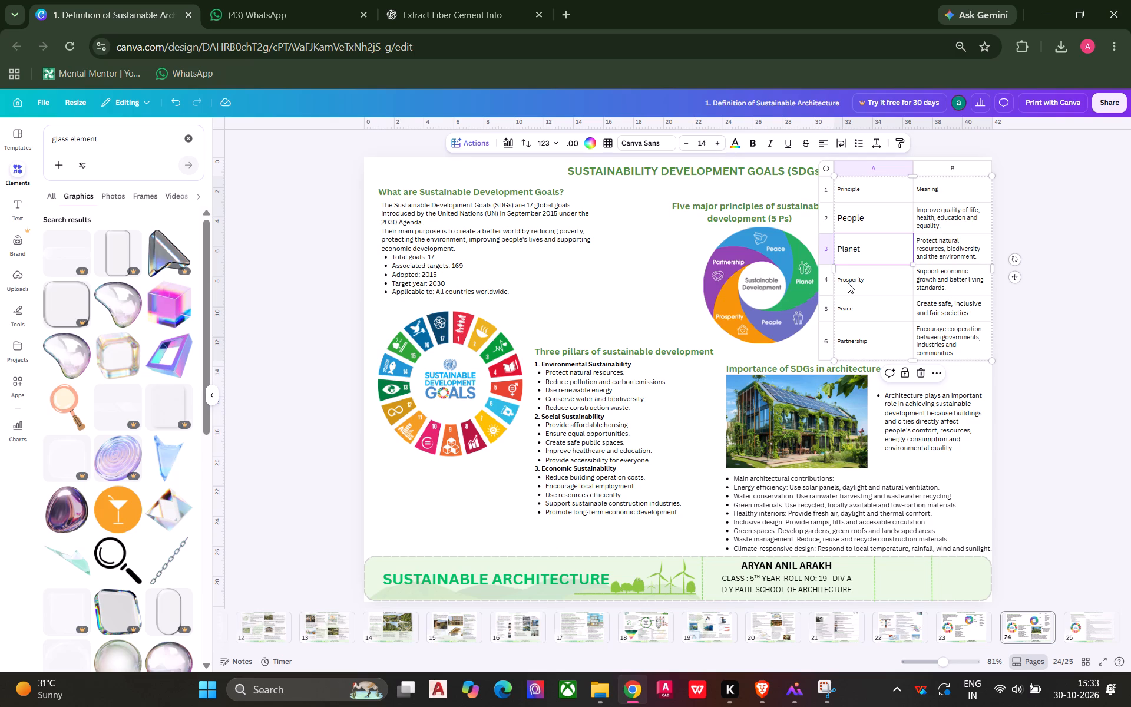
Set the font size of the "Prosperity", "Peace" and "Partnership" principle cells in the 5 Ps table to 13.
{"action": "left_click", "coordinate": [848, 283]}
{"action": "triple_click", "coordinate": [719, 146]}
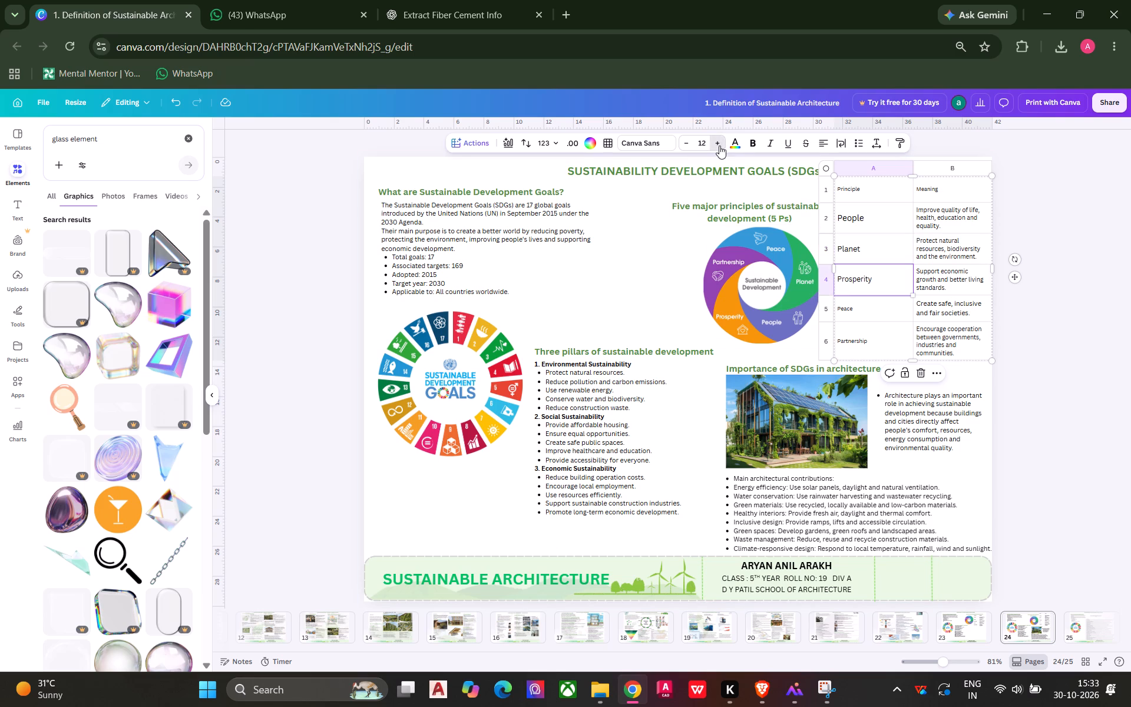
{"action": "left_click", "coordinate": [719, 146]}
{"action": "left_click", "coordinate": [864, 312]}
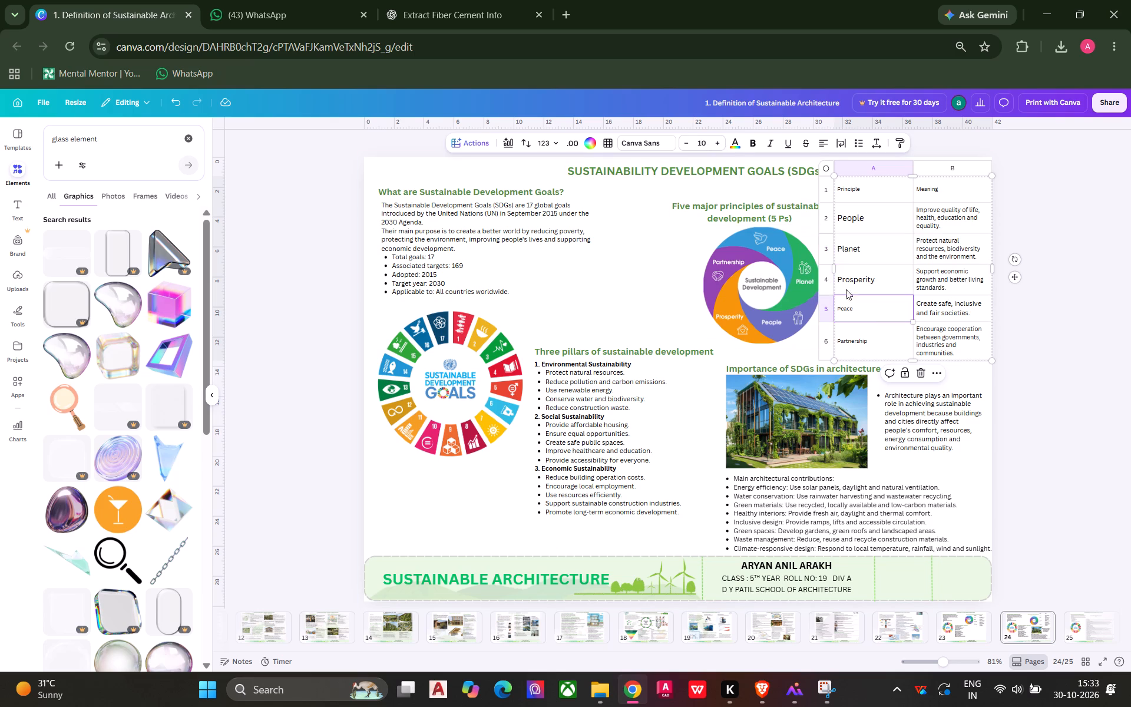
{"action": "left_click", "coordinate": [721, 142]}
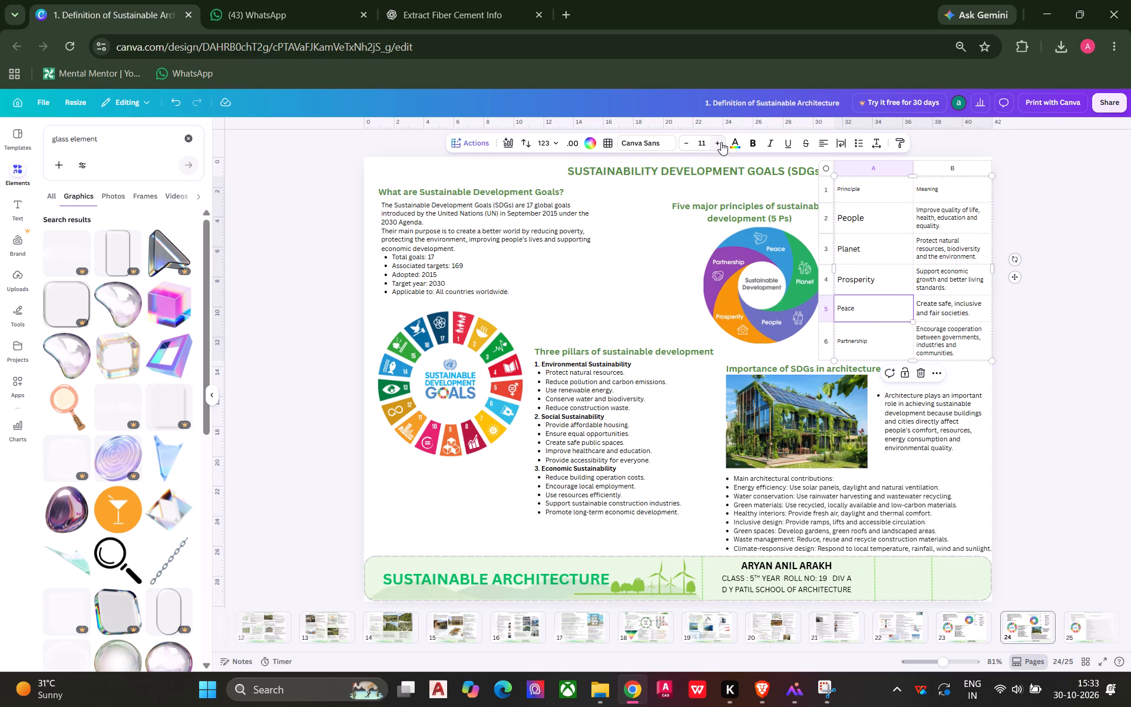
{"action": "left_click", "coordinate": [716, 143]}
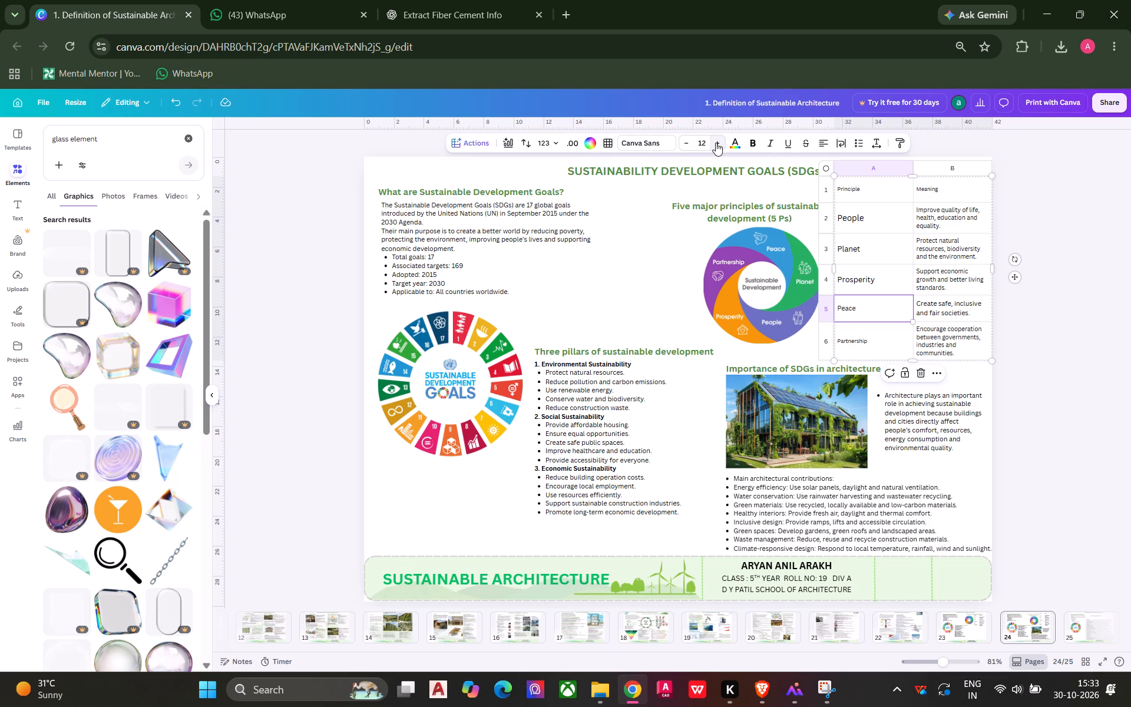
{"action": "left_click", "coordinate": [716, 143]}
{"action": "left_click", "coordinate": [858, 269]}
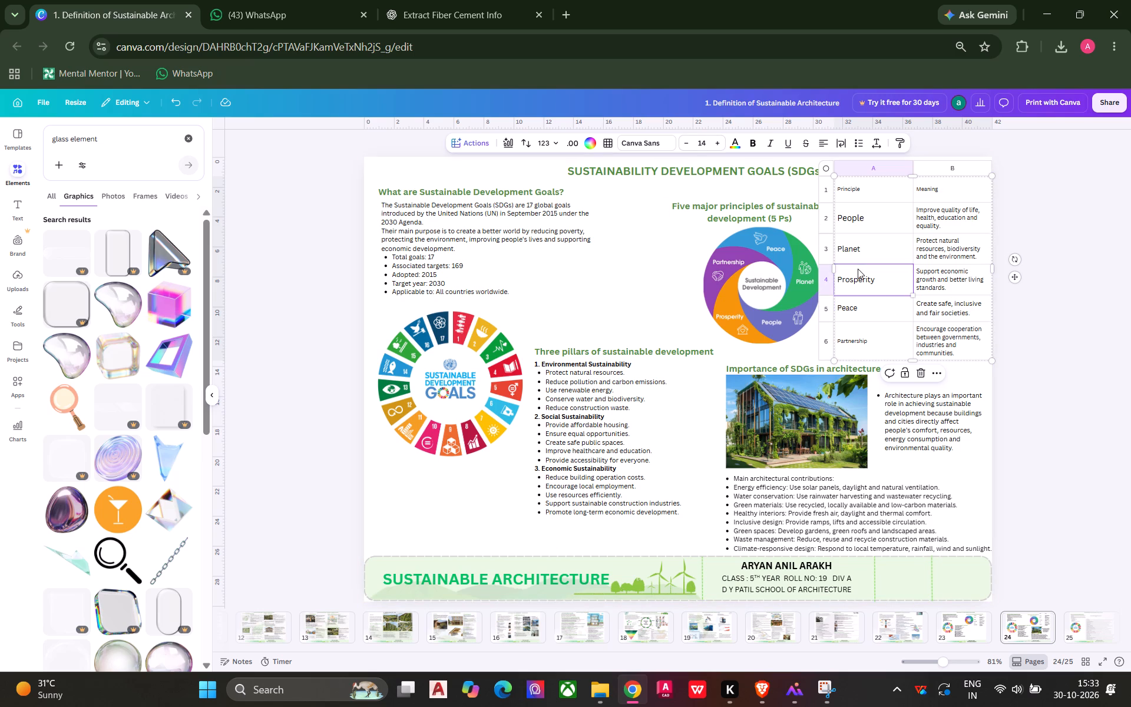
{"action": "left_click", "coordinate": [679, 142]}
{"action": "left_click", "coordinate": [866, 344]}
{"action": "double_click", "coordinate": [721, 148]}
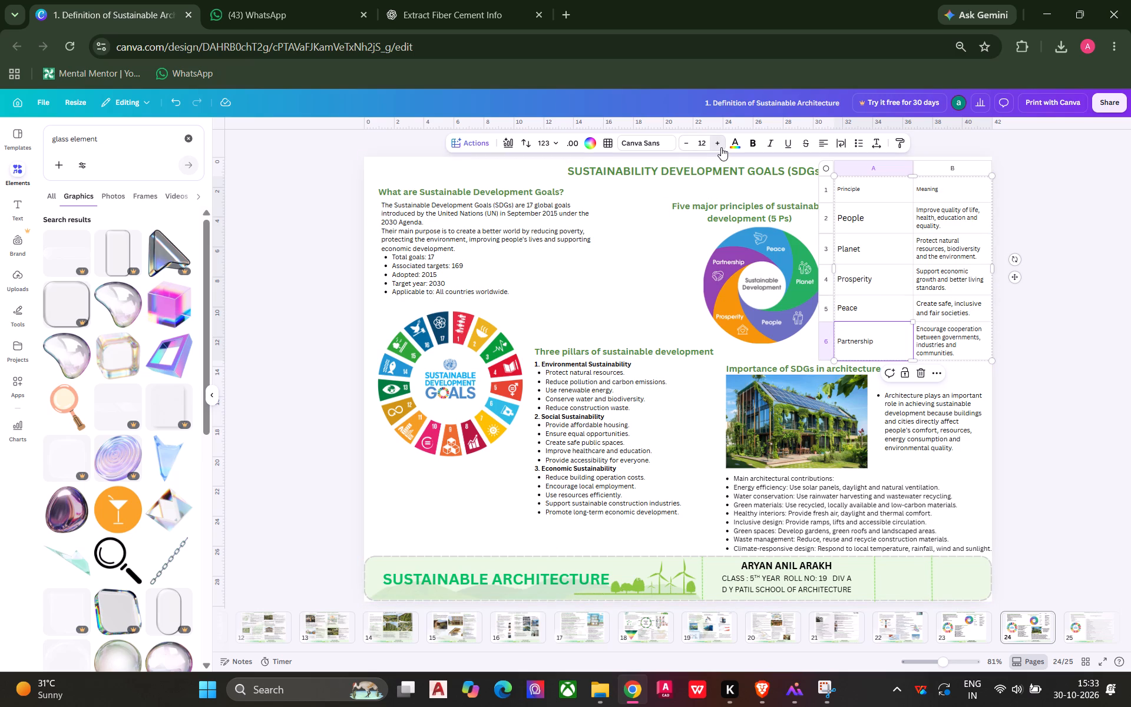
{"action": "left_click", "coordinate": [721, 147]}
Reduce the "Planet" and "People" cells by one font size each, to 13 and 14 respectively.
{"action": "left_click", "coordinate": [858, 242]}
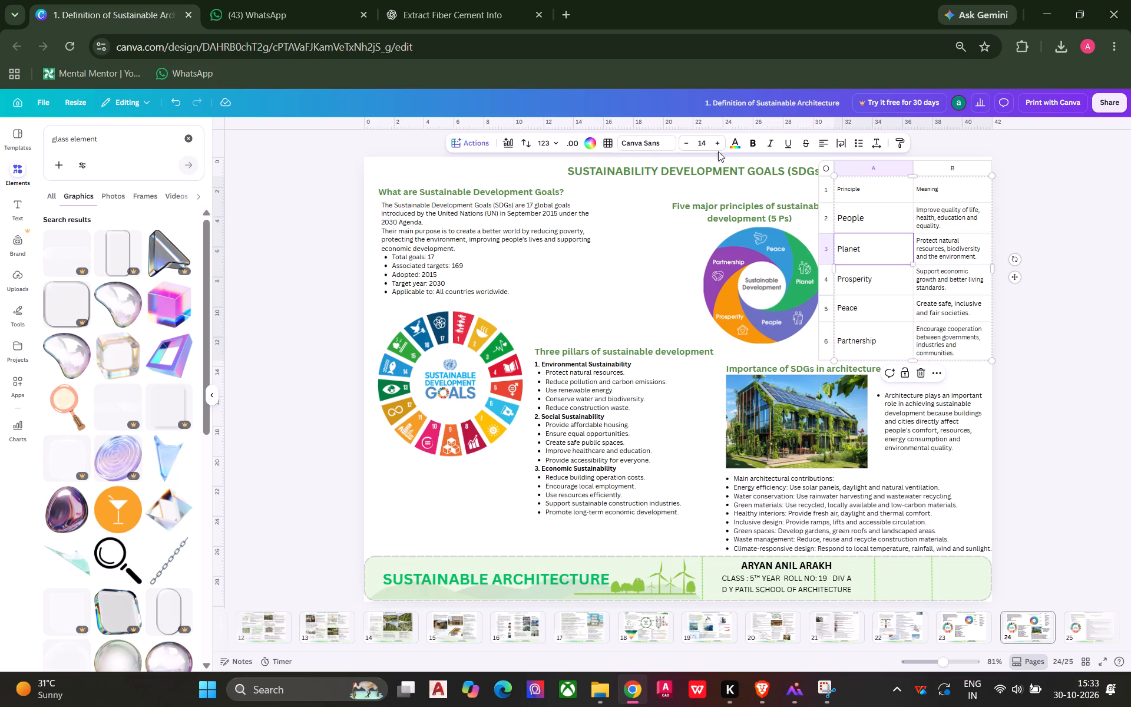
{"action": "left_click", "coordinate": [691, 147]}
{"action": "left_click", "coordinate": [864, 214]}
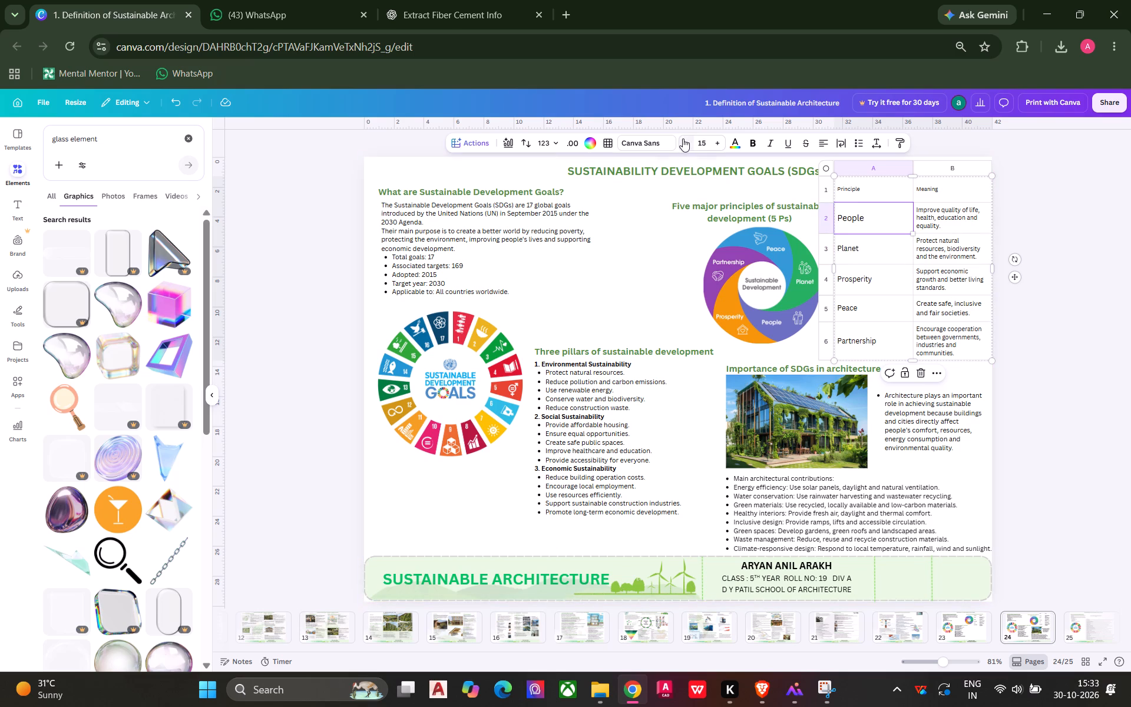
{"action": "left_click", "coordinate": [683, 138]}
Enlarge the "Principle" and "Meaning" header cells to roughly match the principle names, and save the design.
{"action": "left_click", "coordinate": [862, 201]}
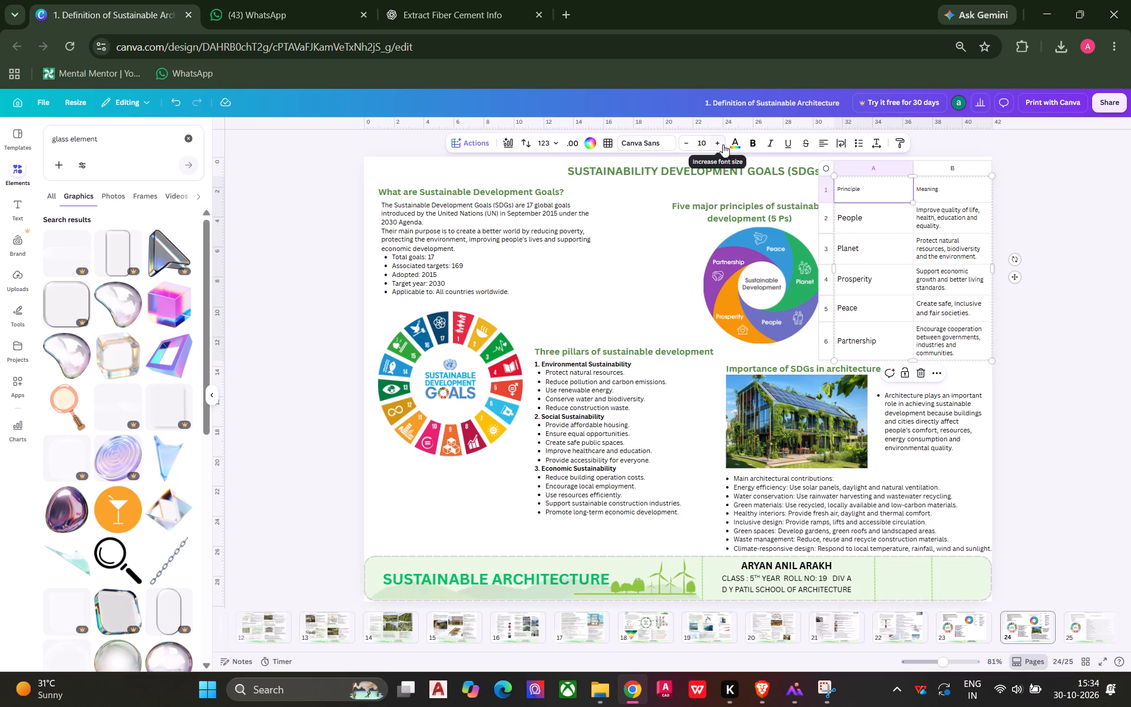
{"action": "triple_click", "coordinate": [722, 142]}
{"action": "left_click", "coordinate": [721, 141]}
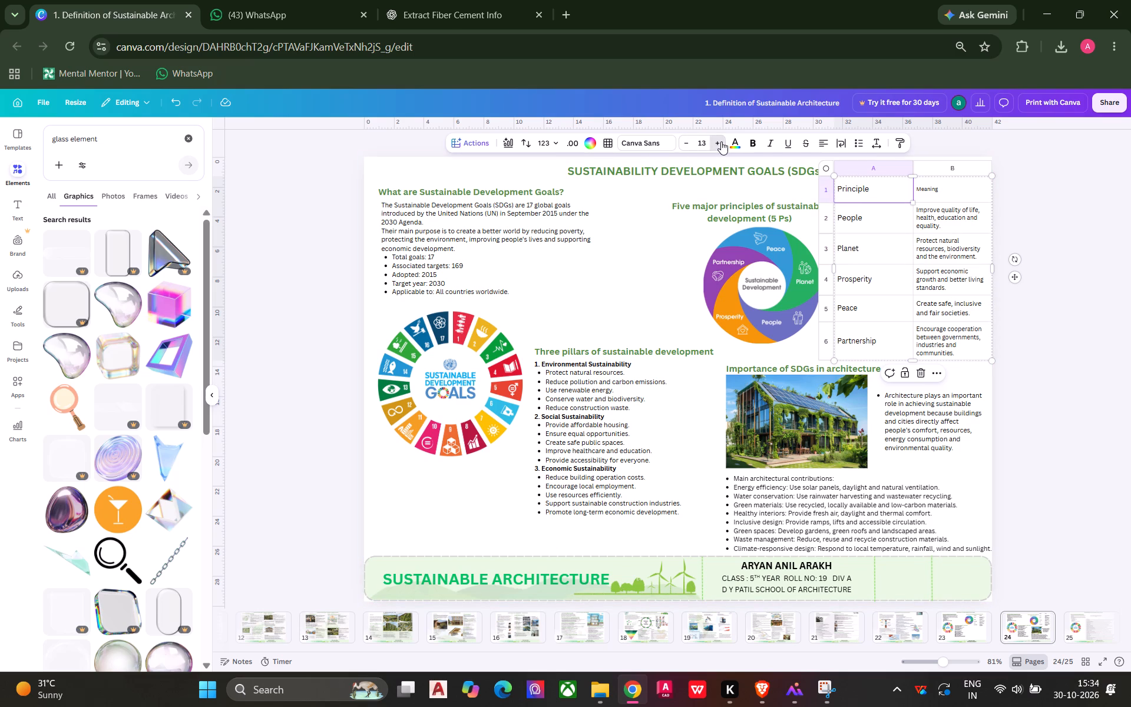
{"action": "left_click", "coordinate": [938, 197]}
{"action": "triple_click", "coordinate": [723, 137]}
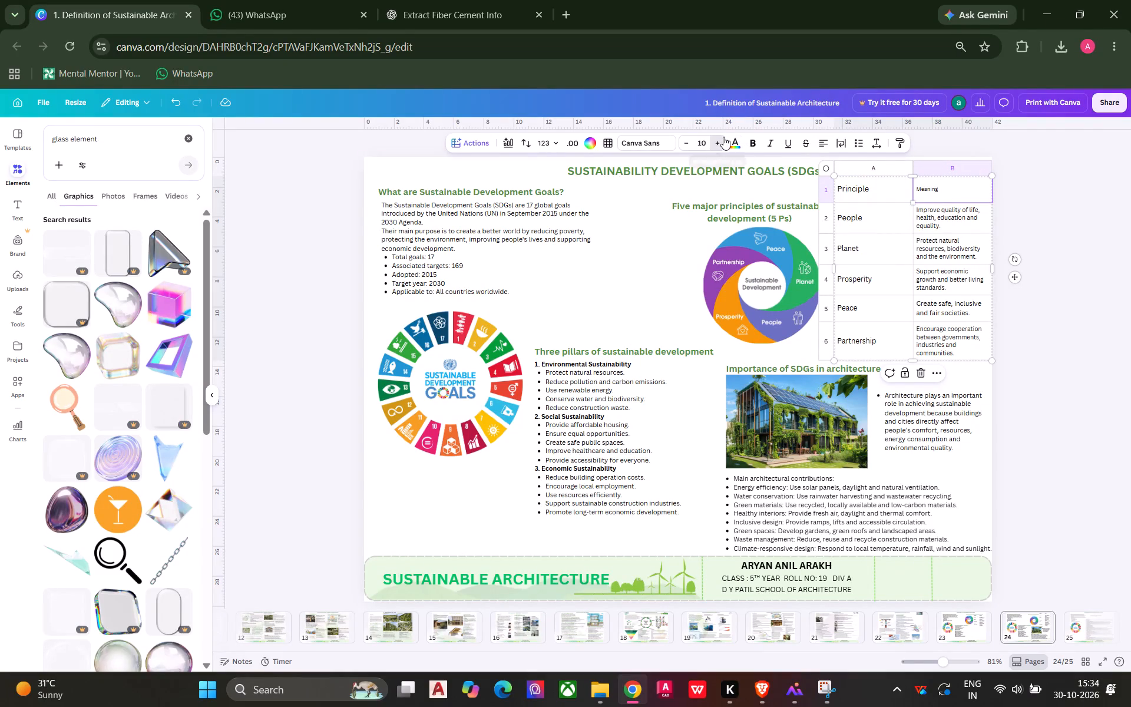
{"action": "left_click", "coordinate": [723, 137]}
{"action": "left_click", "coordinate": [1034, 217]}
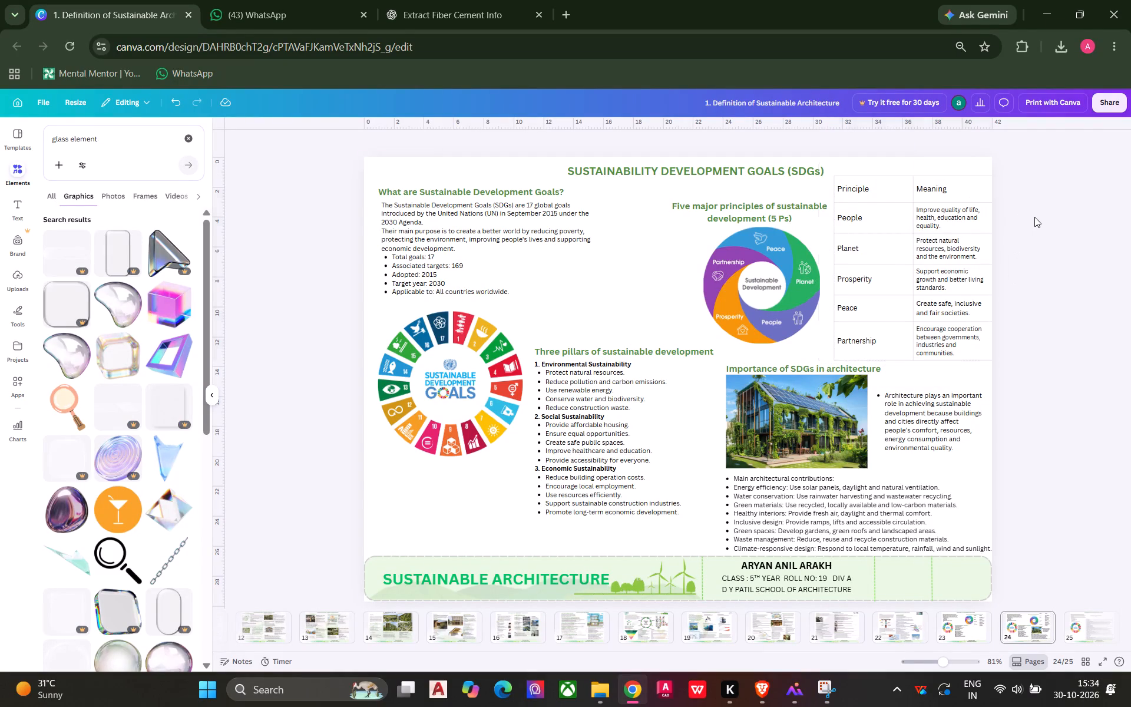
{"action": "key", "text": "ctrl+s"}
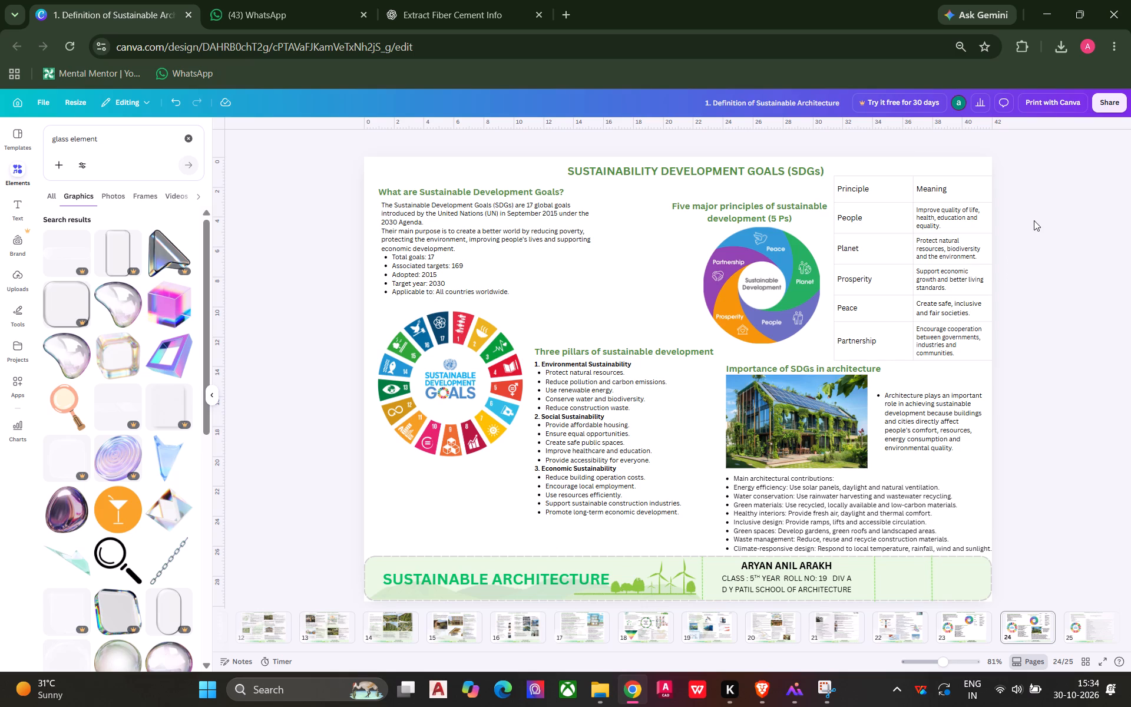
Shrink the Sustainable Development Goals wheel and place it between the introductory text and the 5 Ps wheel.
{"action": "left_click", "coordinate": [464, 440]}
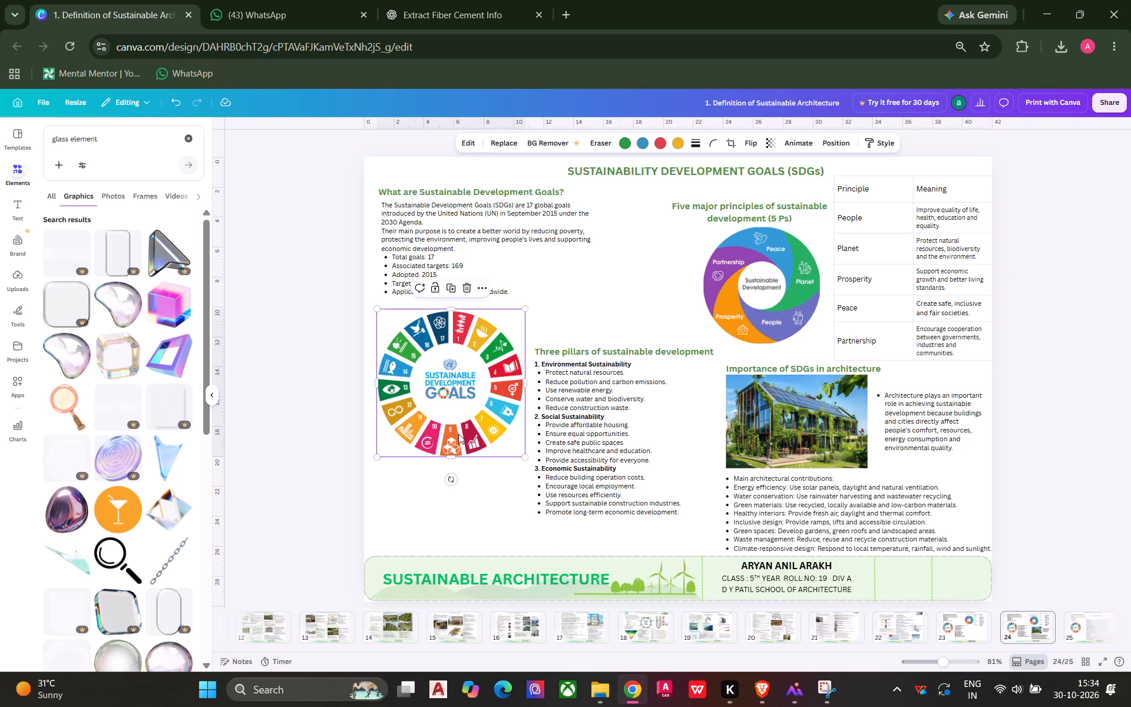
{"action": "left_click_drag", "start_coordinate": [522, 457], "coordinate": [500, 434]}
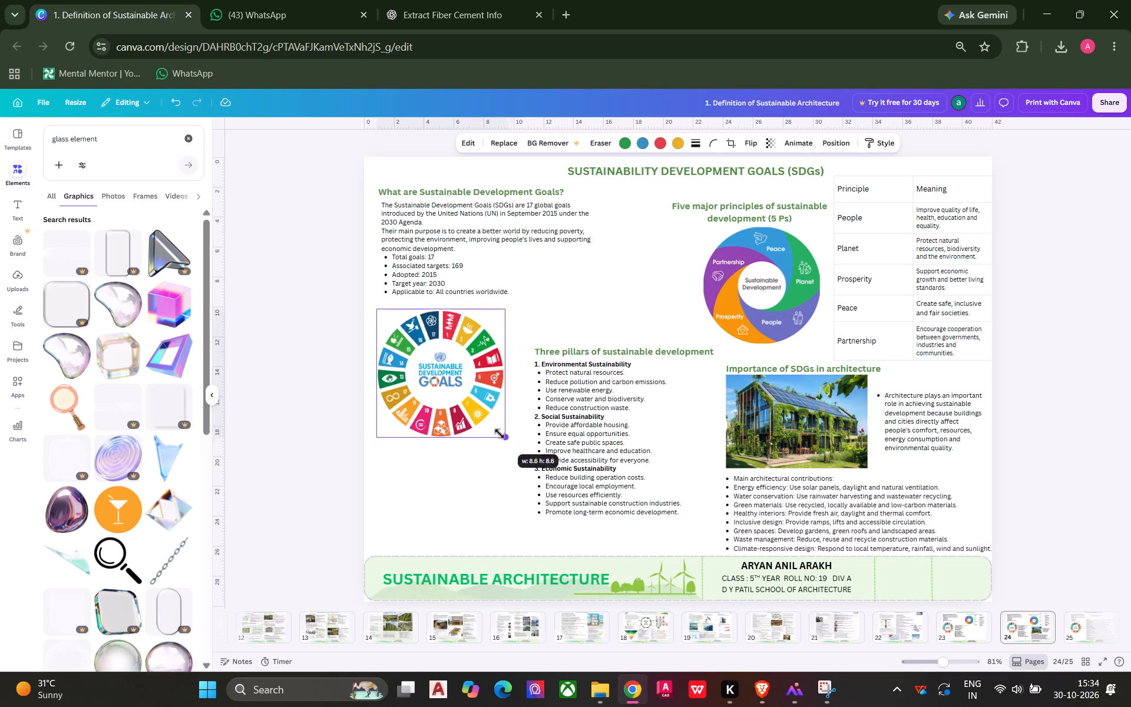
{"action": "left_click_drag", "start_coordinate": [500, 434], "coordinate": [498, 424]}
{"action": "left_click_drag", "start_coordinate": [436, 390], "coordinate": [634, 309]}
{"action": "left_click", "coordinate": [397, 460]}
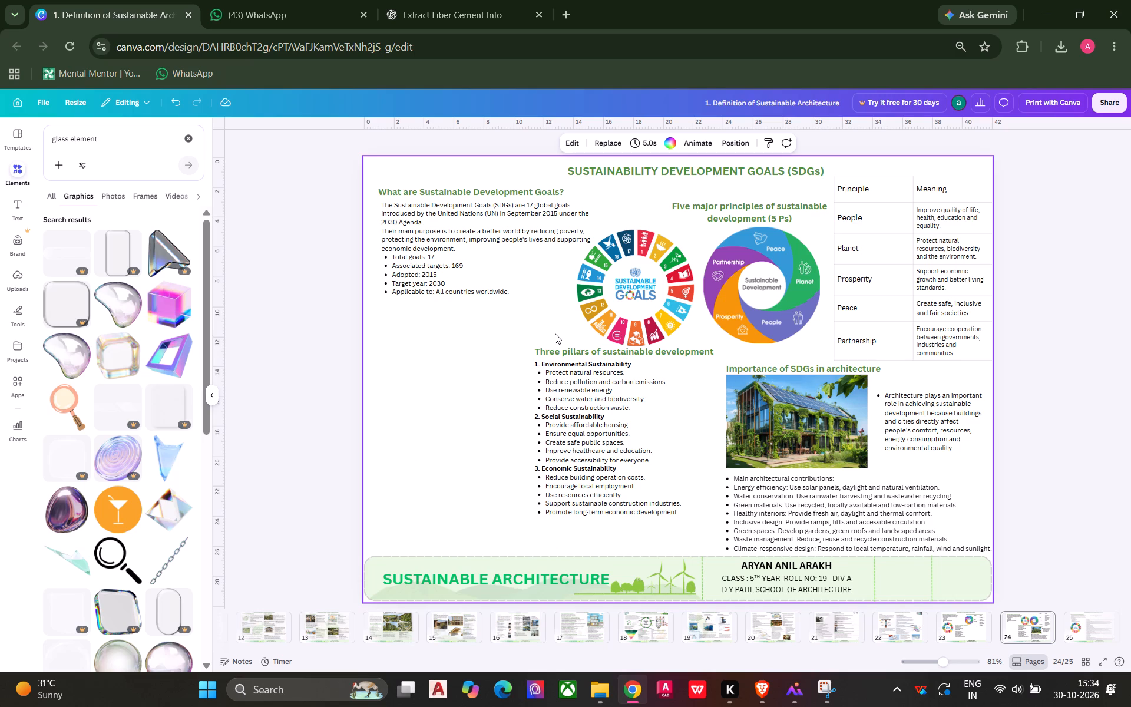
Move the "Three pillars of sustainable development" heading and its list together down and slightly left, clear of the SDG wheel.
{"action": "left_click_drag", "start_coordinate": [555, 333], "coordinate": [541, 506]}
{"action": "left_click_drag", "start_coordinate": [578, 493], "coordinate": [578, 494]}
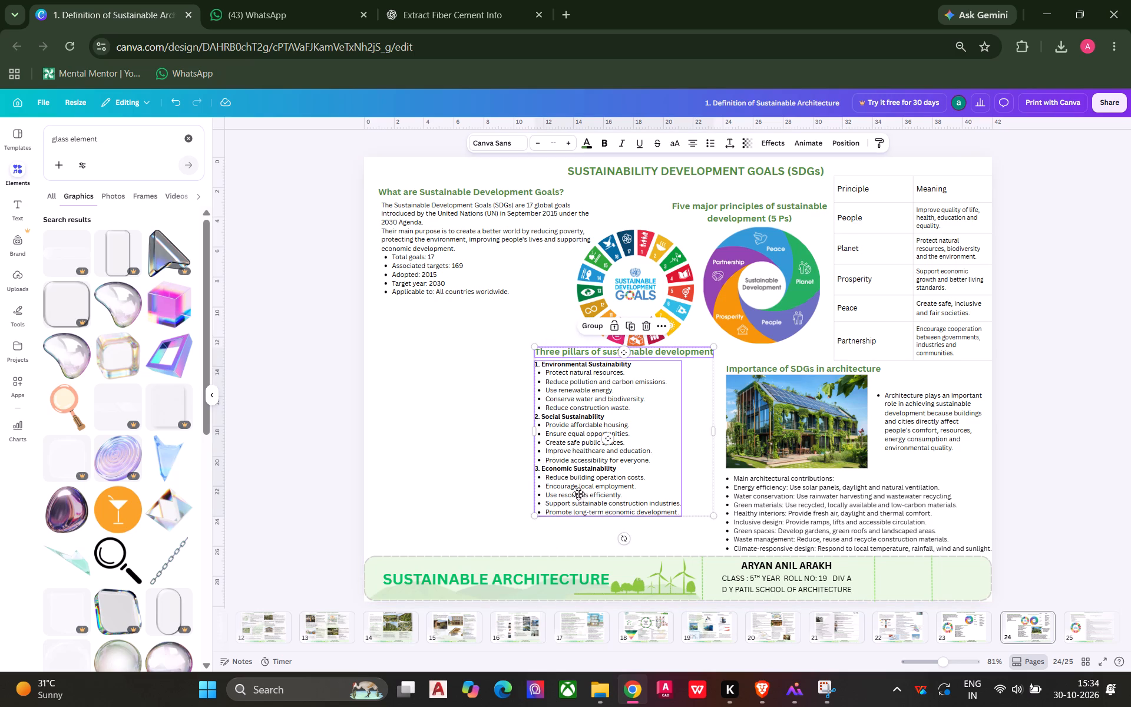
{"action": "left_click_drag", "start_coordinate": [578, 494], "coordinate": [569, 509]}
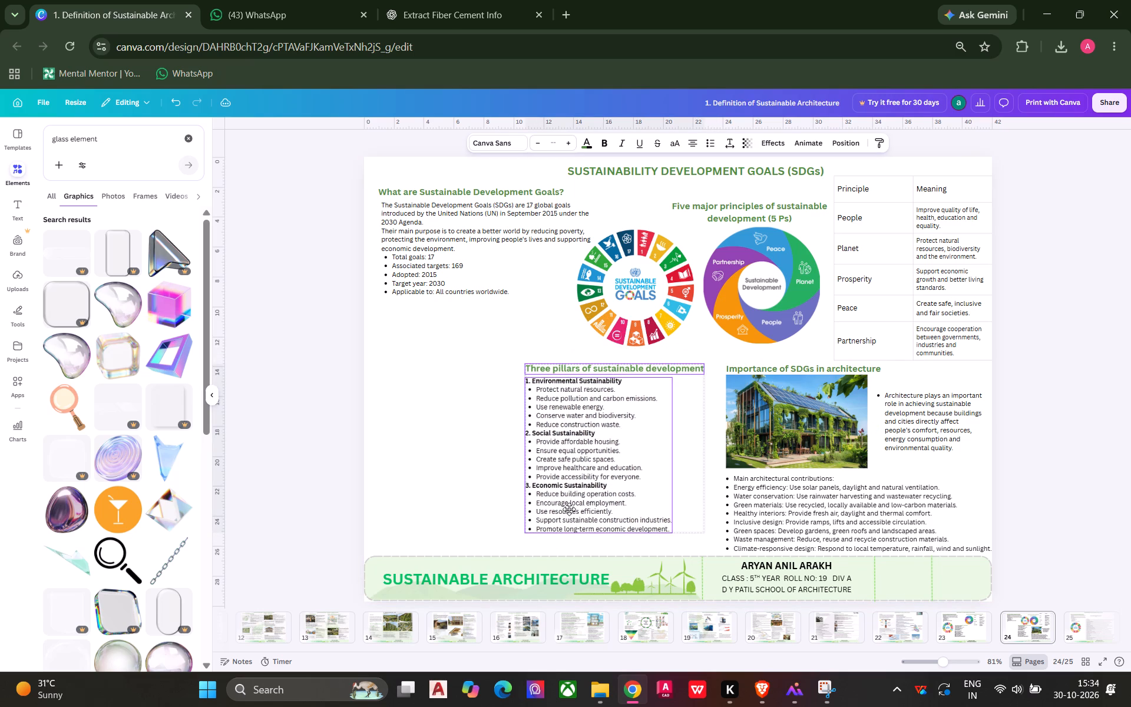
{"action": "left_click_drag", "start_coordinate": [569, 509], "coordinate": [572, 509]}
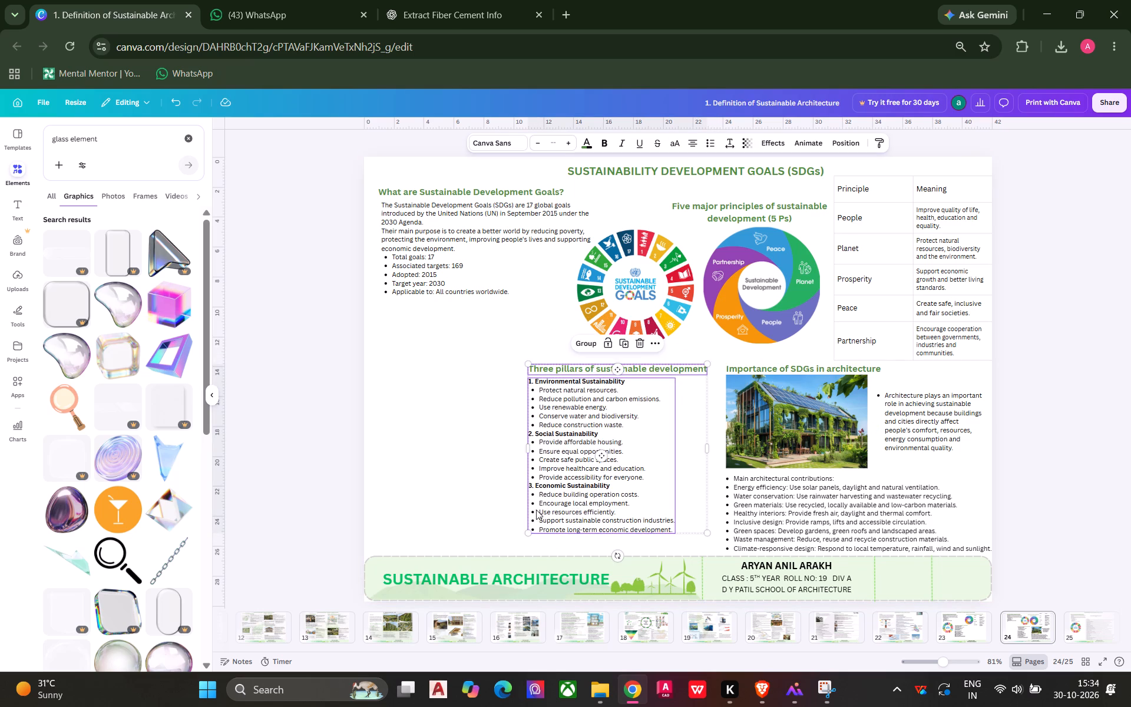
{"action": "left_click", "coordinate": [424, 496]}
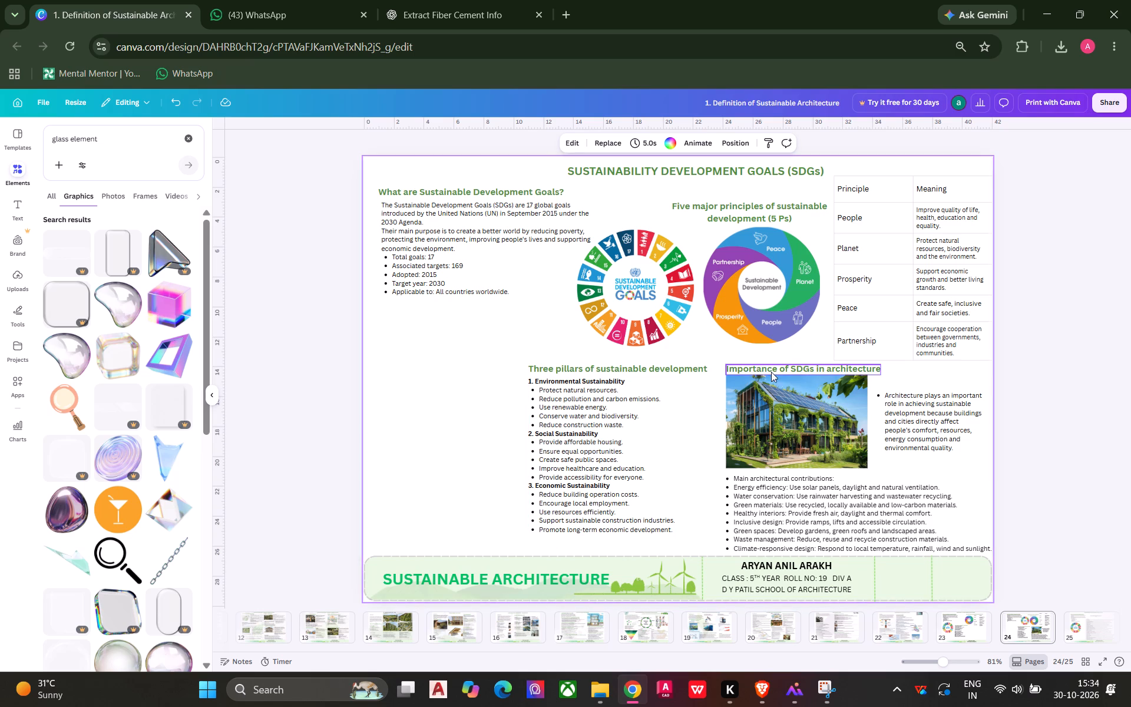
Shift the "Importance of SDGs in architecture" heading right, roughly centring it above the building image and adjacent paragraph.
{"action": "left_click_drag", "start_coordinate": [811, 368], "coordinate": [879, 366]}
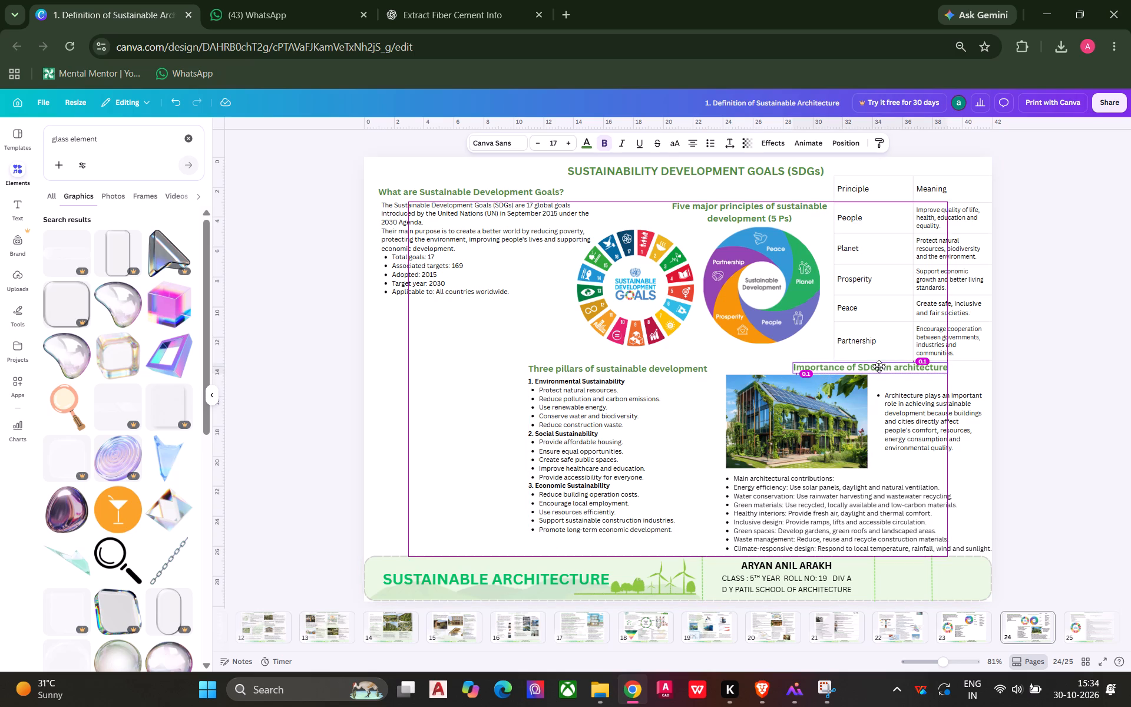
{"action": "left_click_drag", "start_coordinate": [879, 366], "coordinate": [874, 366]}
{"action": "left_click", "coordinate": [1130, 437]}
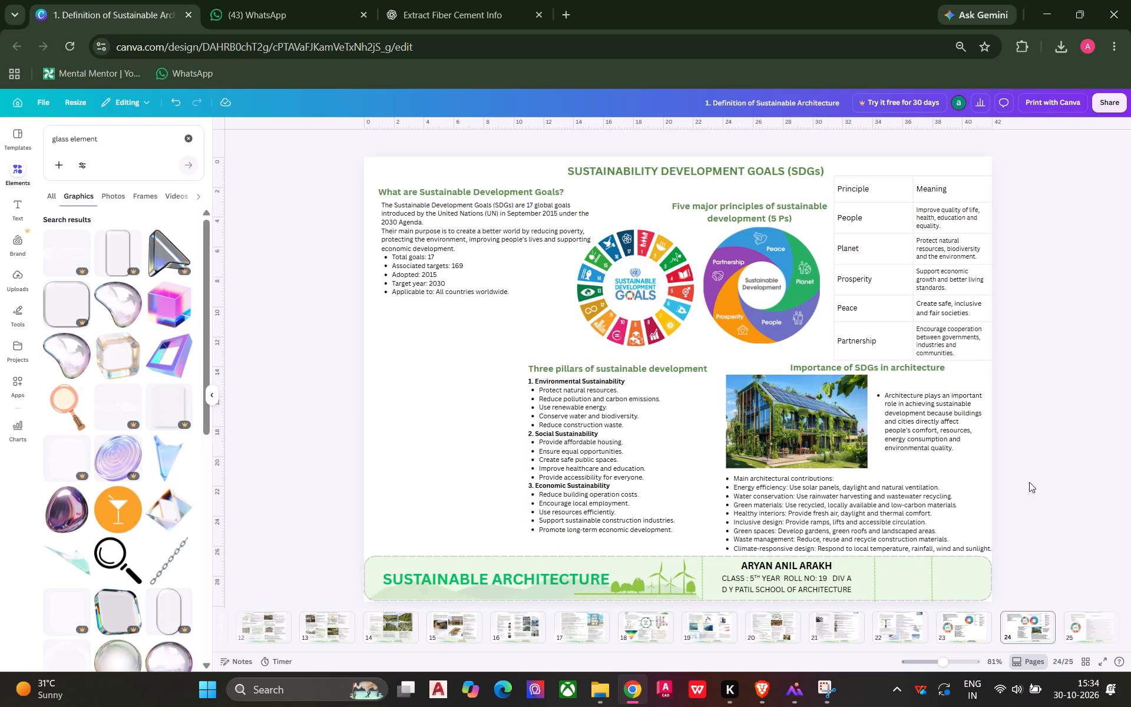
Shrink the green building image slightly to leave more space around it in the architecture section.
{"action": "left_click", "coordinate": [803, 432]}
{"action": "left_click_drag", "start_coordinate": [868, 377], "coordinate": [863, 380]}
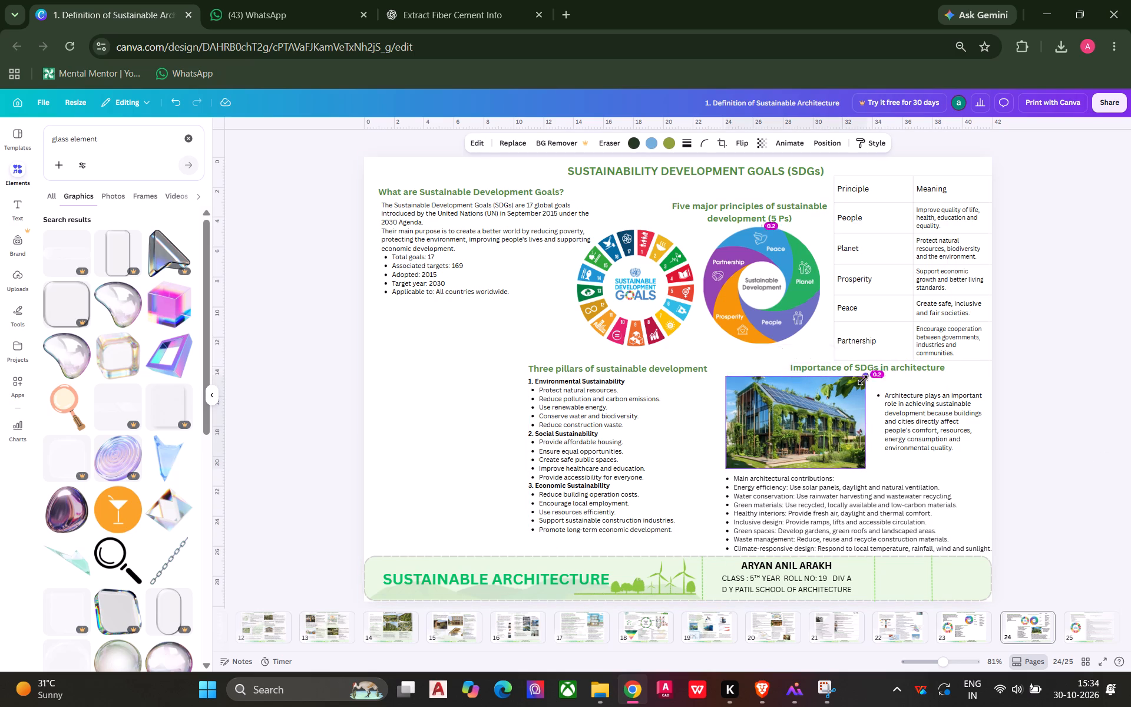
{"action": "left_click_drag", "start_coordinate": [863, 380], "coordinate": [859, 383]}
{"action": "left_click", "coordinate": [816, 414]}
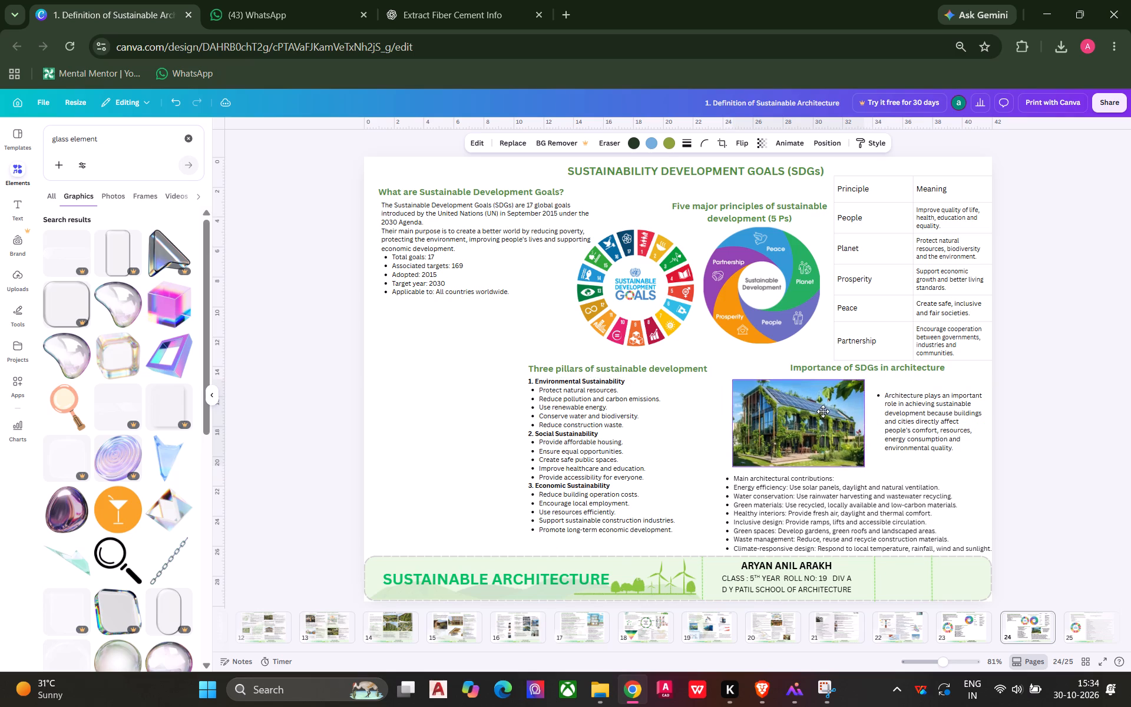
{"action": "left_click", "coordinate": [1086, 424]}
{"action": "left_click", "coordinate": [861, 368]}
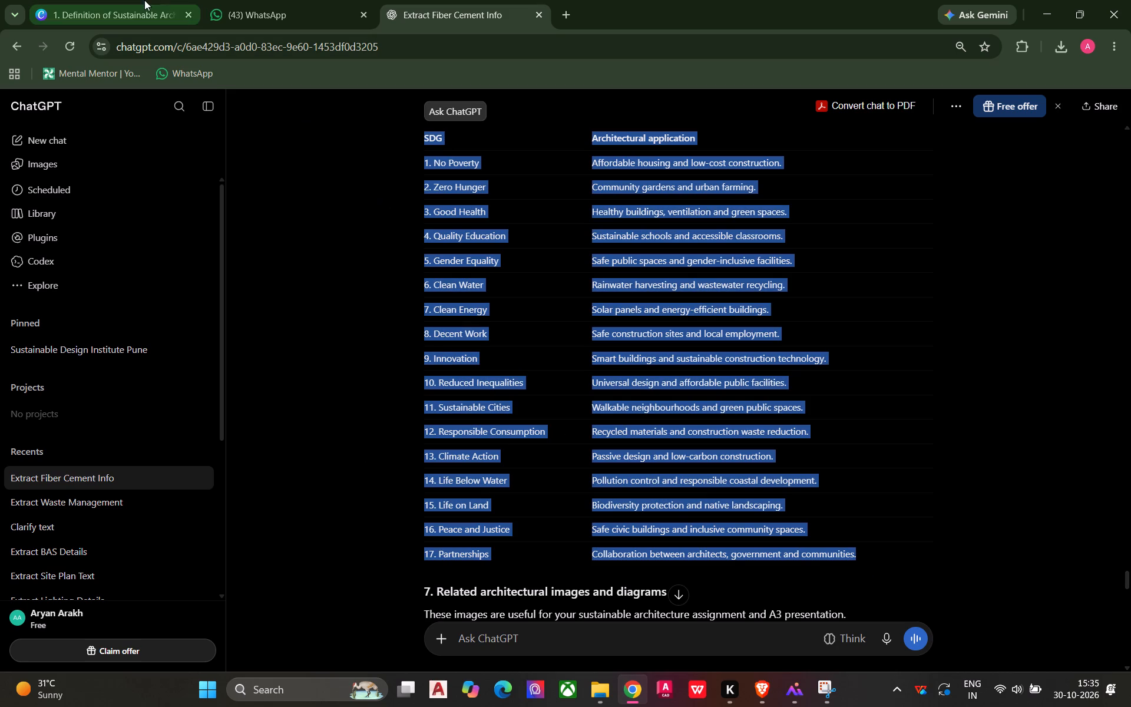
Switch back to the Canva design and paste the 17-SDG table on page 24, resized to about 9.9 wide by 17.1 high.
{"action": "left_click", "coordinate": [95, 8]}
{"action": "left_click", "coordinate": [411, 409]}
{"action": "key", "text": "ctrl+v"}
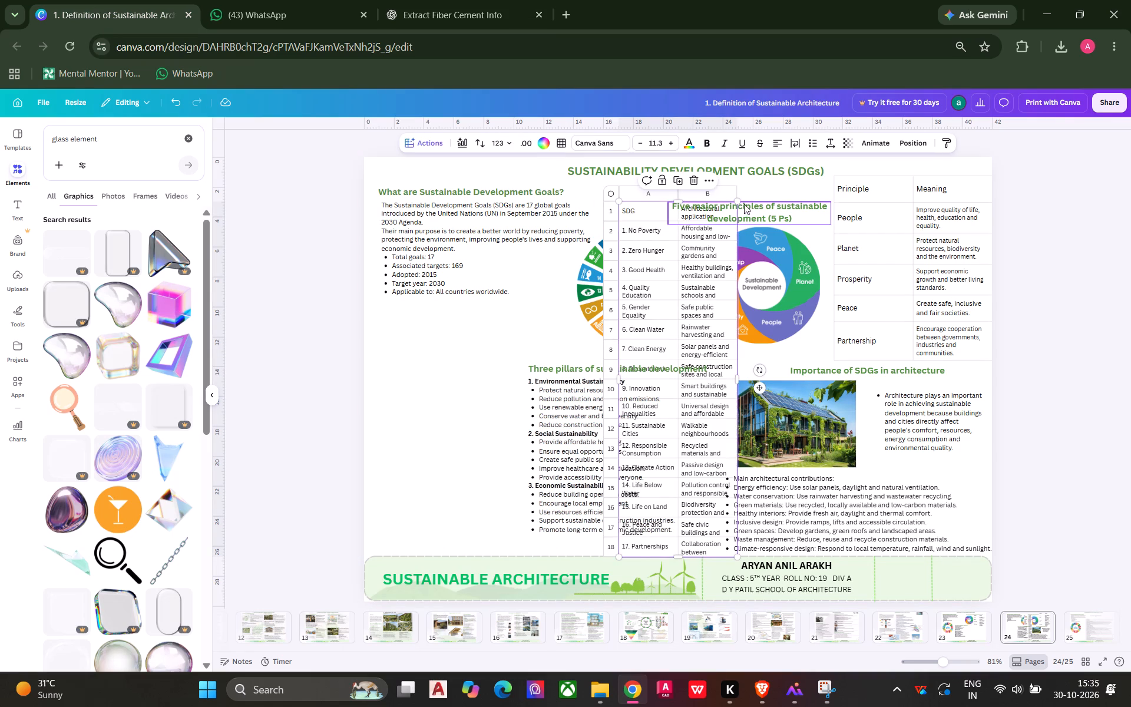
{"action": "left_click_drag", "start_coordinate": [739, 199], "coordinate": [709, 242]}
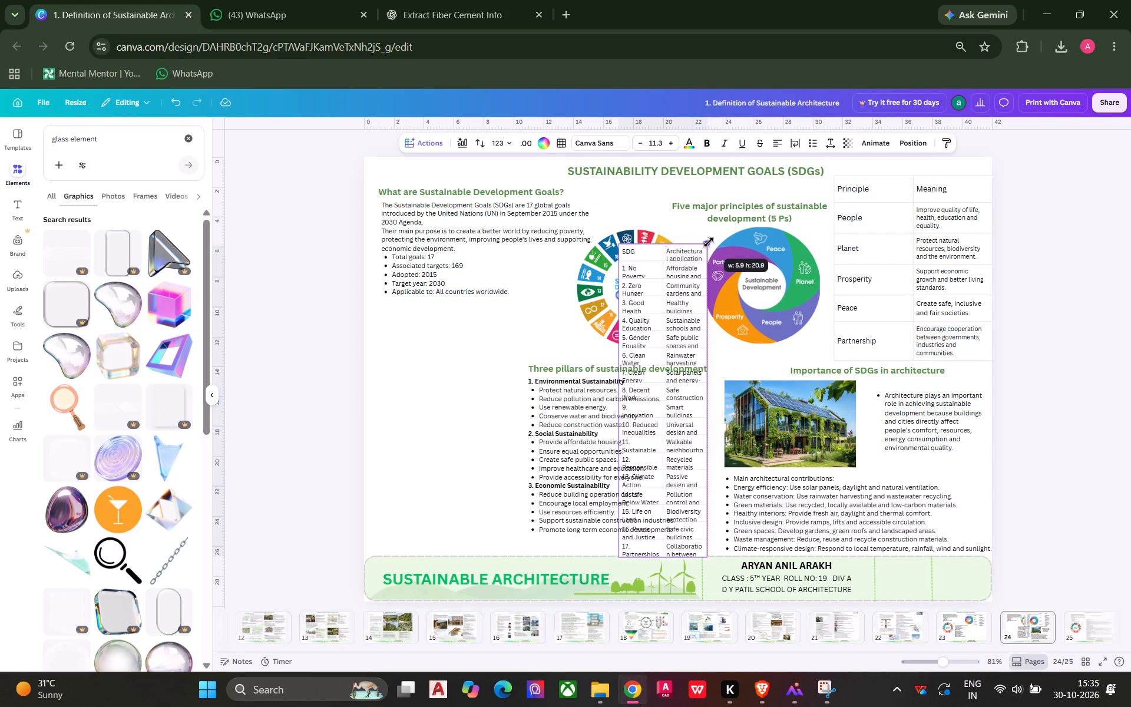
{"action": "left_click_drag", "start_coordinate": [709, 242], "coordinate": [774, 349]}
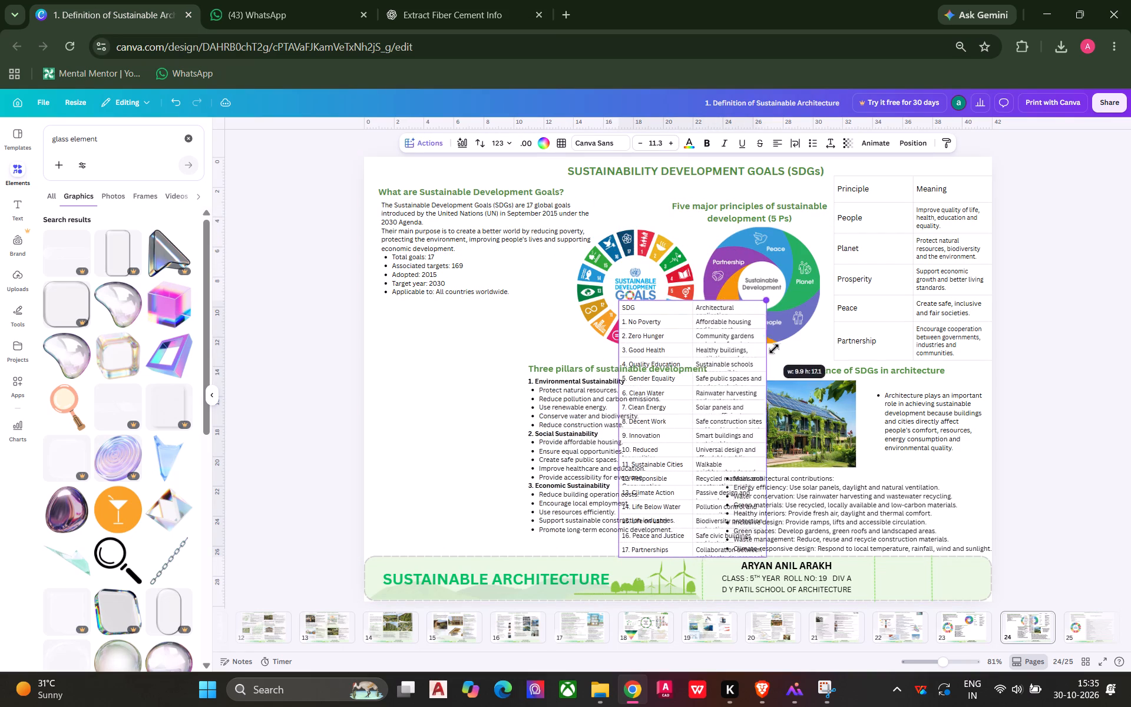
{"action": "left_click_drag", "start_coordinate": [774, 349], "coordinate": [933, 352]}
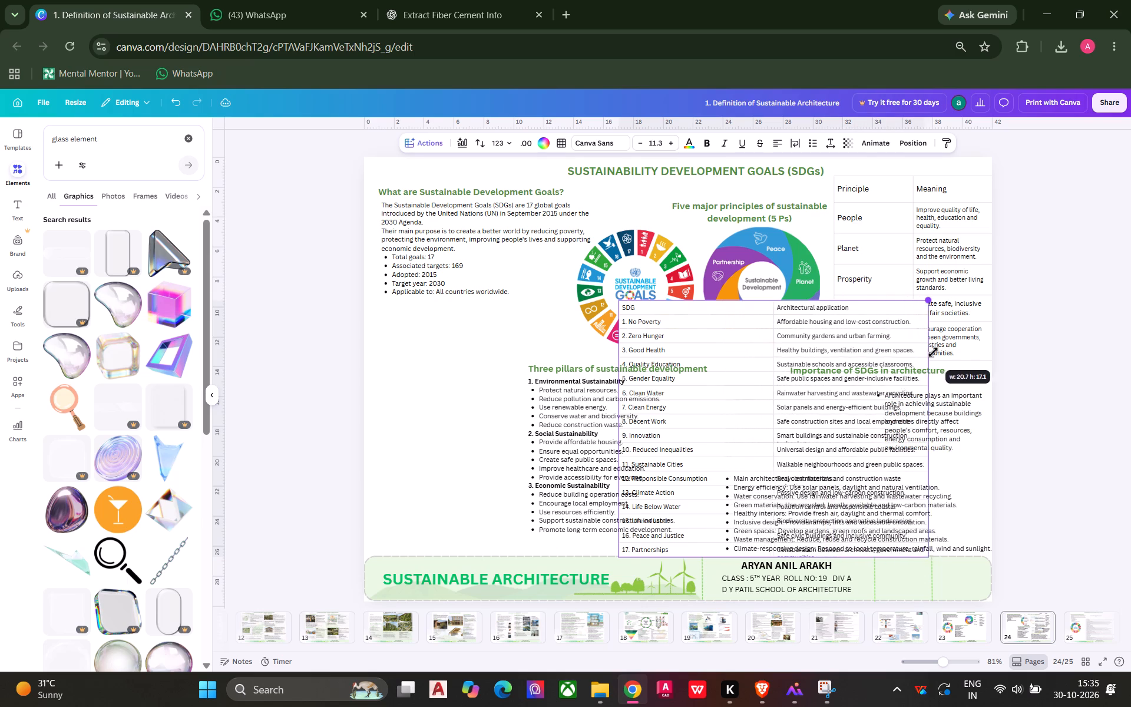
{"action": "left_click_drag", "start_coordinate": [933, 352], "coordinate": [828, 353]}
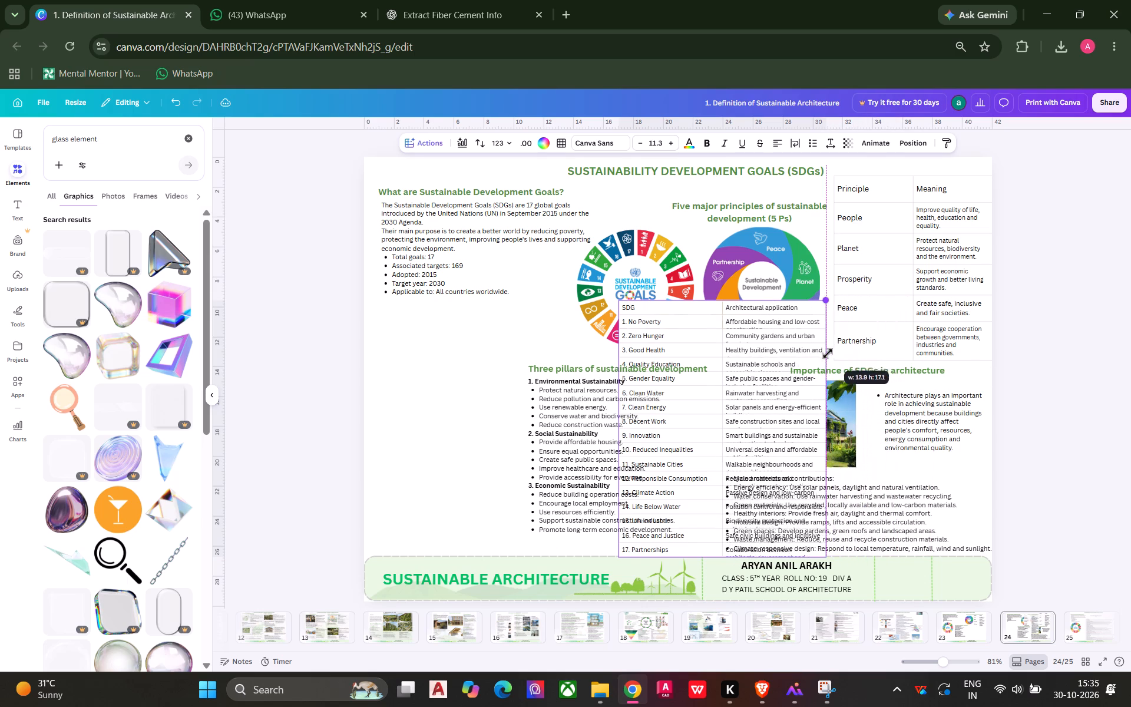
{"action": "left_click_drag", "start_coordinate": [828, 353], "coordinate": [768, 362]}
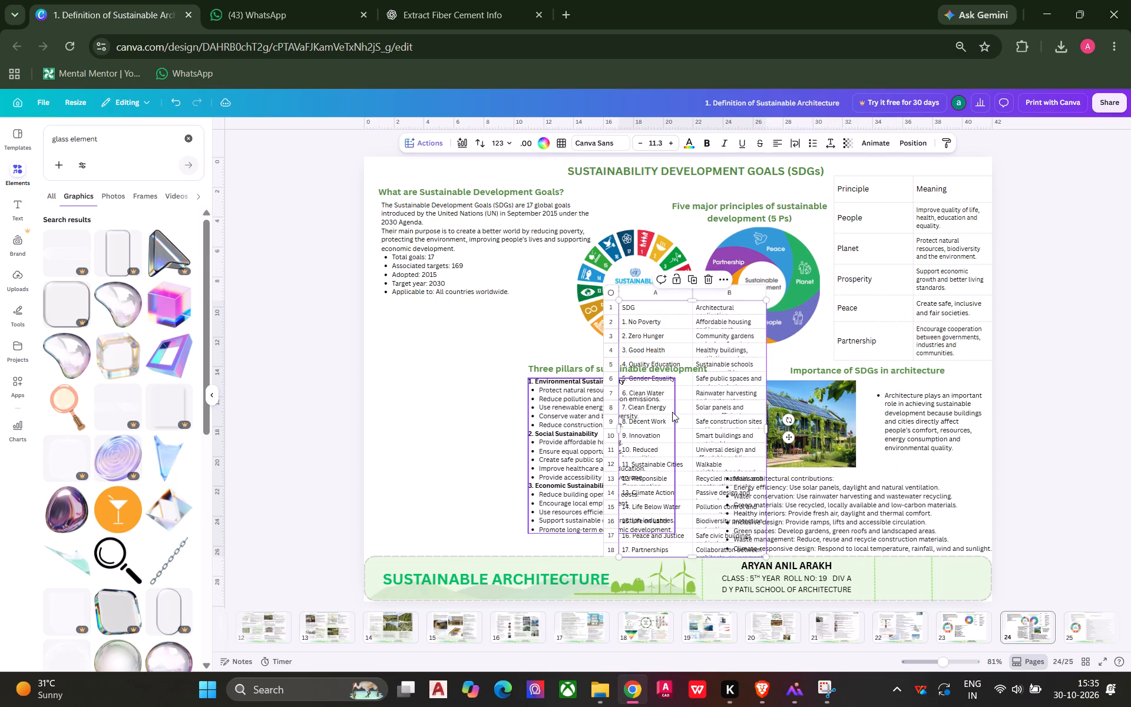
Move the 17-SDG table to the page's left side, directly below the "What are Sustainable Development Goals?" text.
{"action": "left_click_drag", "start_coordinate": [630, 291], "coordinate": [583, 288]}
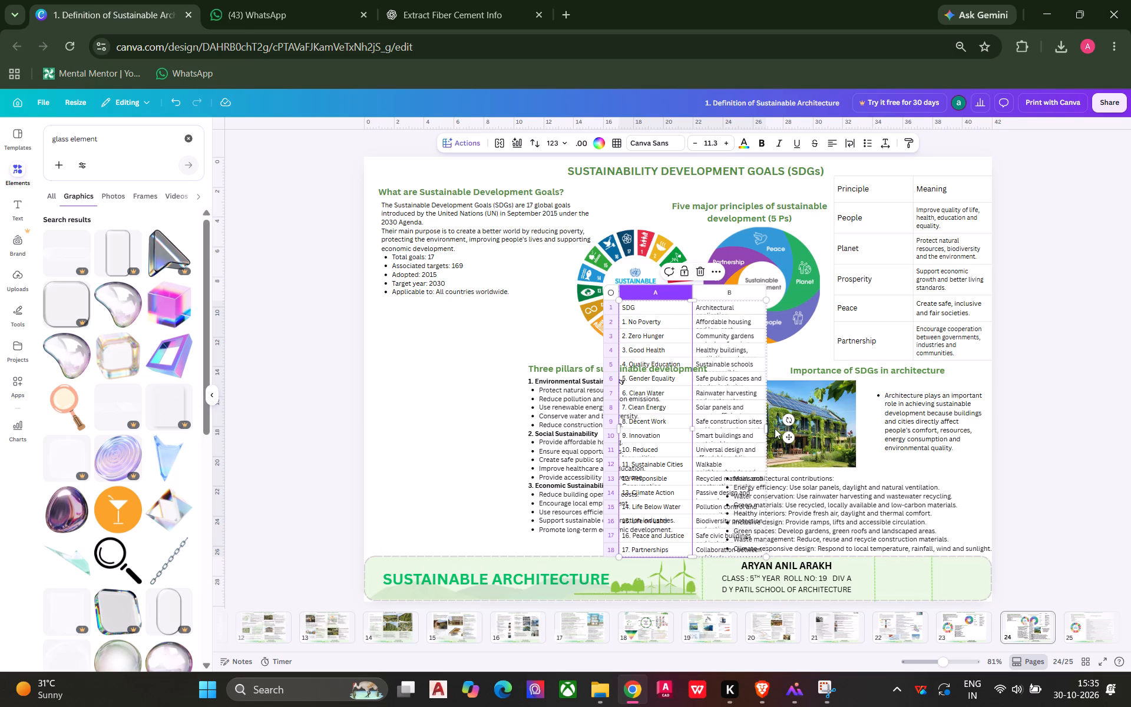
{"action": "left_click_drag", "start_coordinate": [791, 440], "coordinate": [538, 444]}
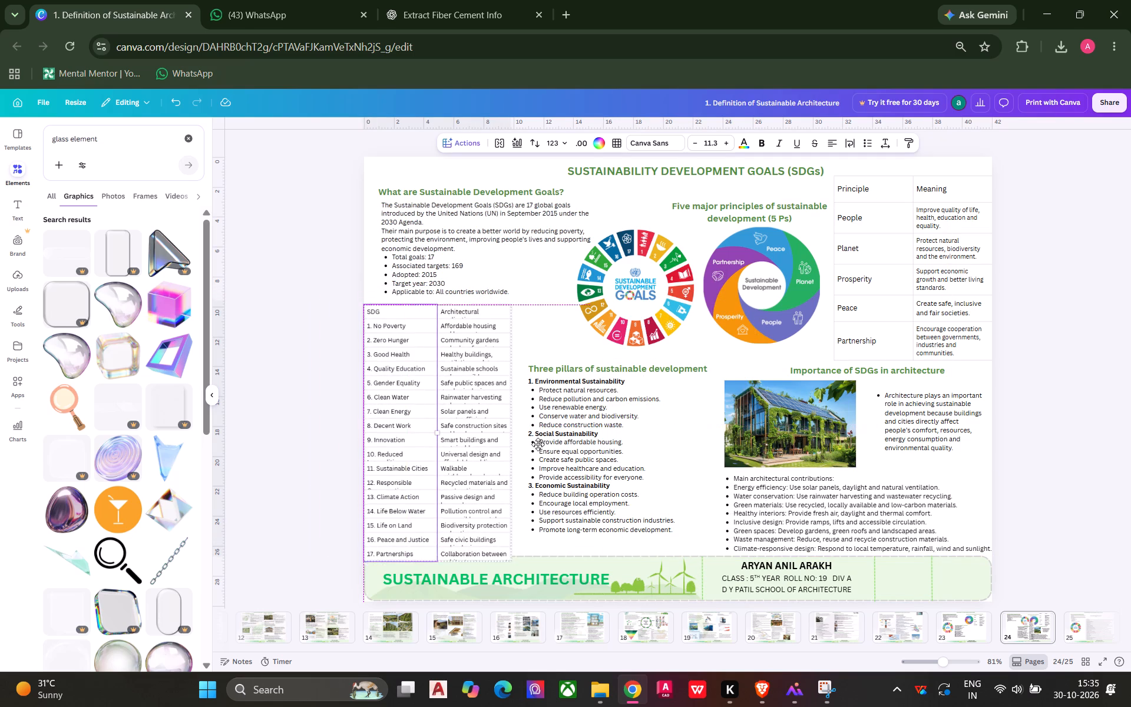
{"action": "left_click_drag", "start_coordinate": [538, 444], "coordinate": [547, 444]}
{"action": "left_click", "coordinate": [314, 441]}
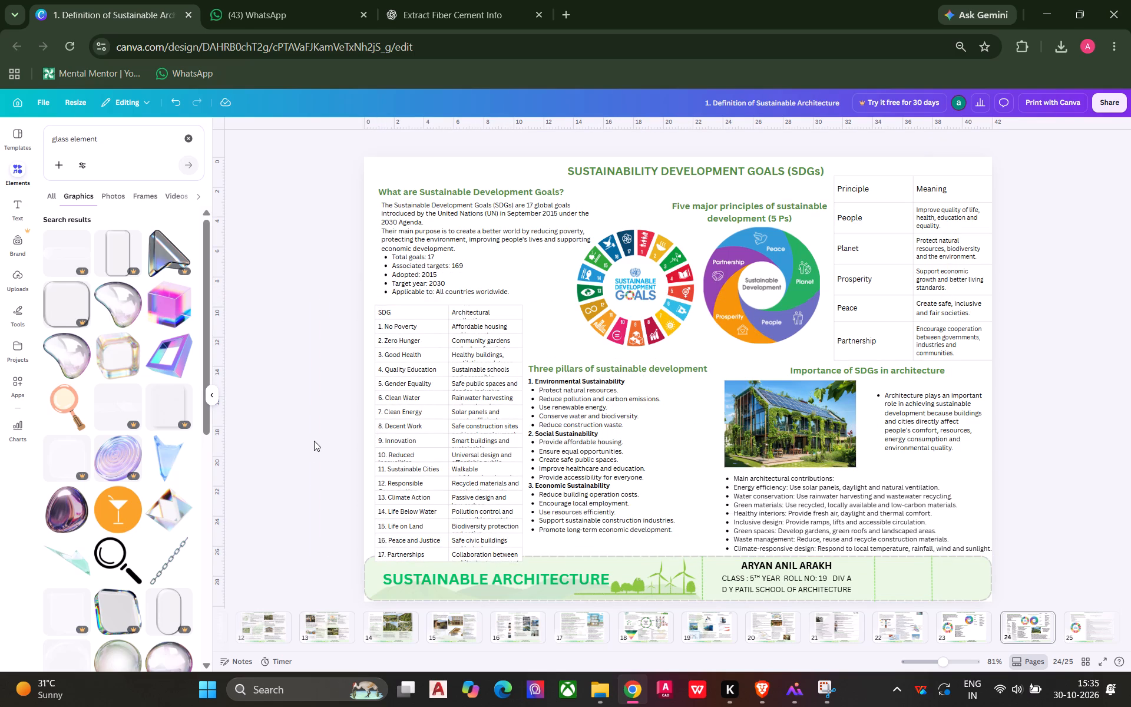
Move the "Three pillars of sustainable development" heading and its list together to the right, up against the building image.
{"action": "left_click_drag", "start_coordinate": [584, 348], "coordinate": [573, 549]}
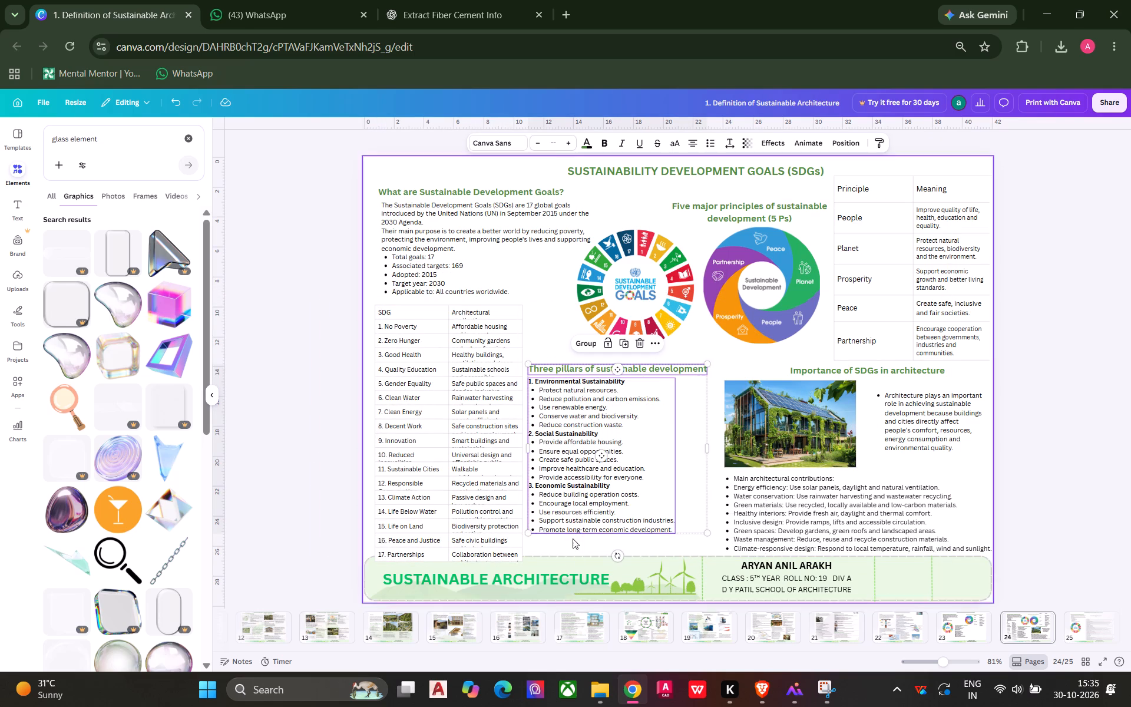
{"action": "left_click_drag", "start_coordinate": [571, 505], "coordinate": [625, 501]}
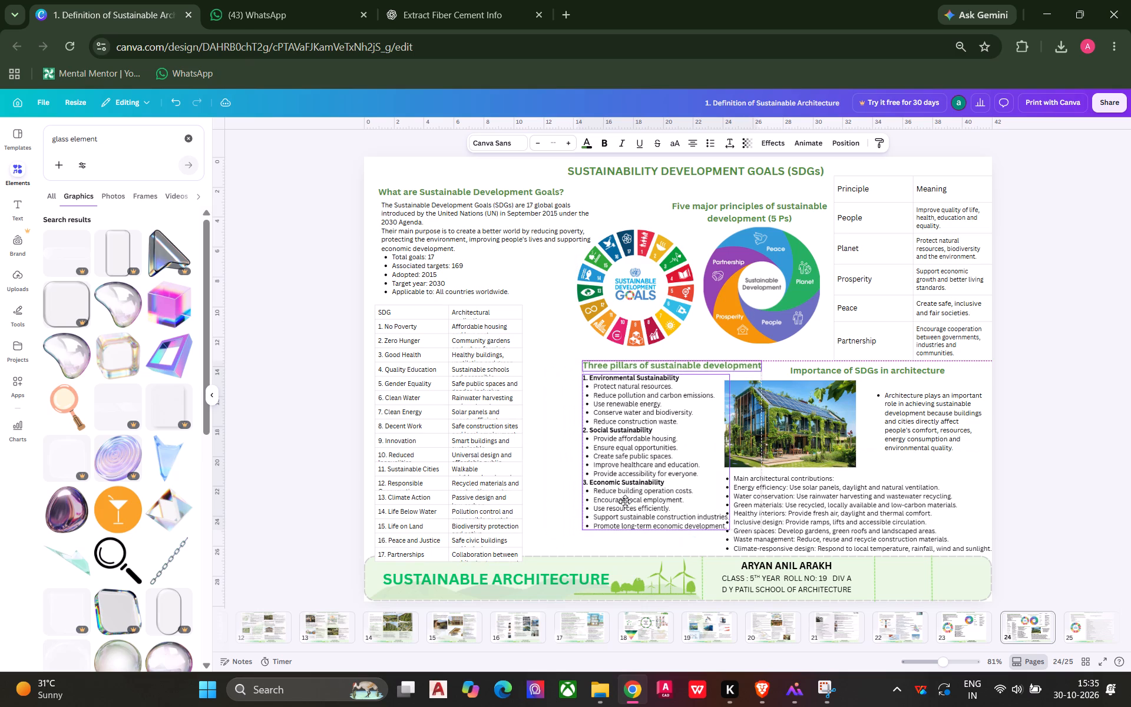
{"action": "left_click_drag", "start_coordinate": [625, 501], "coordinate": [629, 501]}
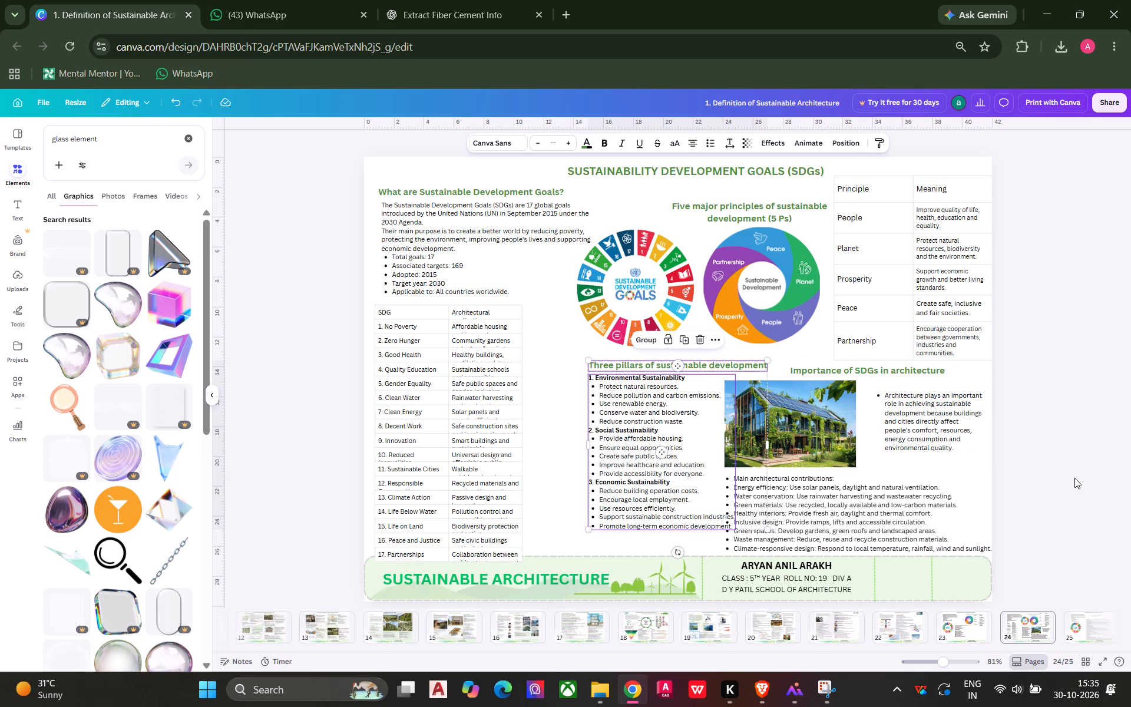
{"action": "left_click", "coordinate": [1074, 478]}
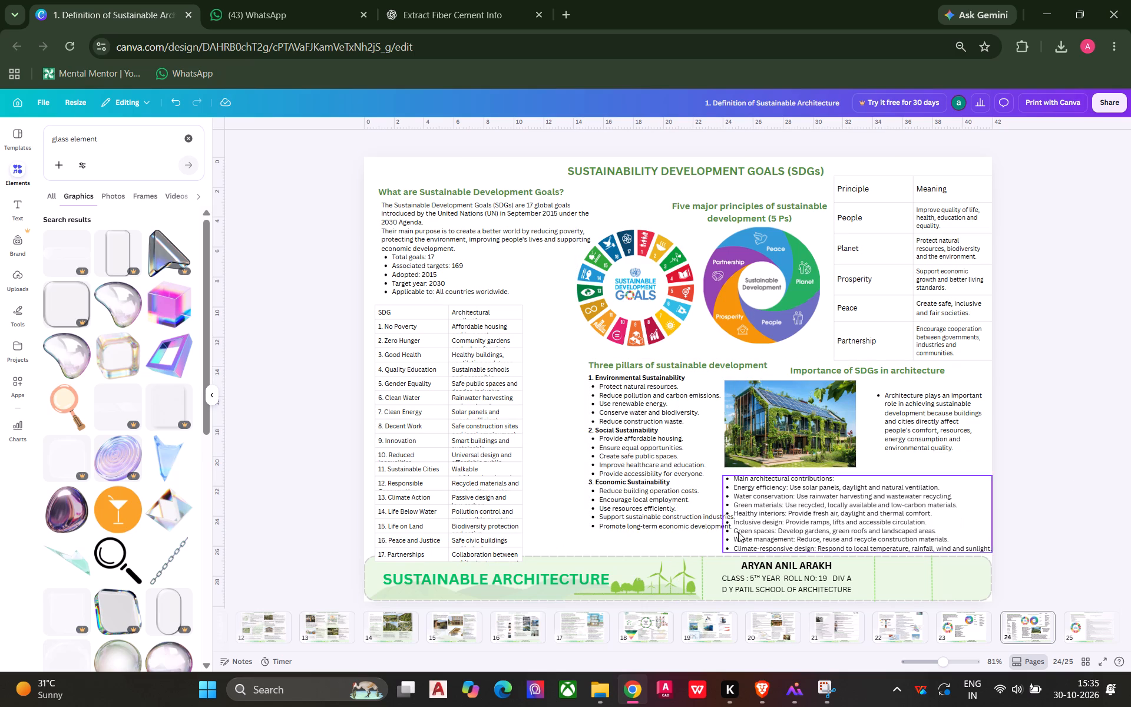
Lock the "Three pillars of sustainable development" heading and its list, and try to shift the list further right.
{"action": "left_click_drag", "start_coordinate": [672, 534], "coordinate": [619, 365]}
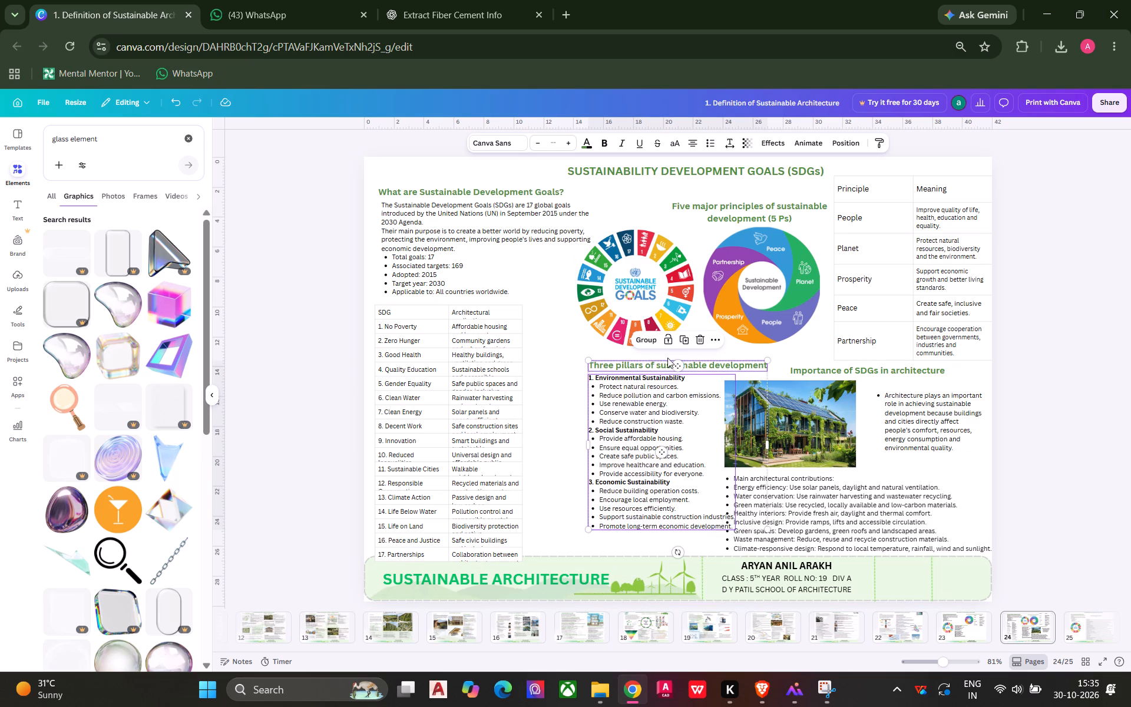
{"action": "left_click", "coordinate": [673, 343]}
{"action": "left_click_drag", "start_coordinate": [654, 445], "coordinate": [676, 443]}
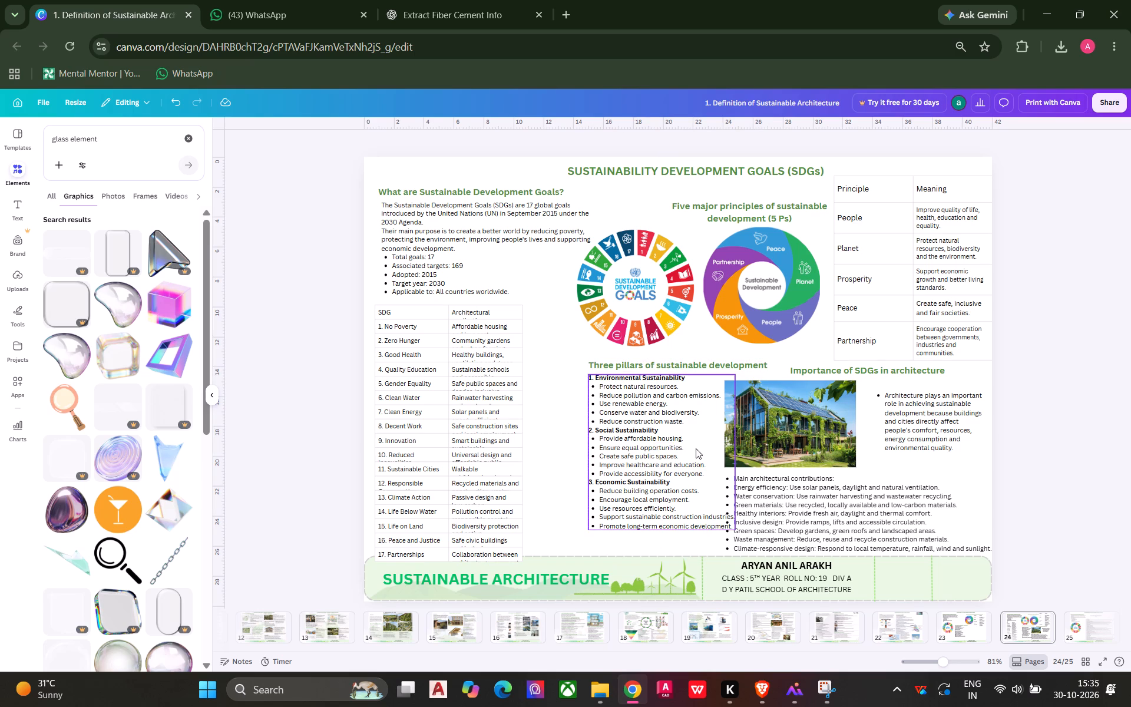
{"action": "left_click", "coordinate": [1029, 415]}
{"action": "left_click", "coordinate": [637, 426]}
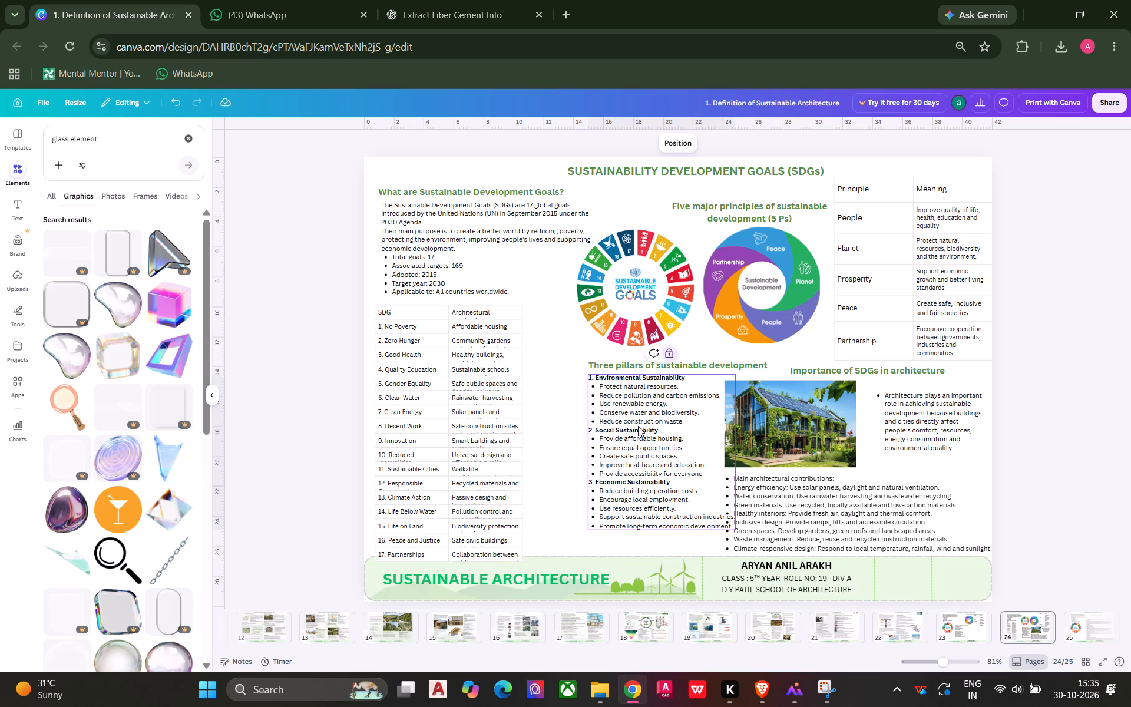
{"action": "left_click_drag", "start_coordinate": [634, 407], "coordinate": [674, 396]}
{"action": "left_click", "coordinate": [609, 362]}
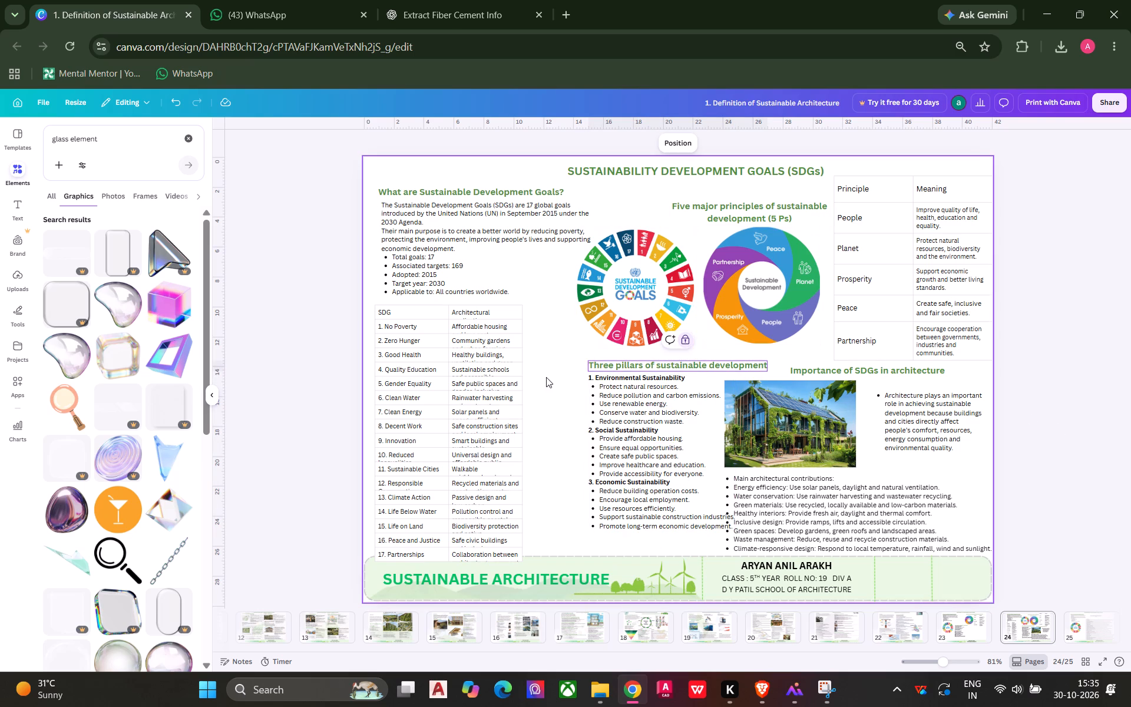
Copy the style of the Partnership row's Meaning cell onto the No Poverty row's application cell in the 17-SDG table.
{"action": "left_click", "coordinate": [960, 344]}
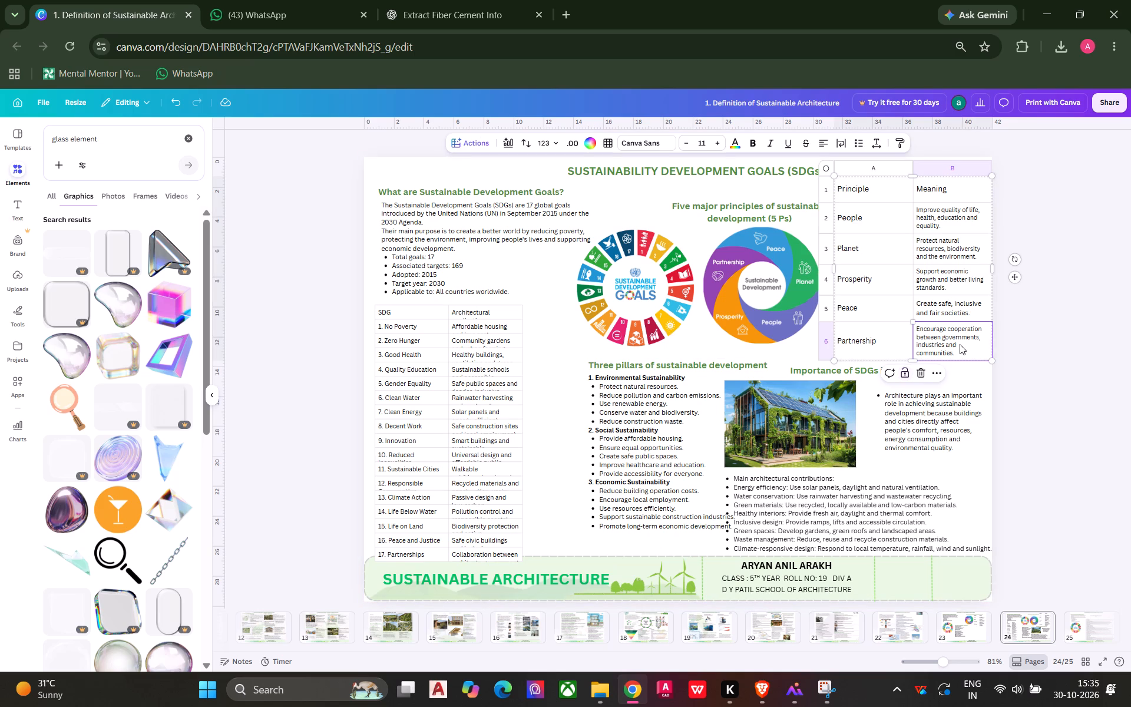
{"action": "left_click", "coordinate": [902, 147]}
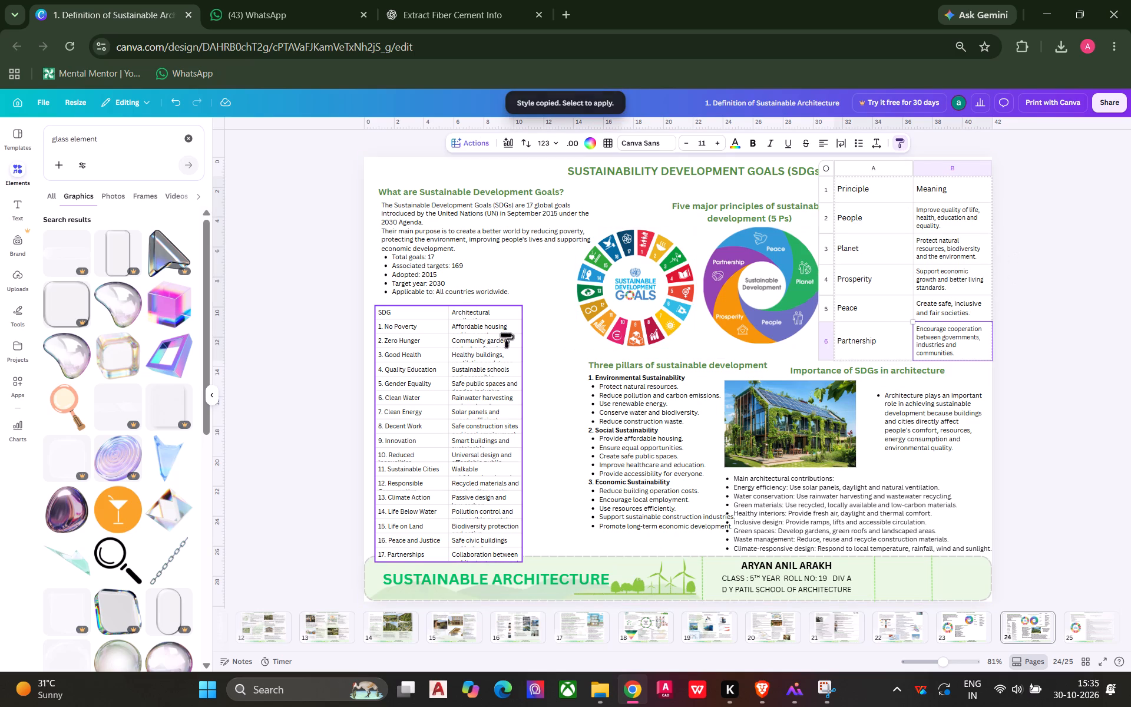
{"action": "left_click", "coordinate": [490, 328]}
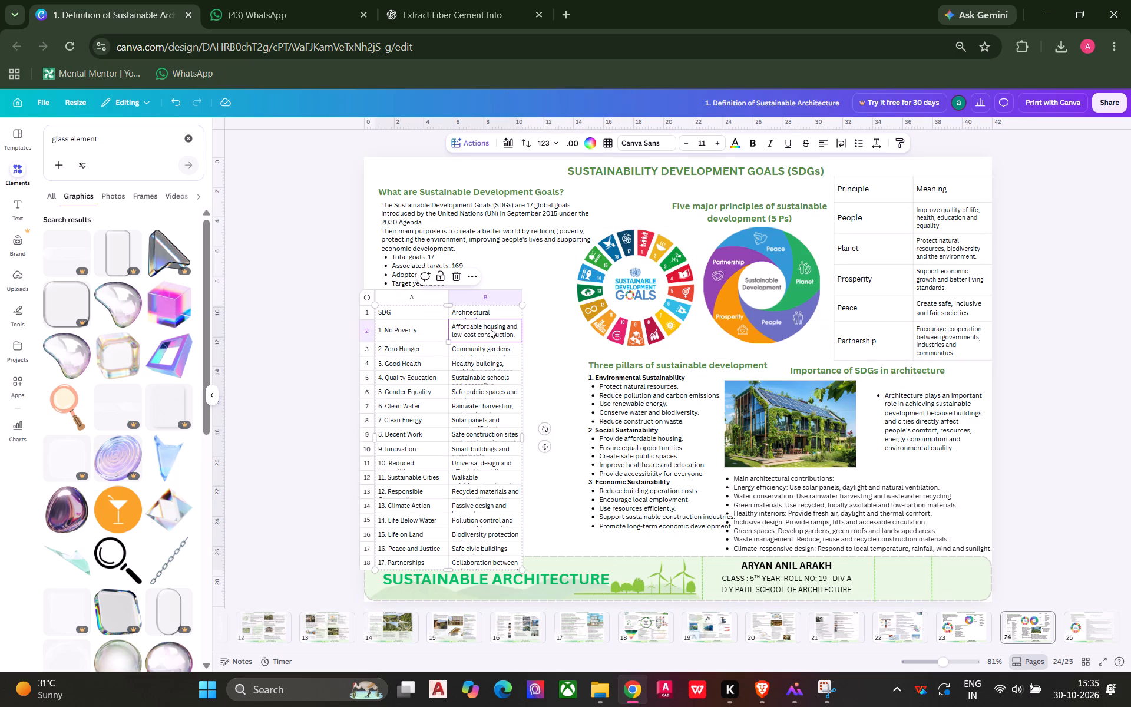
{"action": "left_click", "coordinate": [561, 346]}
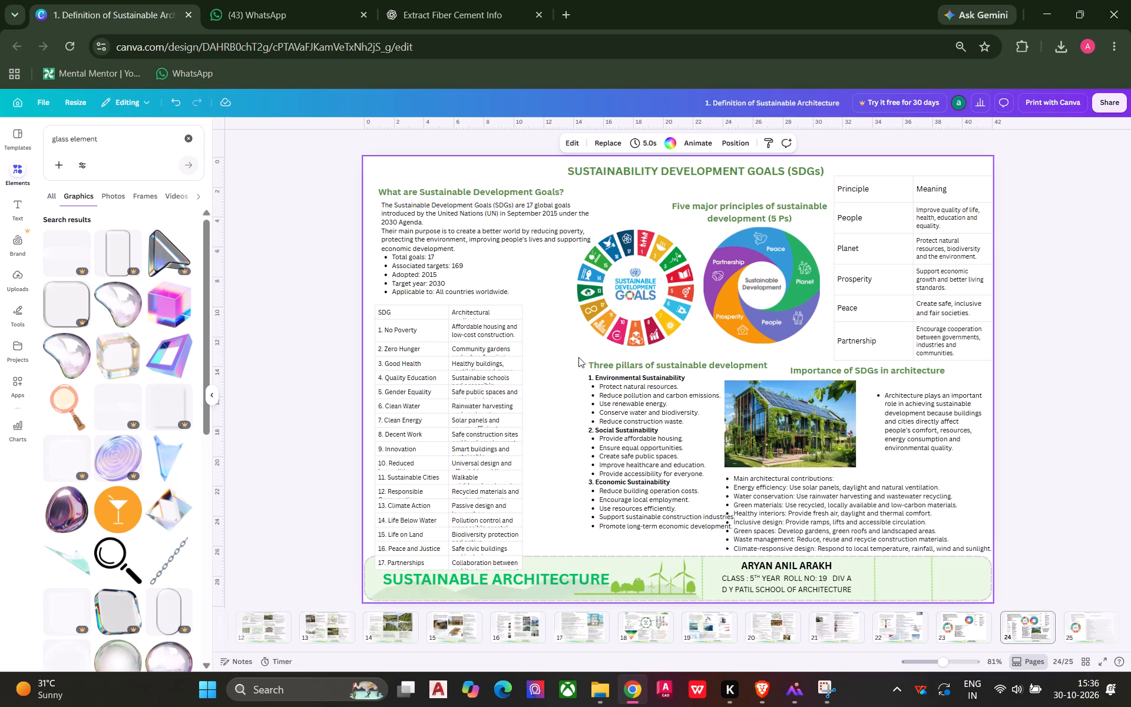
Unlock the three pillars list and copy it, leaving its heading out.
{"action": "left_click_drag", "start_coordinate": [611, 352], "coordinate": [587, 530]}
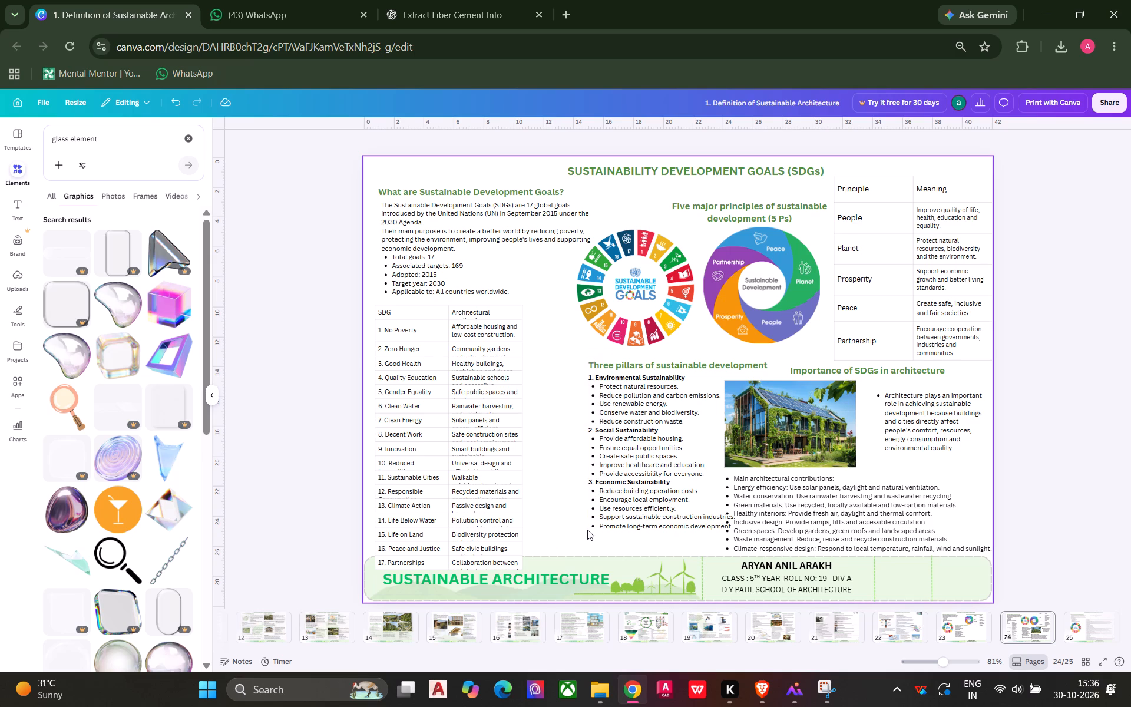
{"action": "left_click", "coordinate": [587, 514]}
{"action": "left_click", "coordinate": [612, 460]}
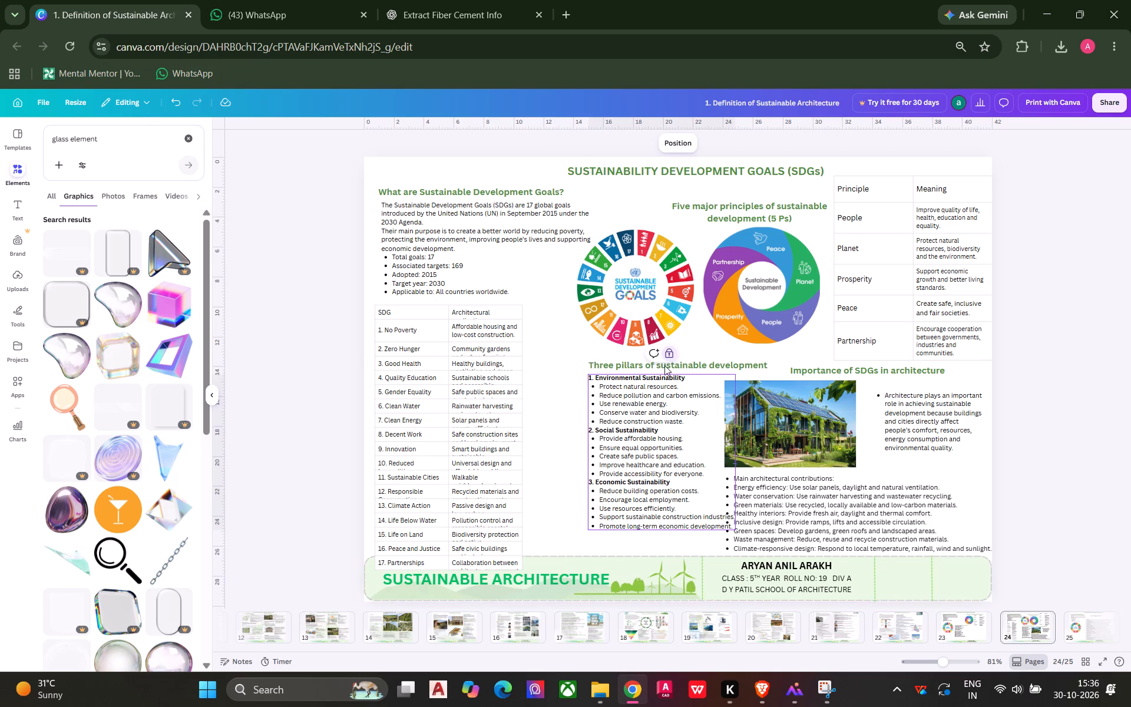
{"action": "left_click", "coordinate": [672, 356]}
{"action": "left_click", "coordinate": [709, 338]}
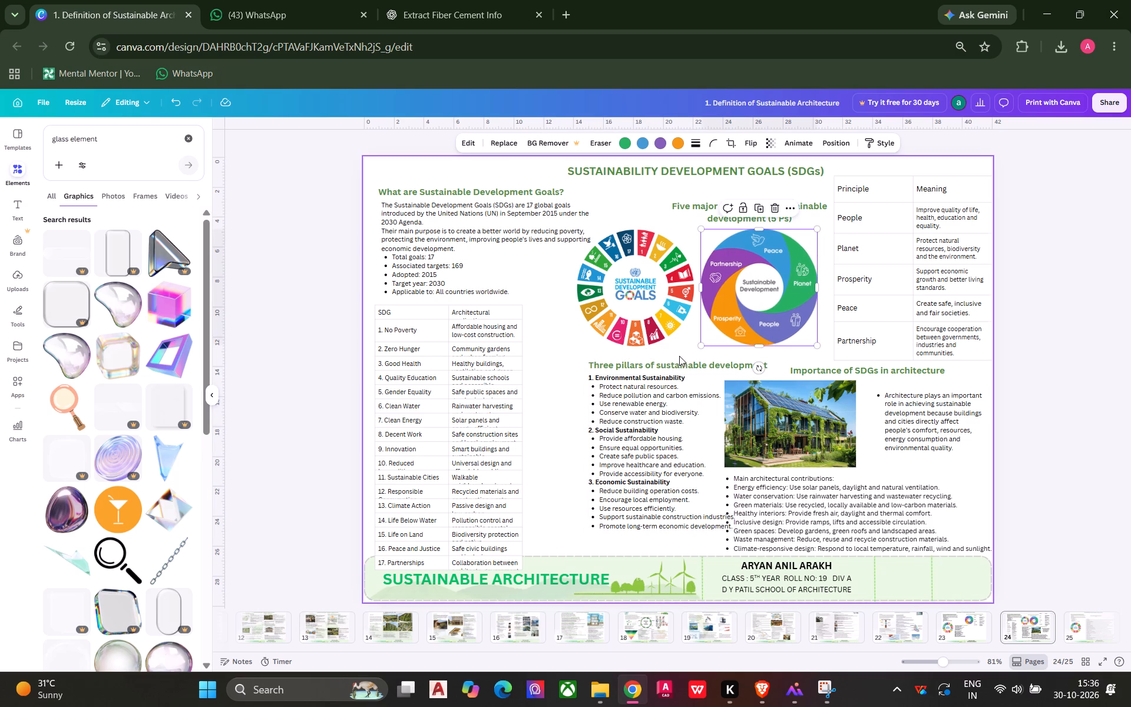
{"action": "left_click", "coordinate": [681, 353]}
{"action": "left_click_drag", "start_coordinate": [681, 353], "coordinate": [648, 539]}
{"action": "key", "text": "ctrl+c"}
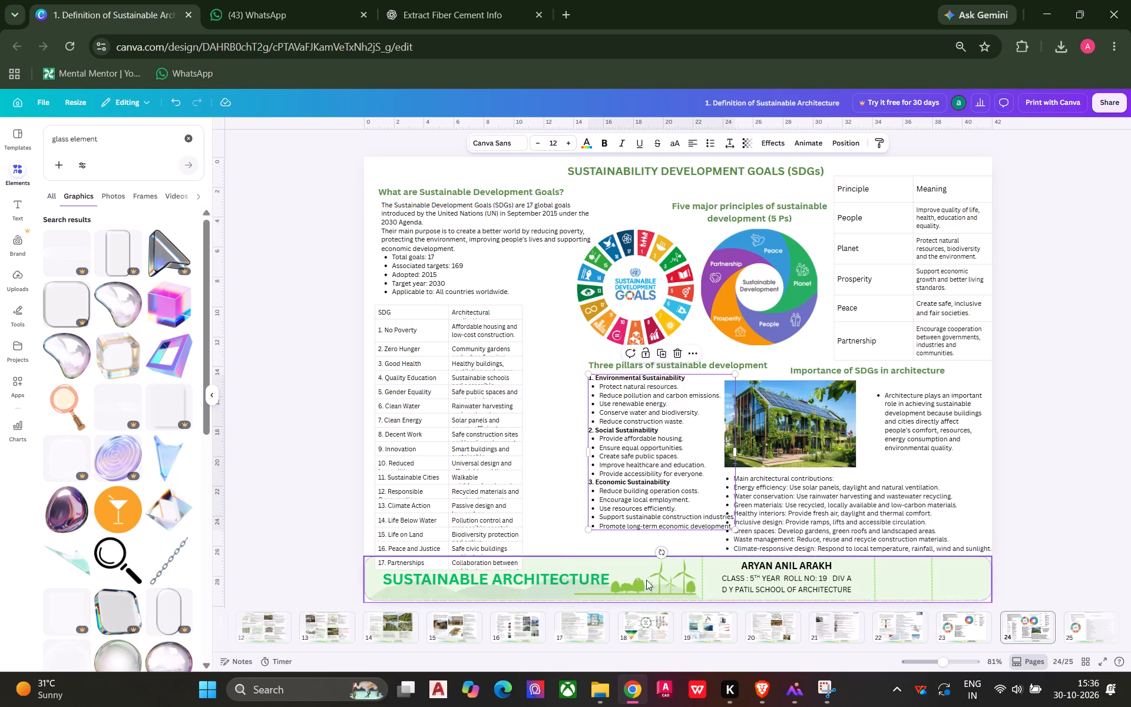
Paste the three pillars list on page 25 and move it left and down, next to the SDG wheel's lower edge.
{"action": "left_click", "coordinate": [1087, 630]}
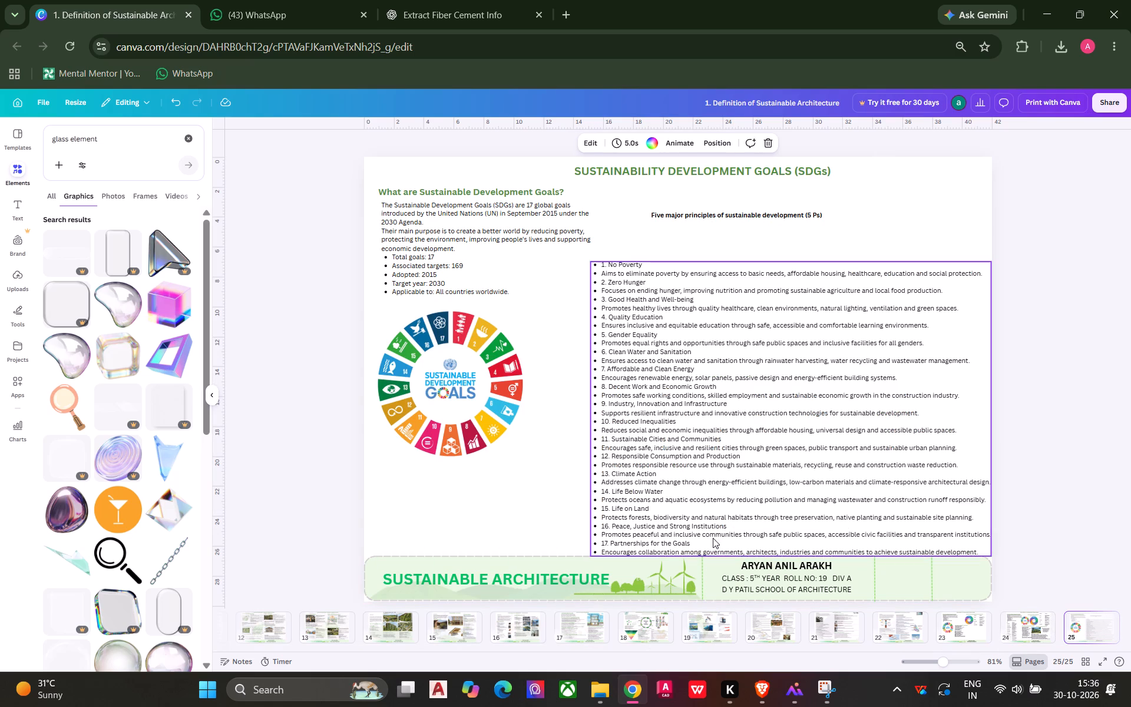
{"action": "left_click", "coordinate": [517, 477]}
{"action": "key", "text": "v"}
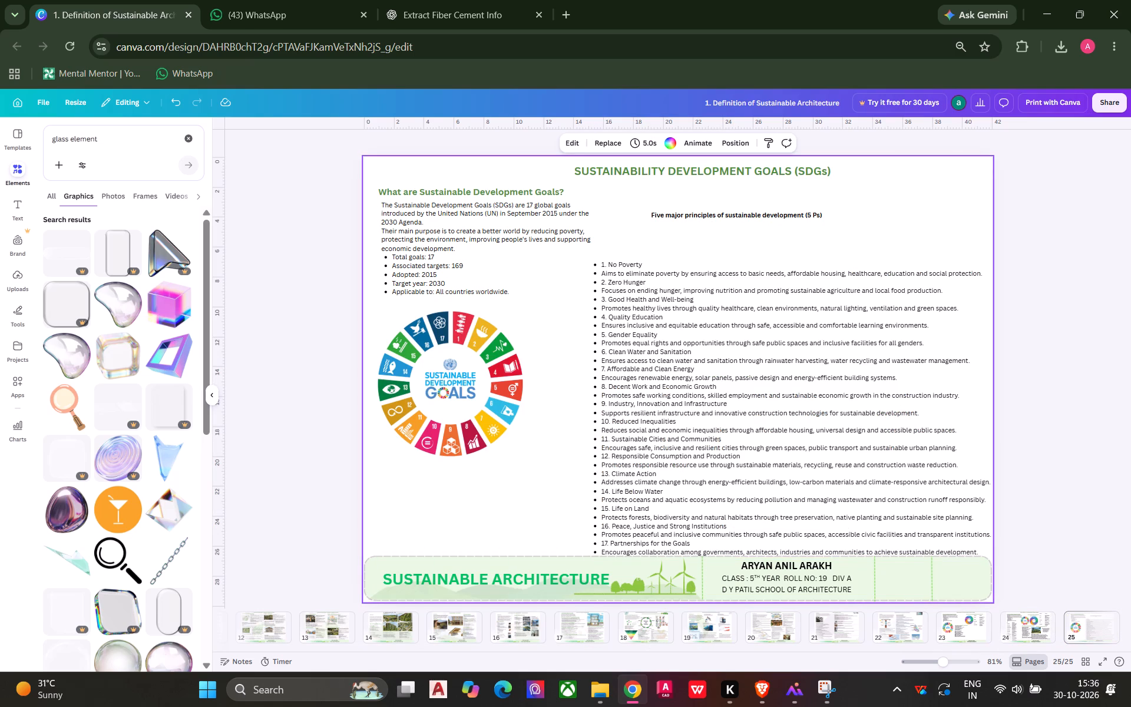
{"action": "left_click", "coordinate": [475, 483]}
{"action": "key", "text": "ctrl+v"}
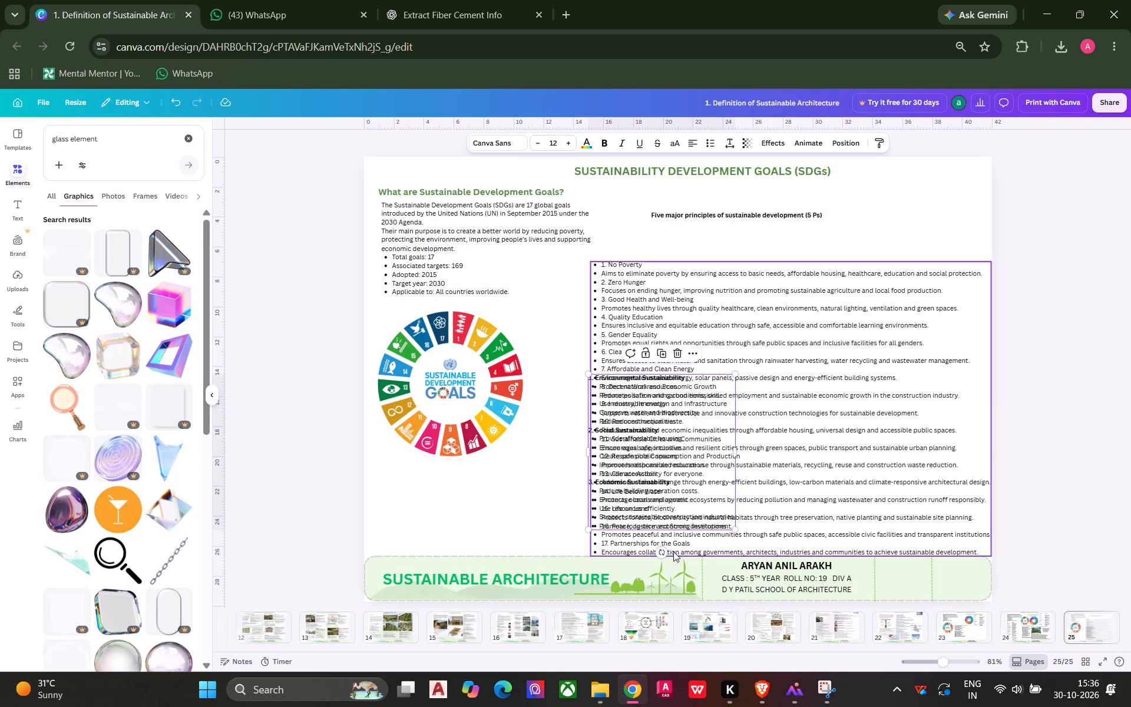
{"action": "left_click", "coordinate": [550, 511]}
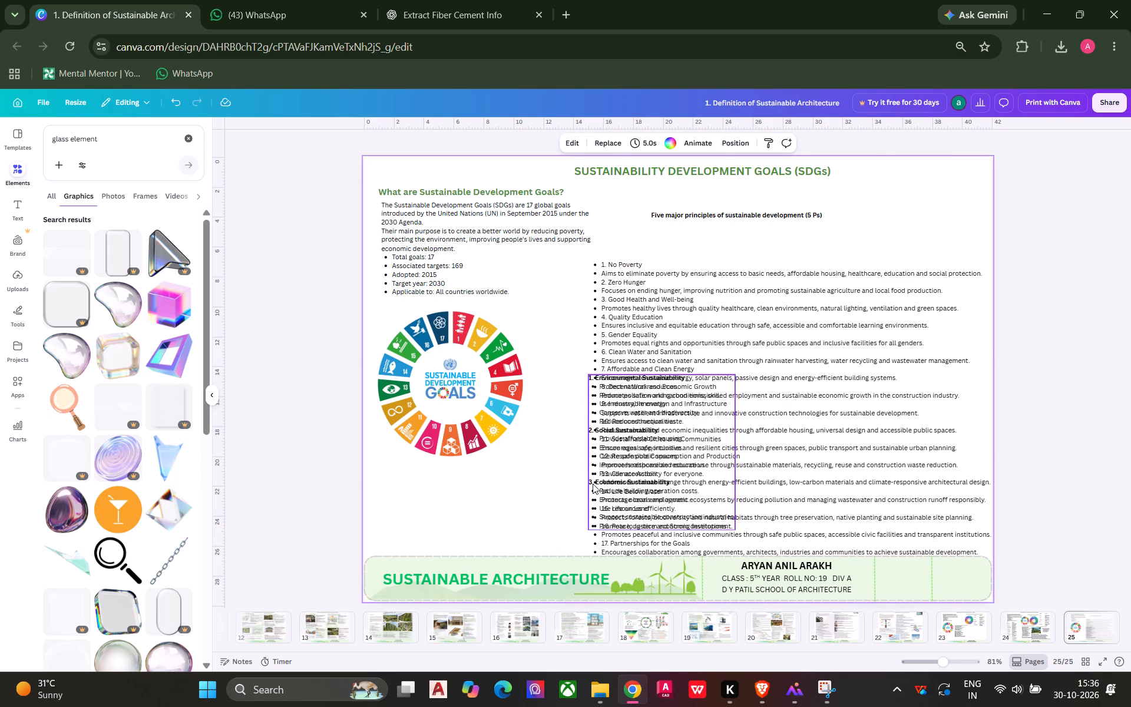
{"action": "left_click", "coordinate": [593, 482]}
{"action": "left_click_drag", "start_coordinate": [593, 482], "coordinate": [507, 516]}
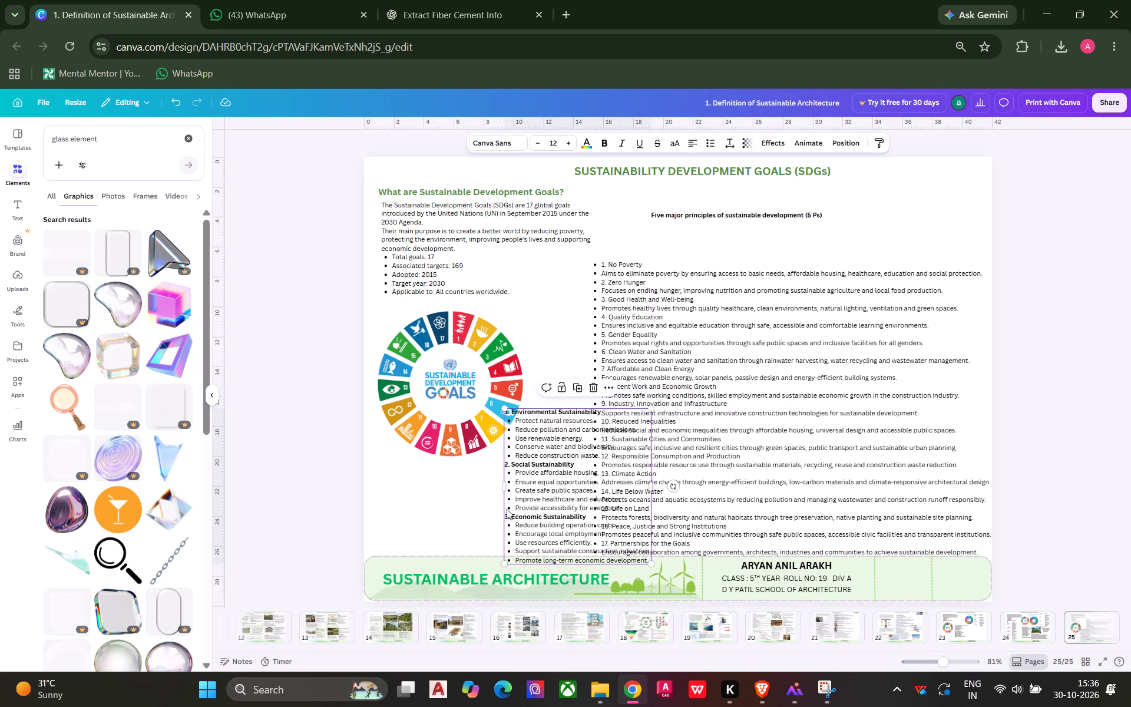
{"action": "left_click", "coordinate": [419, 488]}
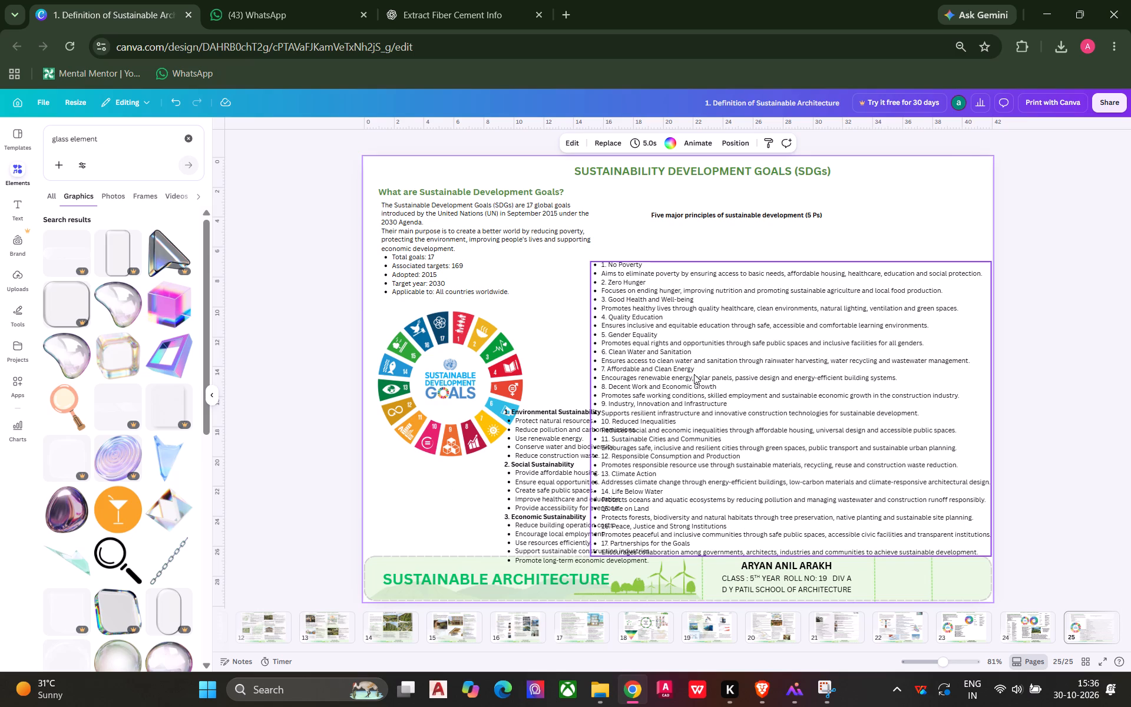
Delete the long bulleted text describing the 17 goals from page 25.
{"action": "left_click", "coordinate": [694, 374]}
{"action": "key", "text": "Delete"}
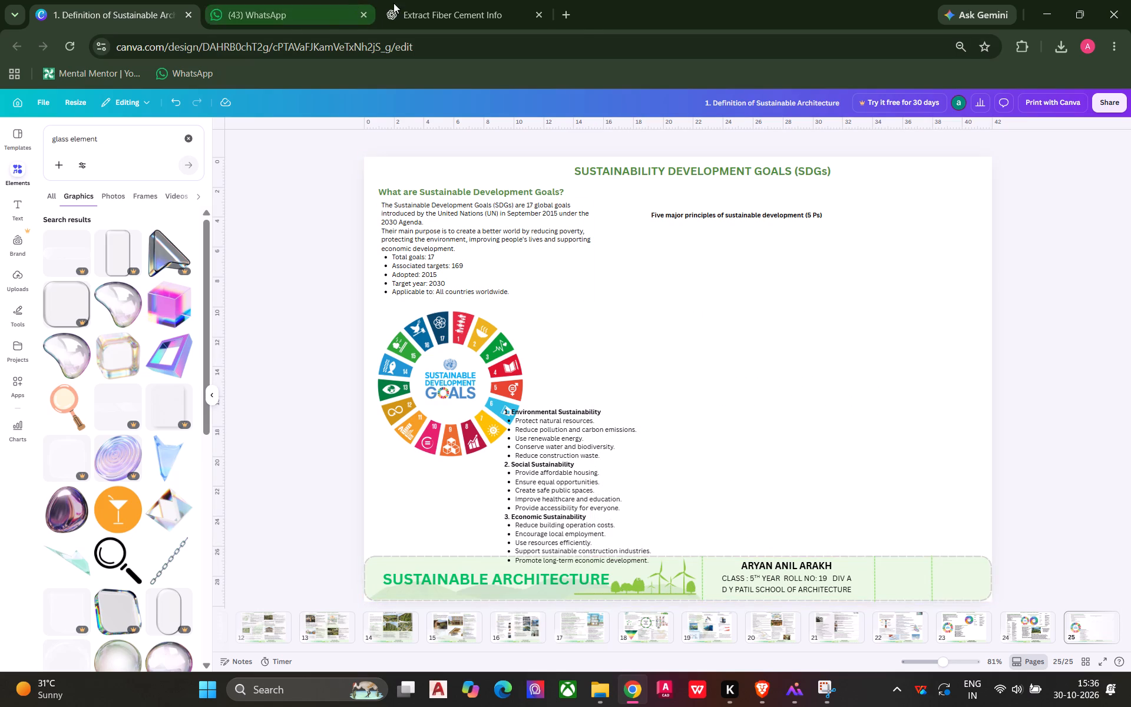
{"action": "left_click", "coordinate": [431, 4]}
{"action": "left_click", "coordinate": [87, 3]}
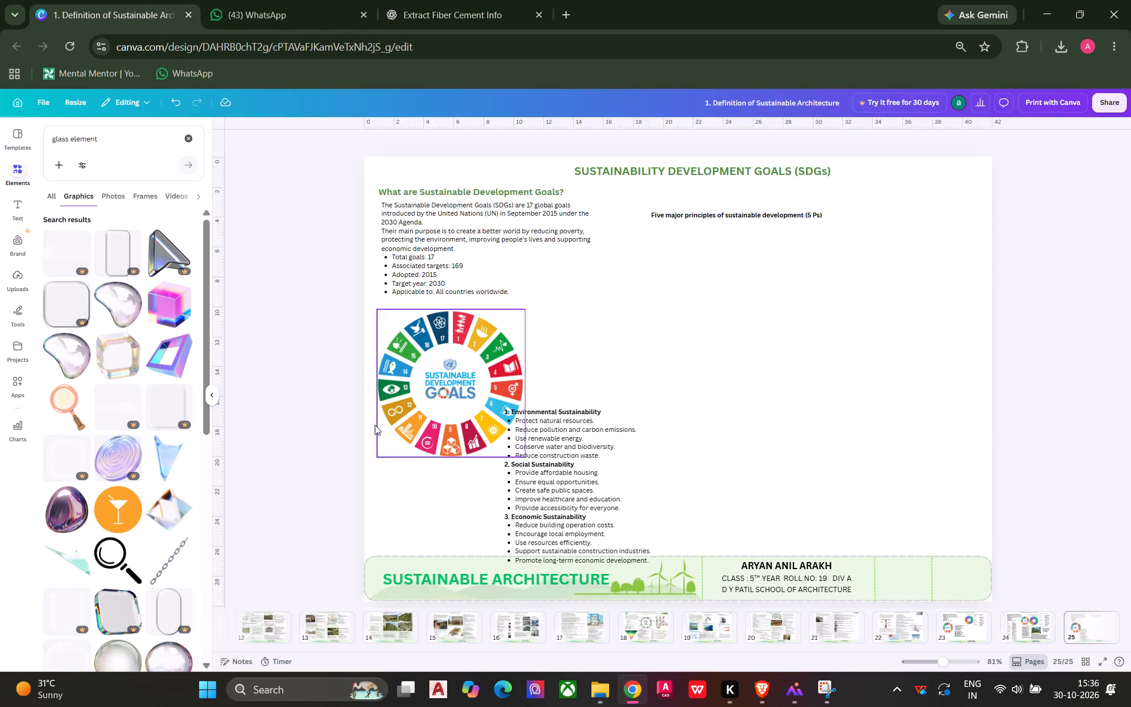
On page 24, copy the No Poverty application cell's style and apply it to the application cells down to 10. Reduced Inequalities.
{"action": "left_click", "coordinate": [1021, 626]}
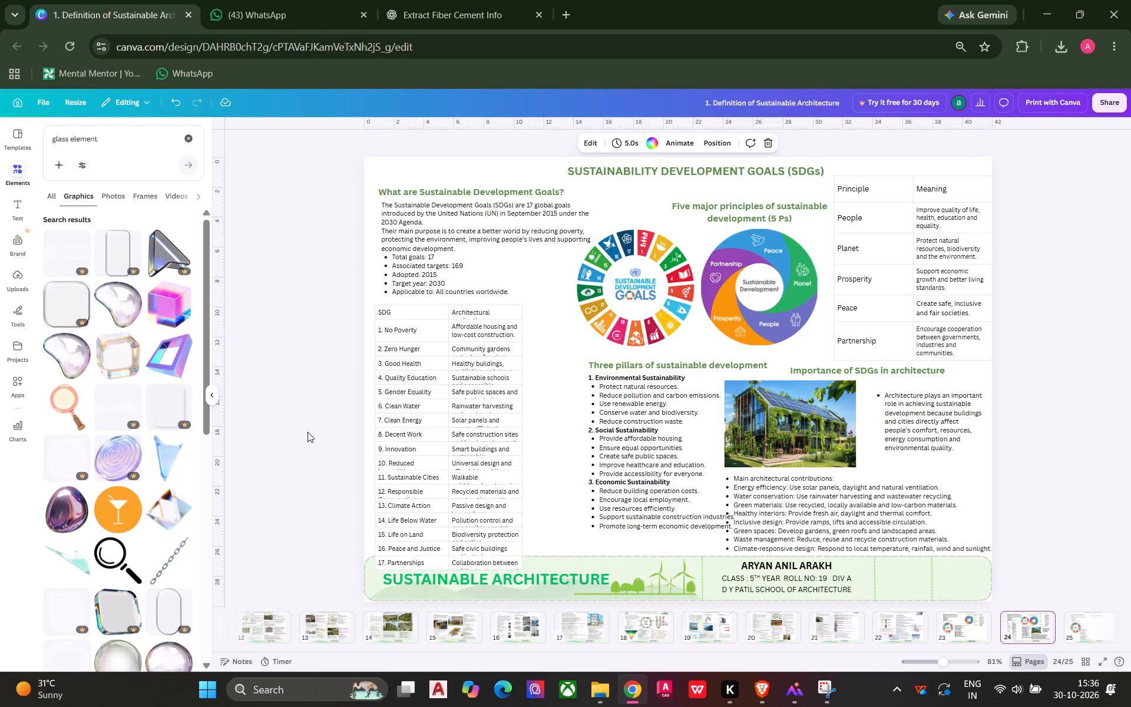
{"action": "left_click", "coordinate": [307, 432]}
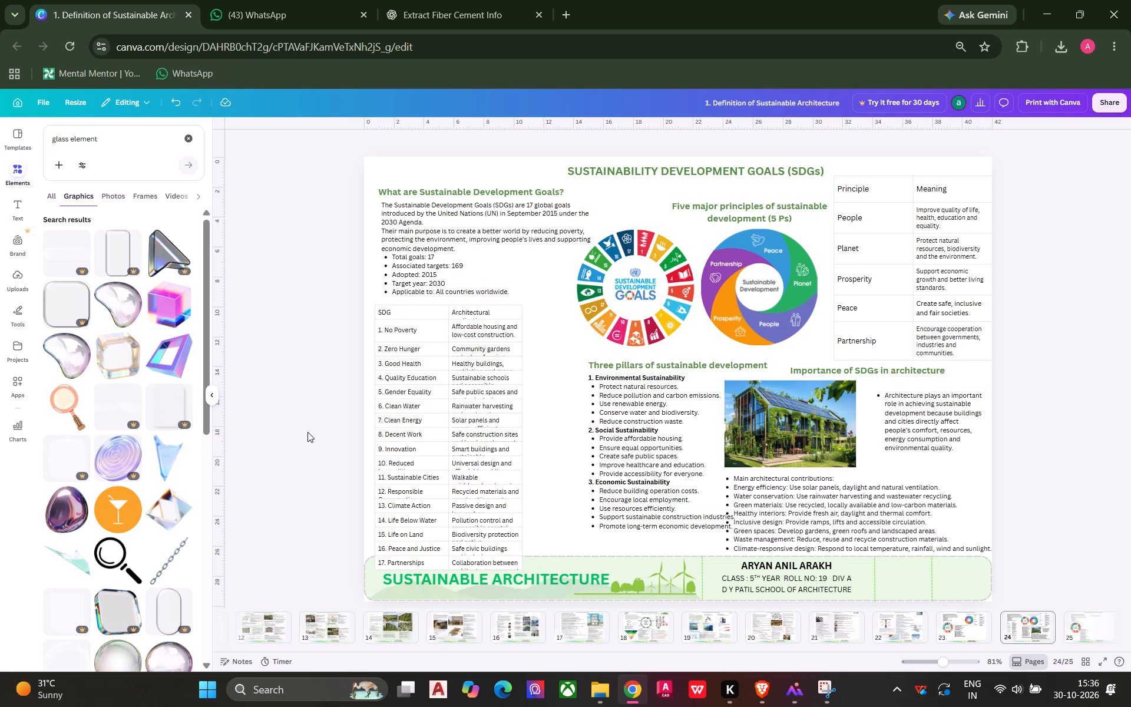
{"action": "left_click", "coordinate": [477, 332]}
{"action": "left_click", "coordinate": [477, 332]}
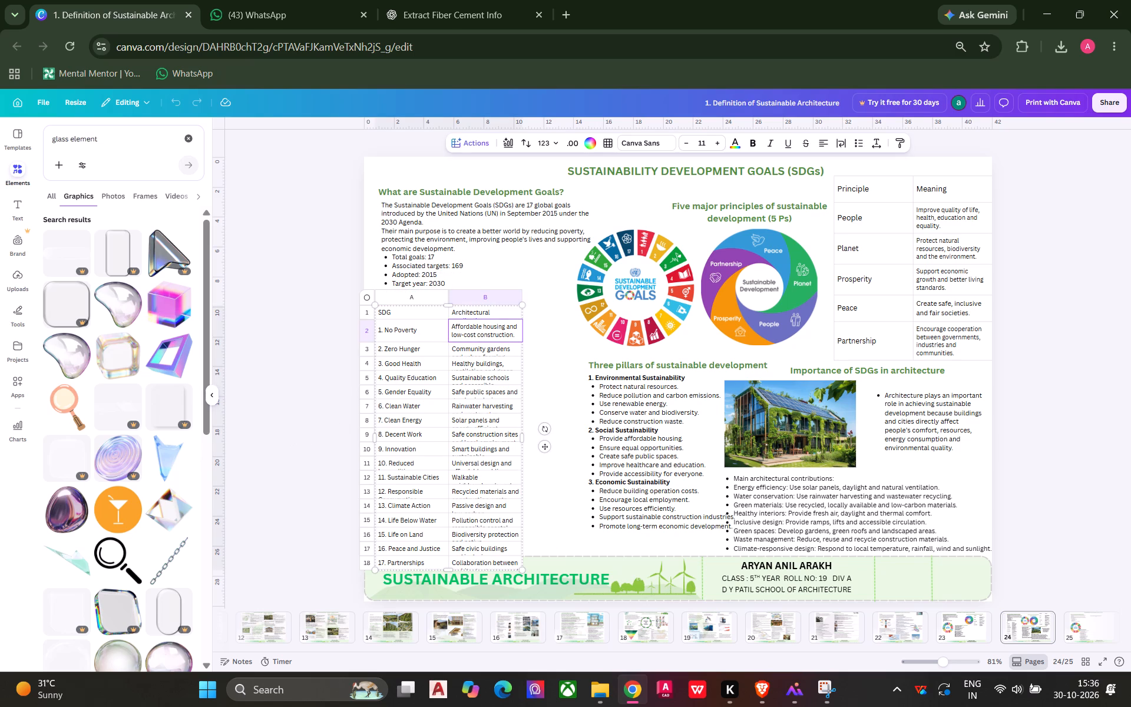
{"action": "left_click", "coordinate": [904, 144]}
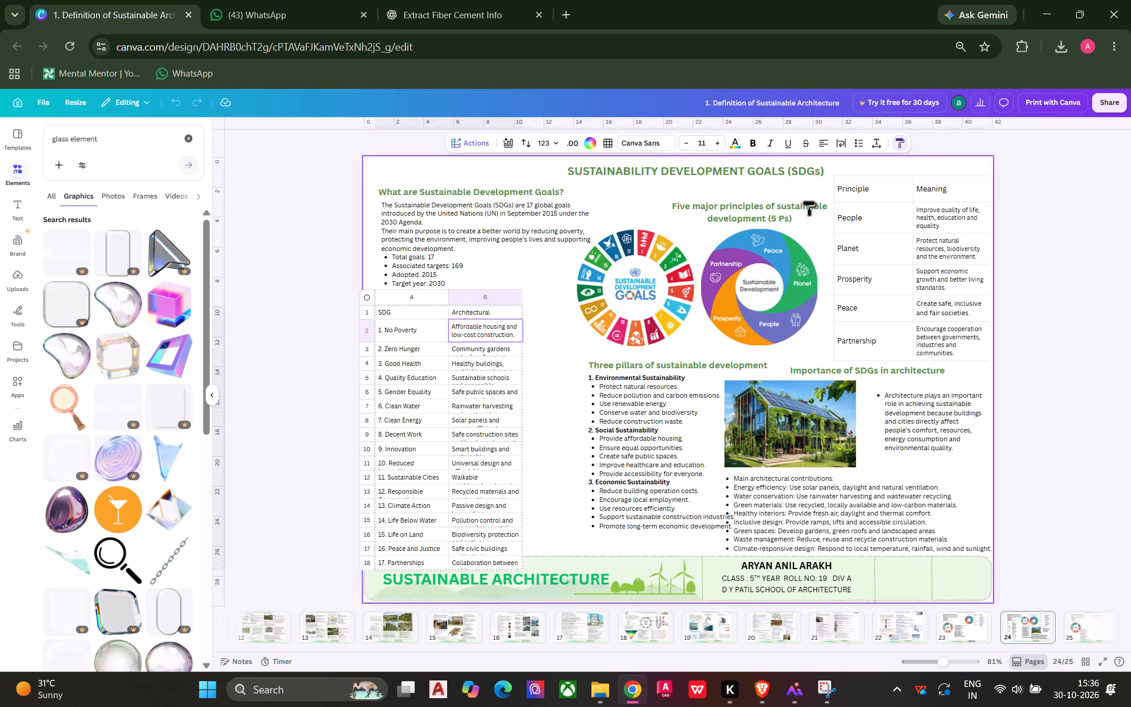
{"action": "left_click", "coordinate": [475, 345], "text": "shift"}
{"action": "left_click", "coordinate": [479, 366], "text": "shift"}
{"action": "left_click", "coordinate": [479, 383], "text": "shift"}
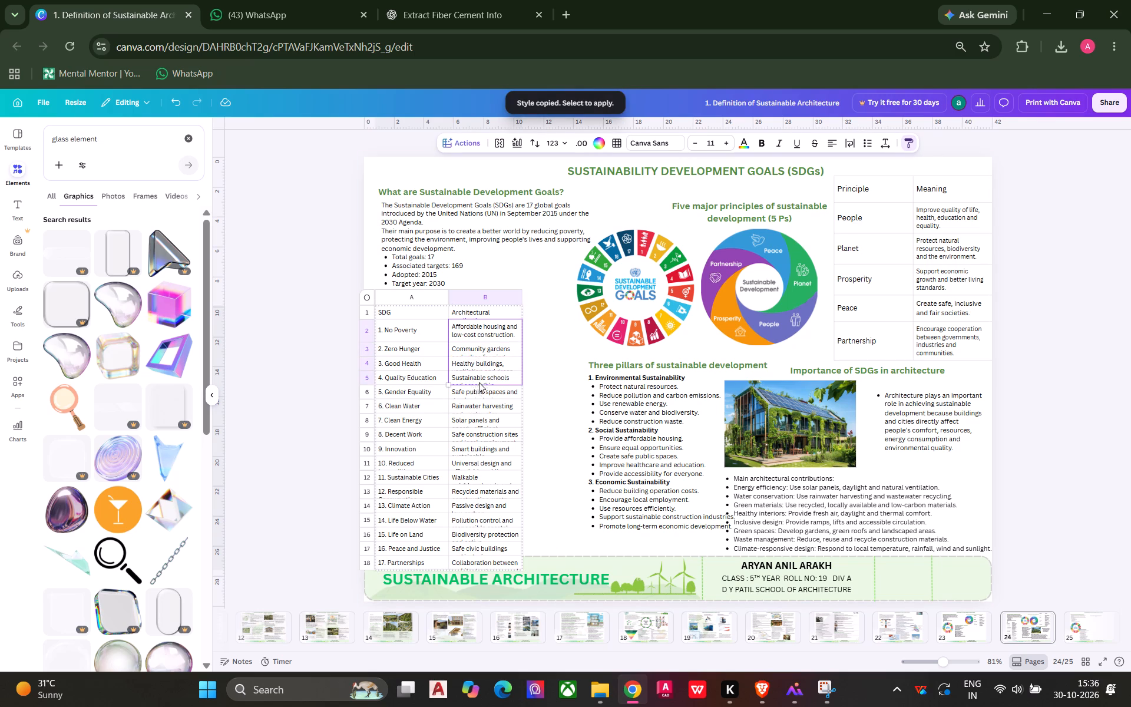
{"action": "left_click", "coordinate": [479, 392], "text": "shift"}
{"action": "left_click", "coordinate": [471, 412], "text": "shift"}
{"action": "left_click", "coordinate": [471, 430], "text": "shift"}
{"action": "left_click", "coordinate": [470, 427], "text": "shift"}
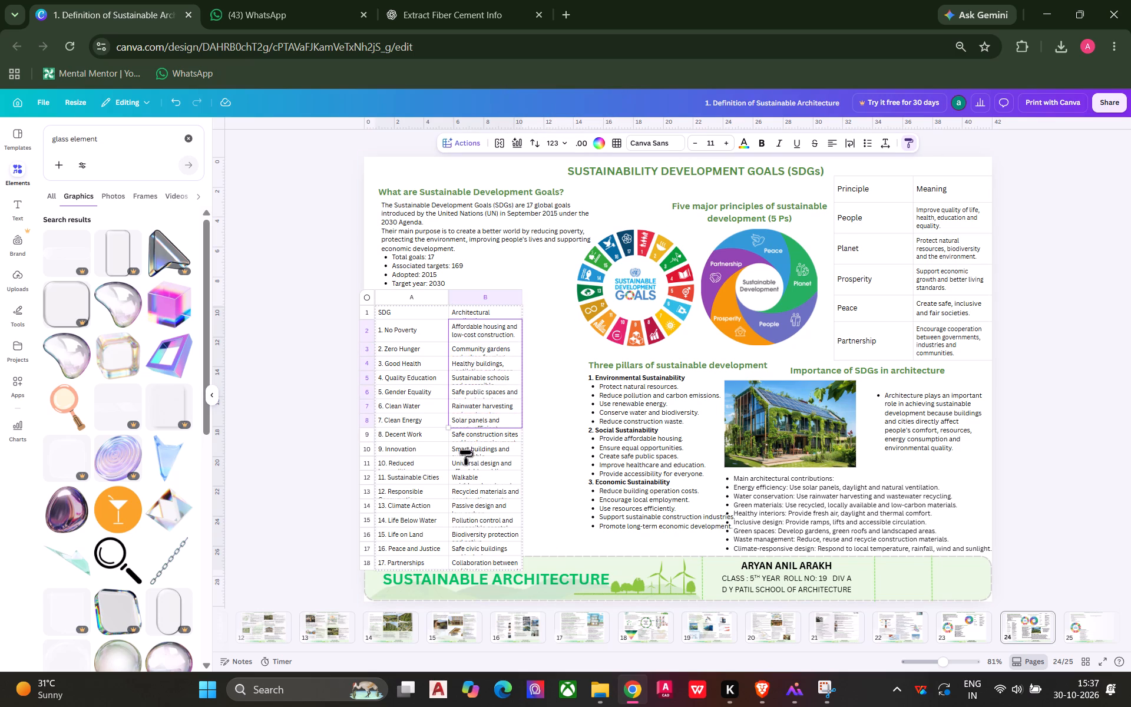
{"action": "left_click", "coordinate": [469, 432], "text": "shift"}
{"action": "left_click", "coordinate": [469, 445], "text": "shift"}
{"action": "left_click", "coordinate": [467, 464], "text": "shift"}
Extend the selected application cells down the column through the 17. Partnerships row.
{"action": "left_click_drag", "start_coordinate": [448, 471], "coordinate": [454, 508], "text": "shift"}
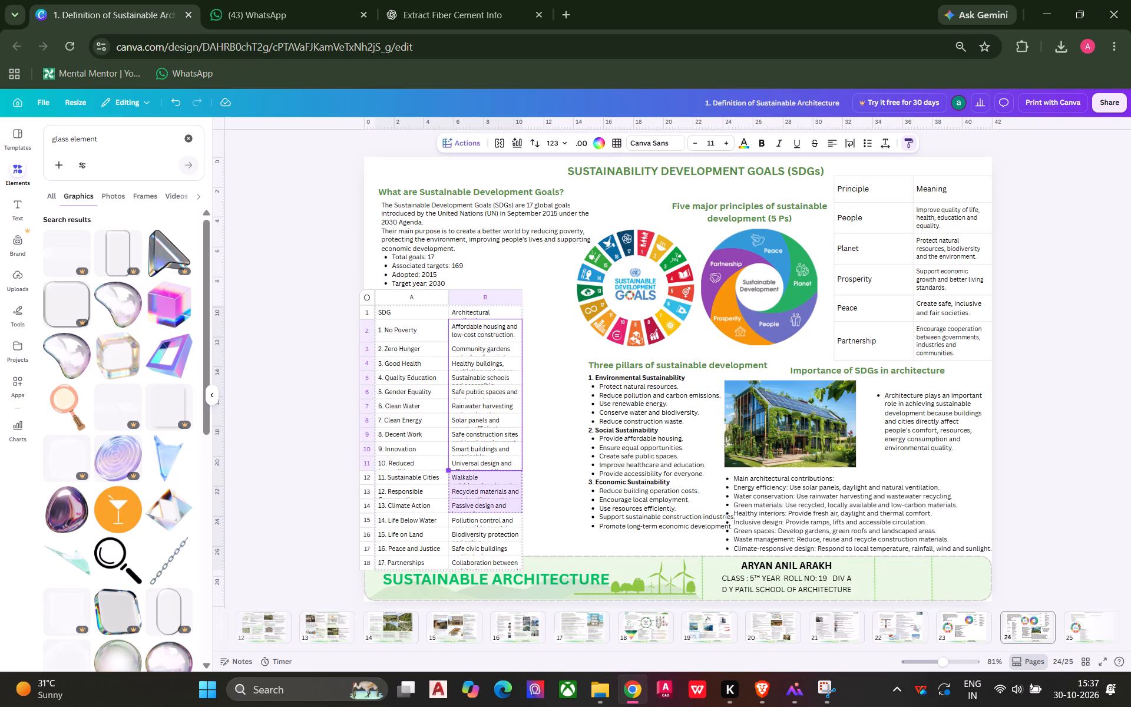
{"action": "left_click_drag", "start_coordinate": [454, 508], "coordinate": [454, 560], "text": "shift"}
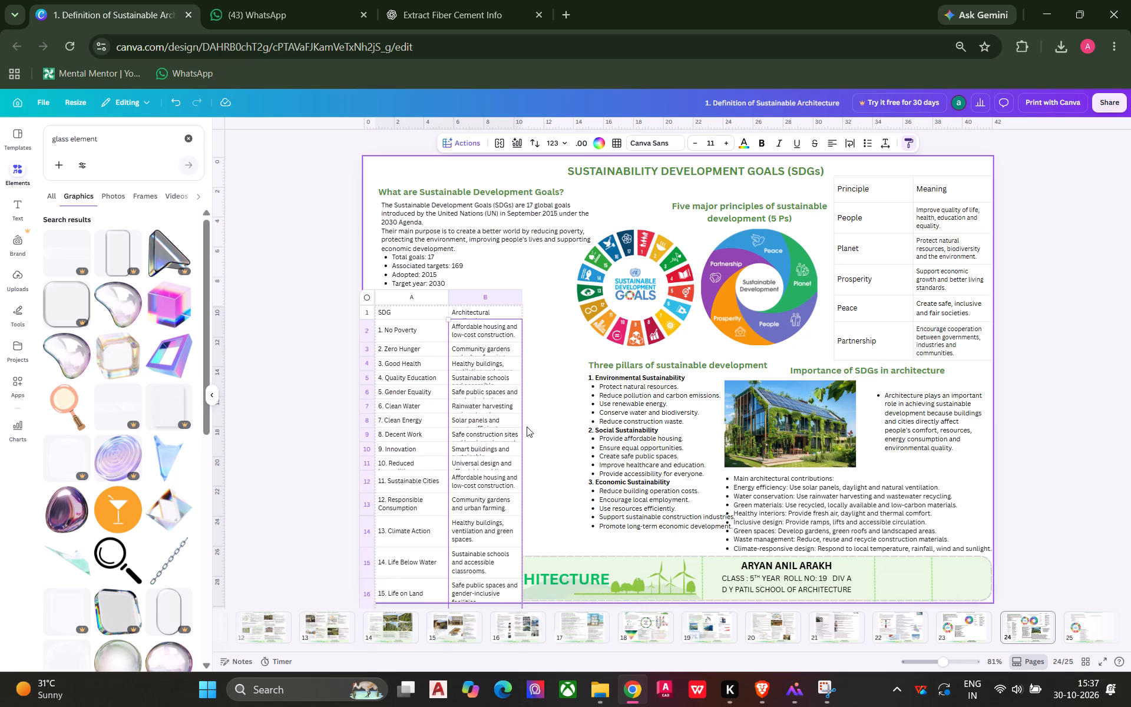
{"action": "left_click", "coordinate": [547, 416]}
{"action": "left_click", "coordinate": [477, 367]}
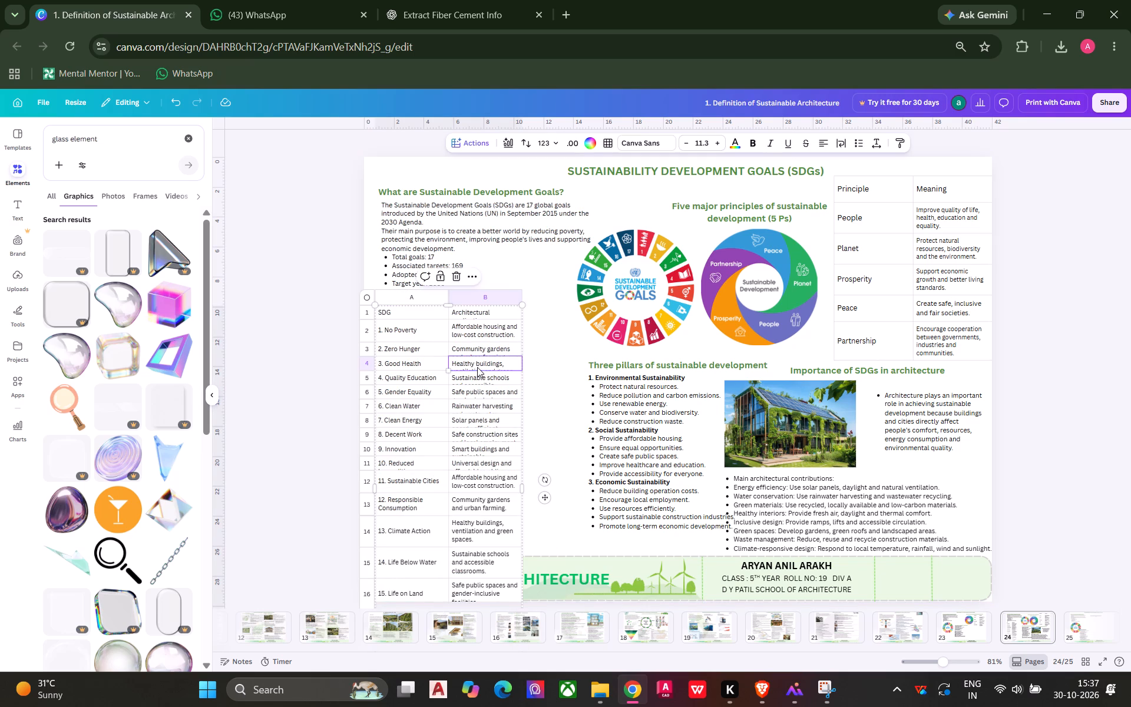
{"action": "left_click", "coordinate": [477, 367]}
{"action": "left_click", "coordinate": [546, 365]}
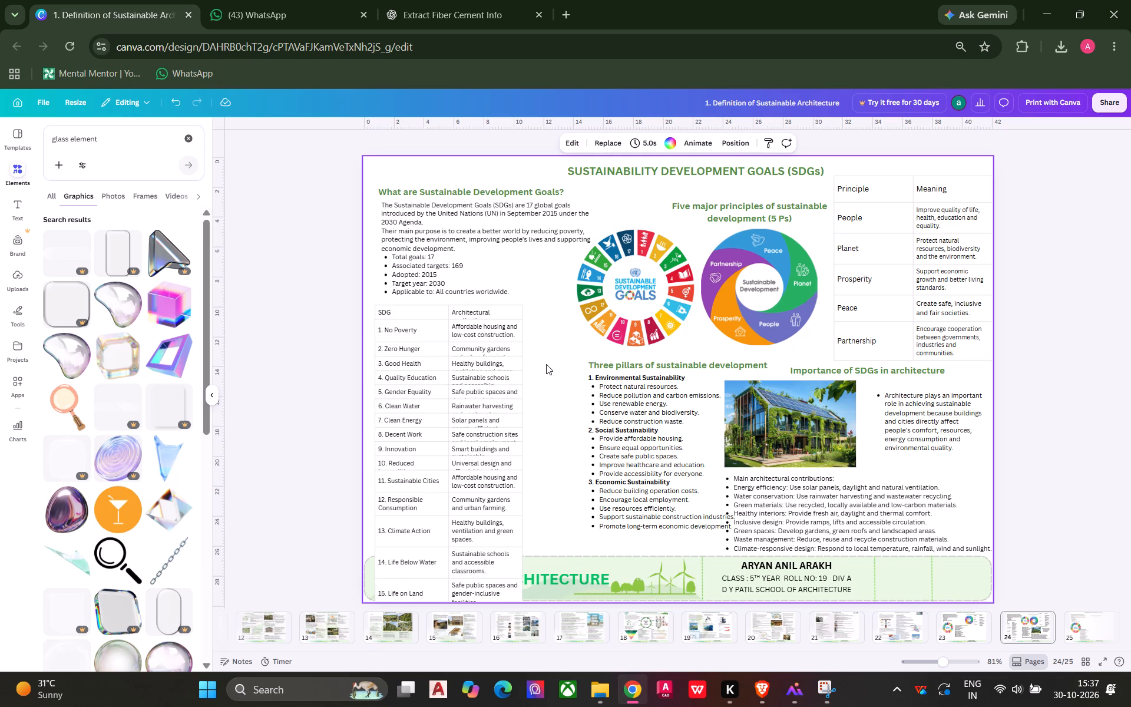
Widen the 17-SDG table until its right side reaches the SDG wheel's left edge.
{"action": "left_click", "coordinate": [499, 372]}
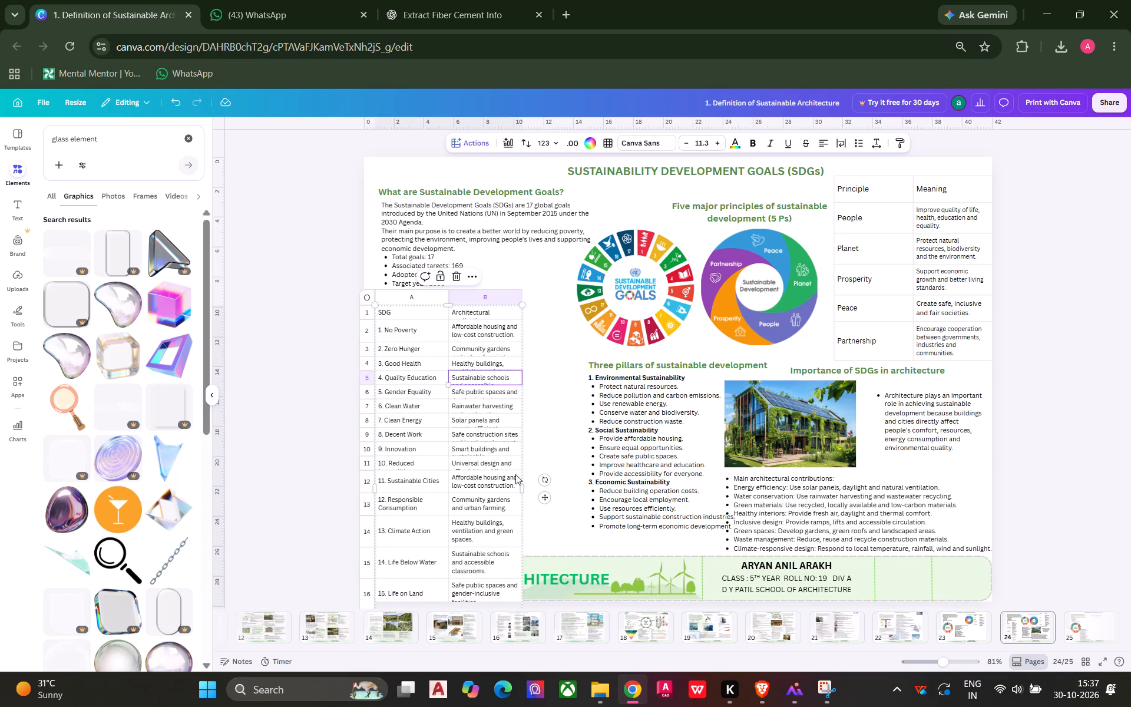
{"action": "left_click_drag", "start_coordinate": [521, 488], "coordinate": [566, 465]}
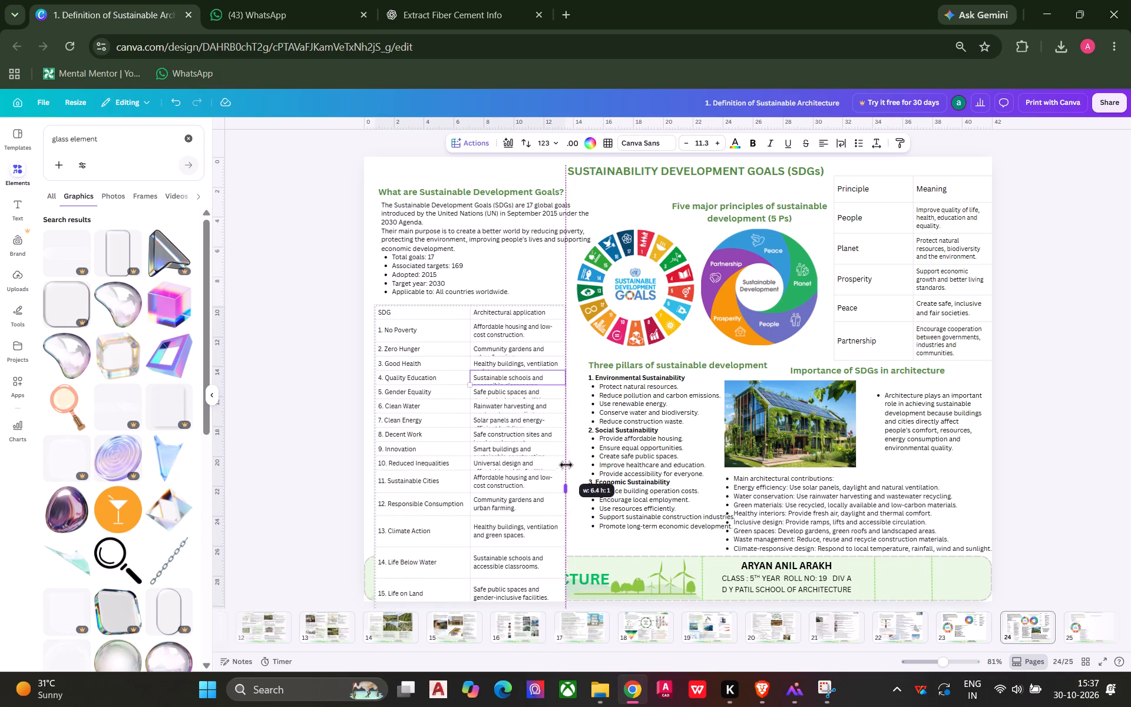
{"action": "left_click_drag", "start_coordinate": [566, 465], "coordinate": [584, 453]}
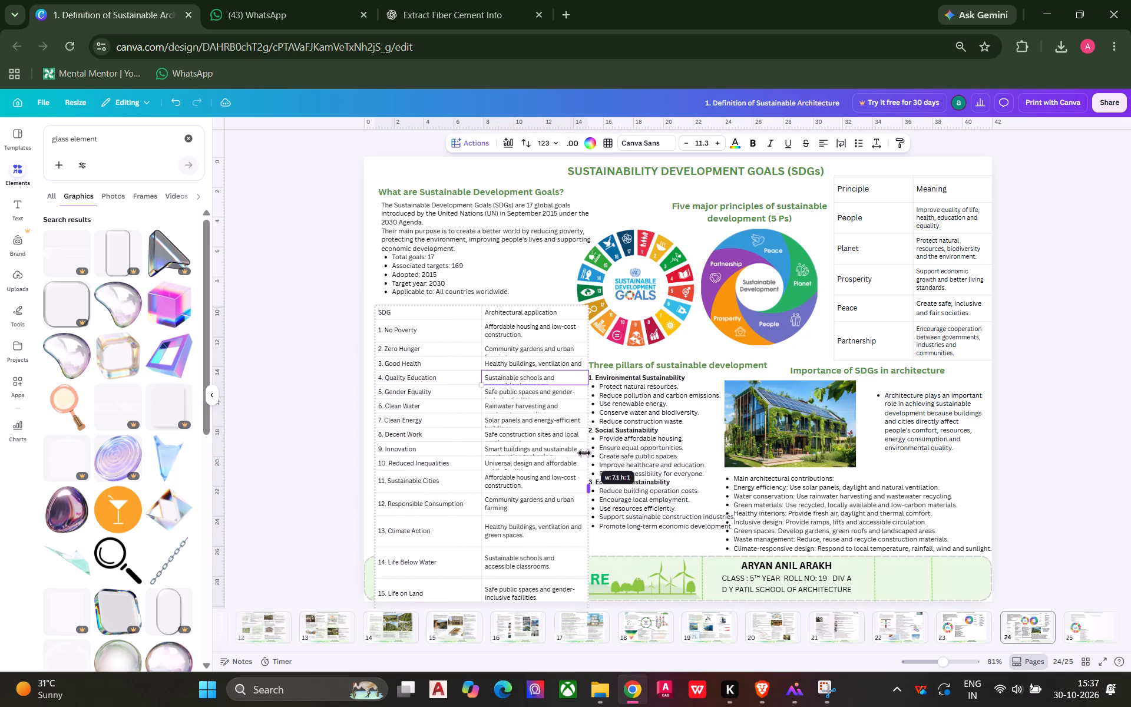
{"action": "left_click_drag", "start_coordinate": [584, 453], "coordinate": [578, 453]}
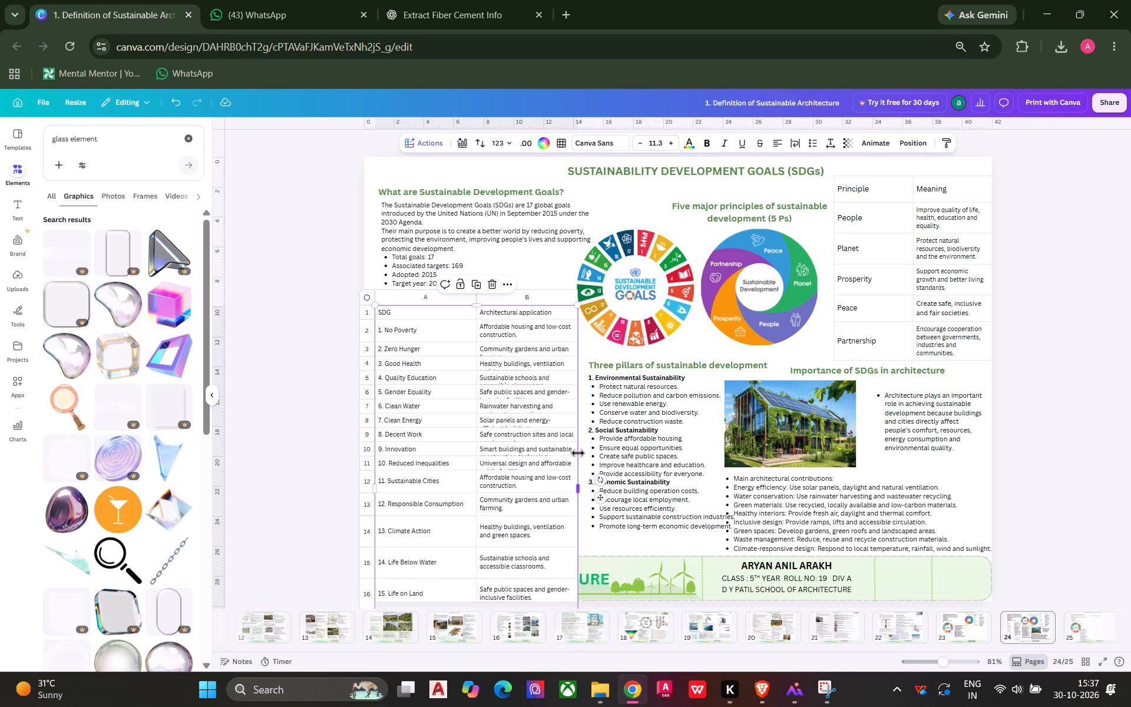
{"action": "left_click", "coordinate": [319, 416]}
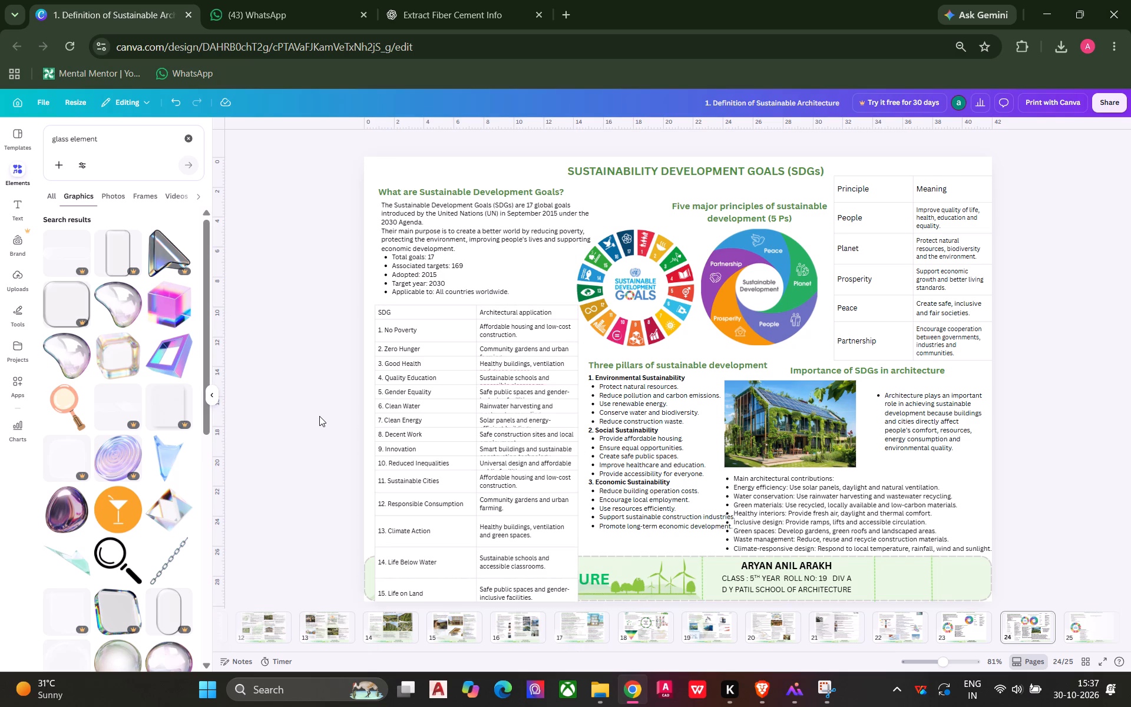
Narrow the SDG column of the 17-SDG table to just fit 10. Reduced Inequalities on one line.
{"action": "left_click", "coordinate": [488, 419]}
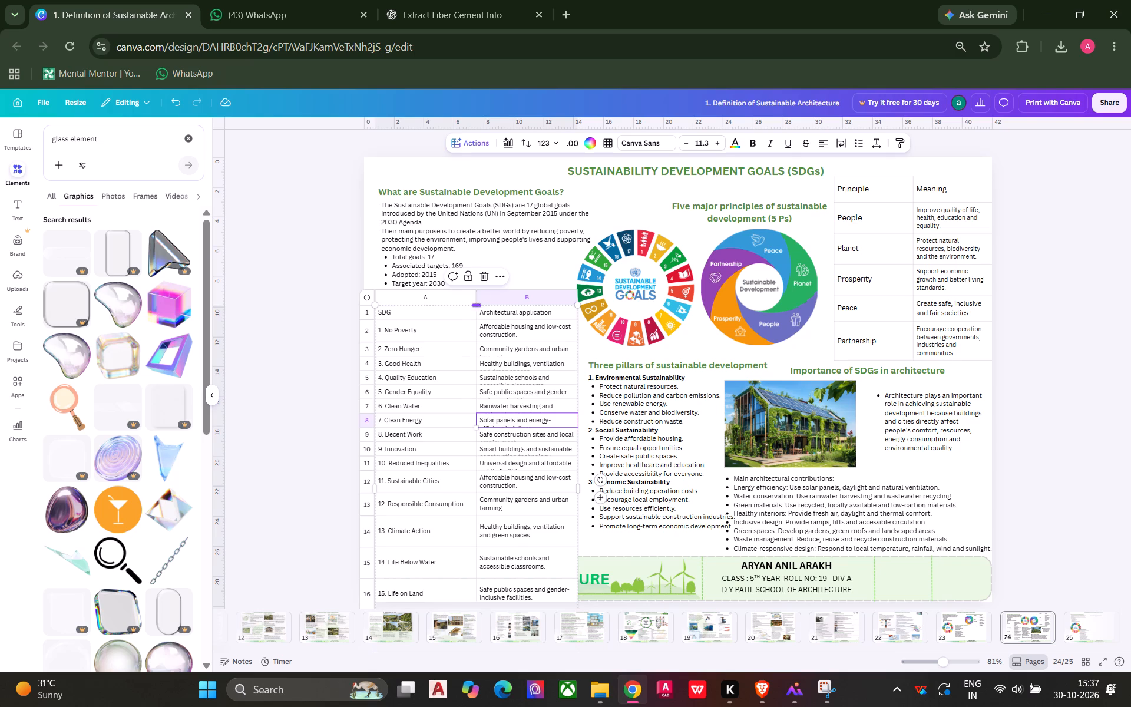
{"action": "left_click", "coordinate": [475, 389]}
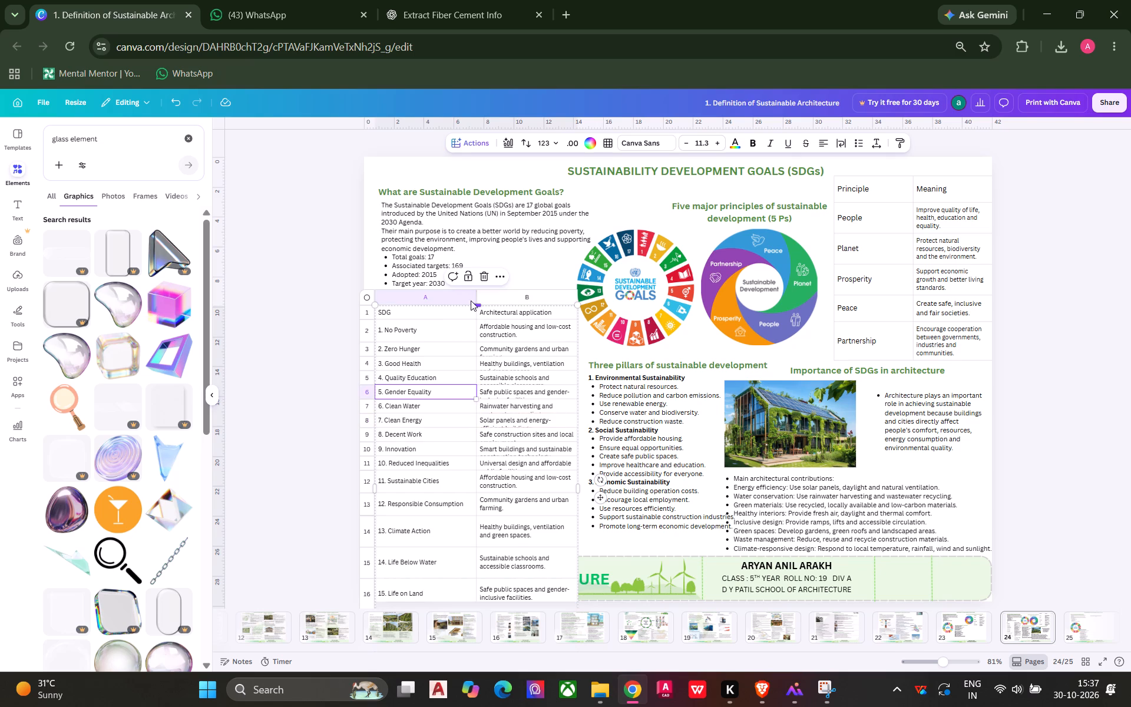
{"action": "left_click_drag", "start_coordinate": [475, 298], "coordinate": [469, 298]}
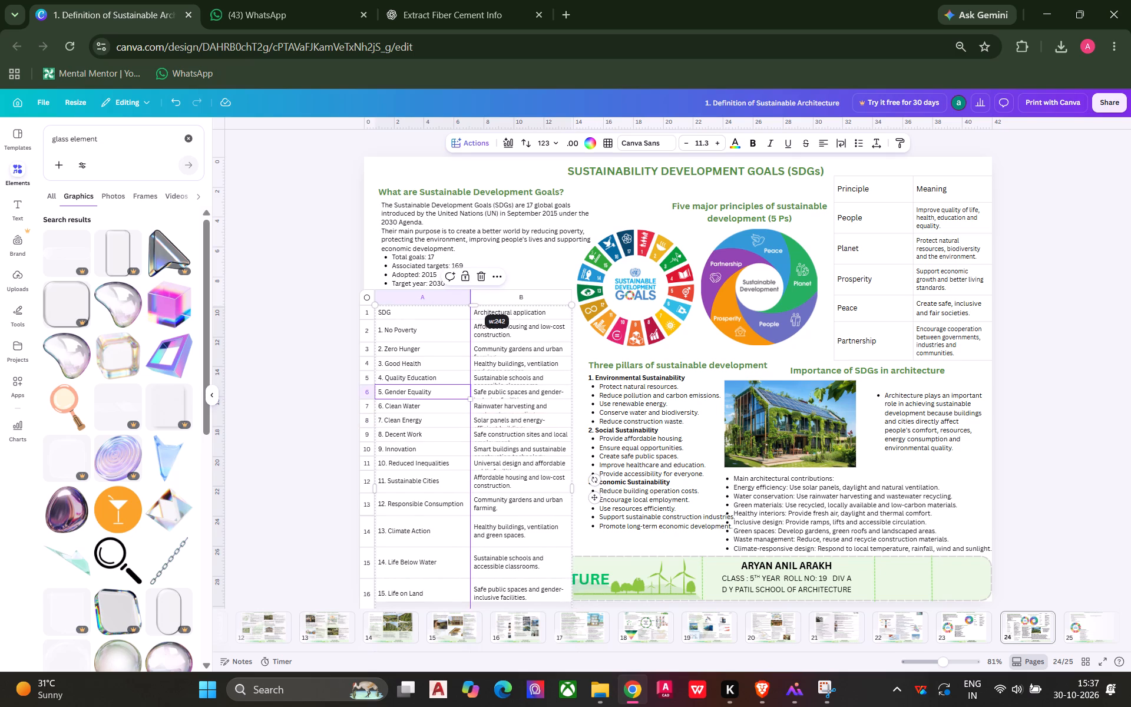
{"action": "left_click_drag", "start_coordinate": [469, 298], "coordinate": [451, 298]}
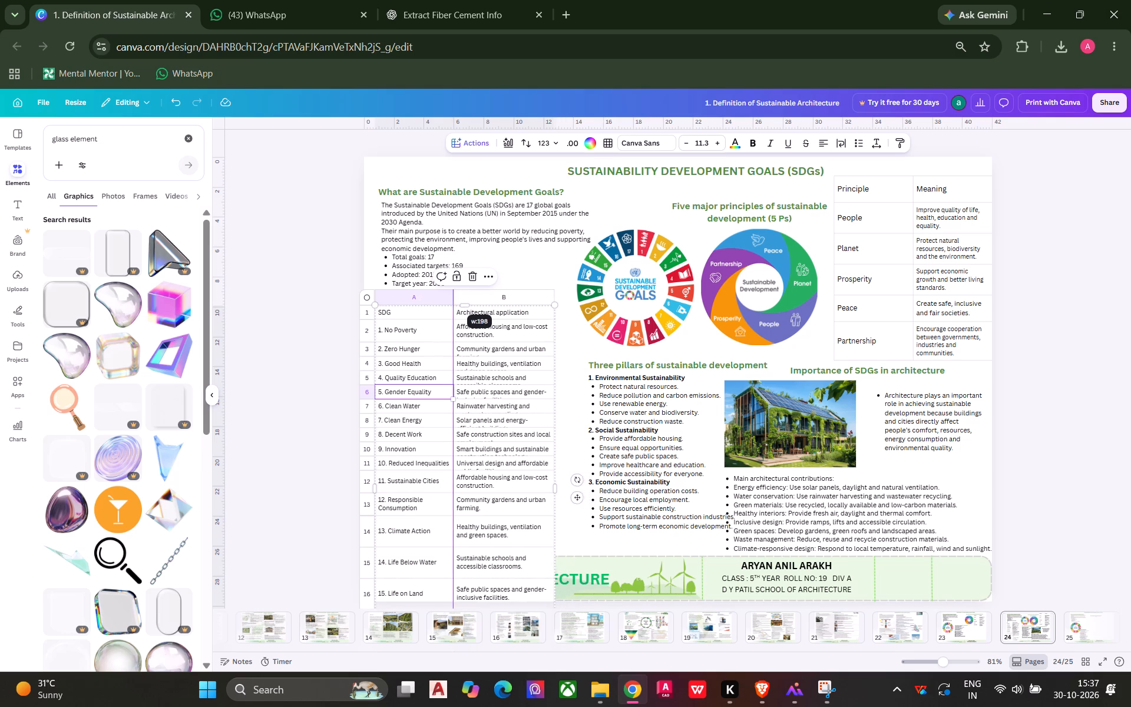
{"action": "left_click_drag", "start_coordinate": [451, 298], "coordinate": [448, 298]}
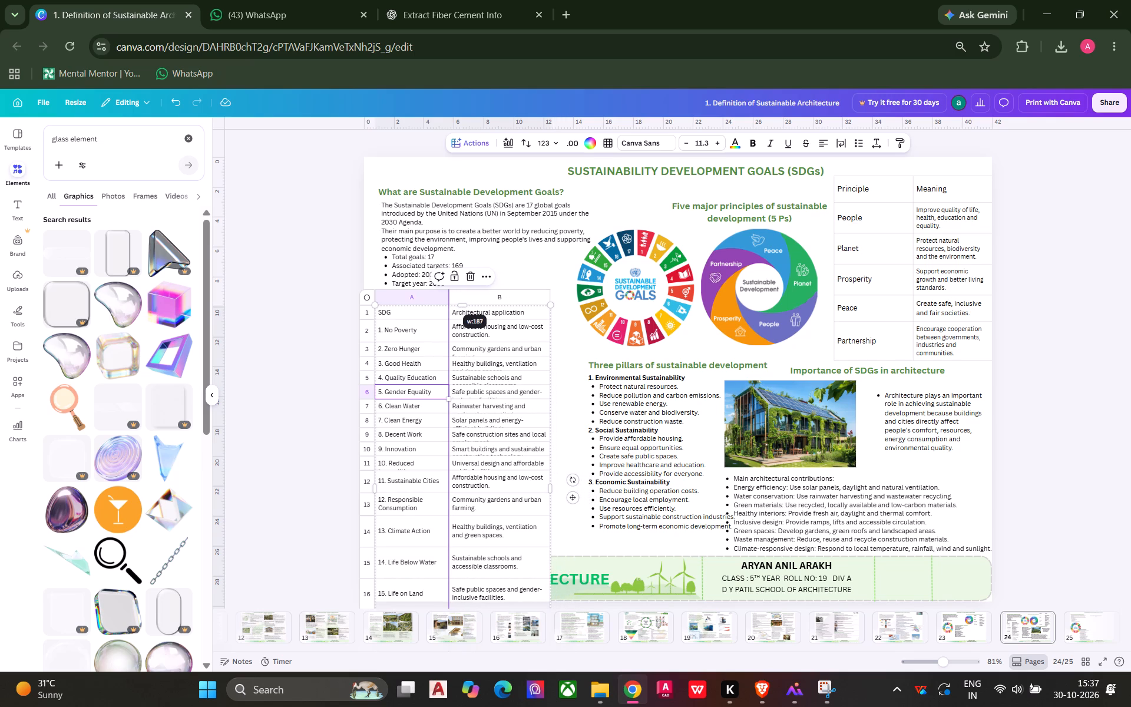
{"action": "left_click_drag", "start_coordinate": [448, 298], "coordinate": [454, 298]}
{"action": "left_click", "coordinate": [312, 399]}
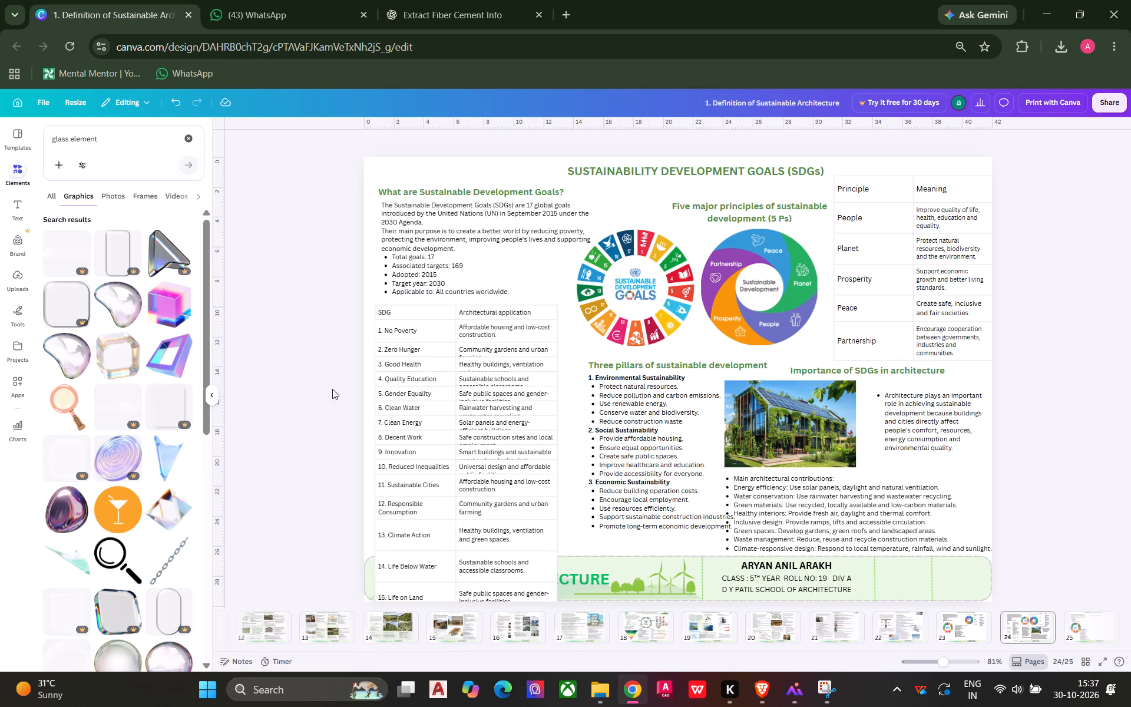
Move the 17-SDG table up under the What are Sustainable Development Goals heading and scale it down from its lower corner.
{"action": "left_click_drag", "start_coordinate": [436, 309], "coordinate": [436, 280]}
{"action": "left_click", "coordinate": [328, 364]}
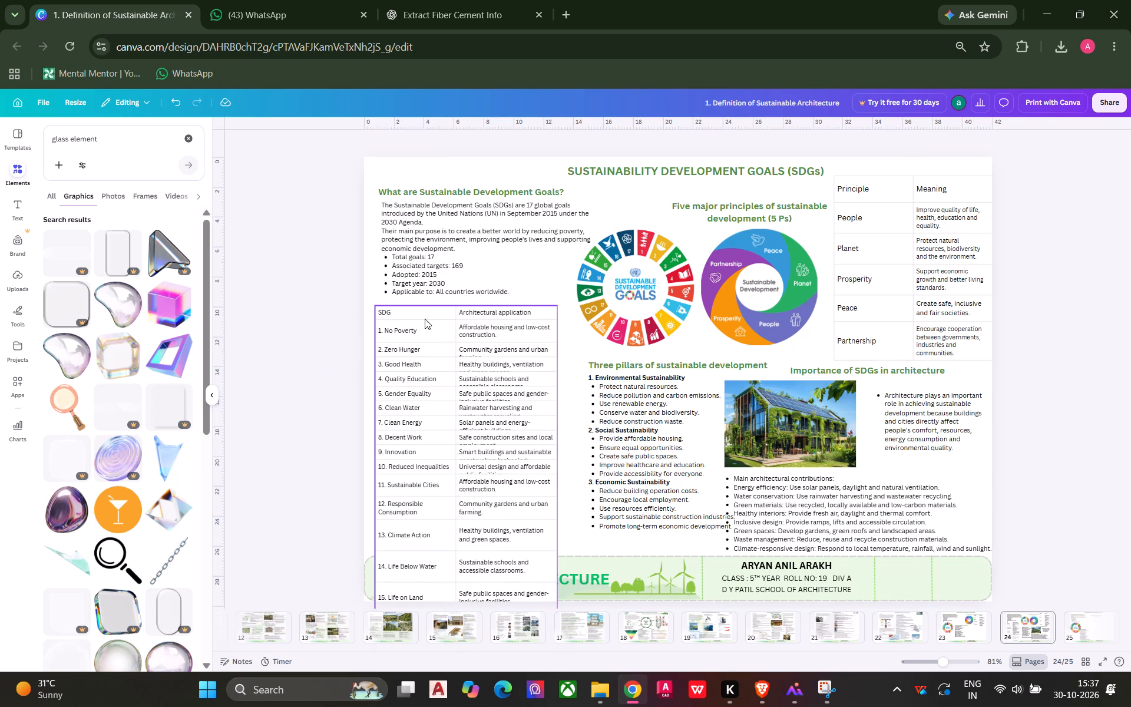
{"action": "left_click", "coordinate": [455, 306]}
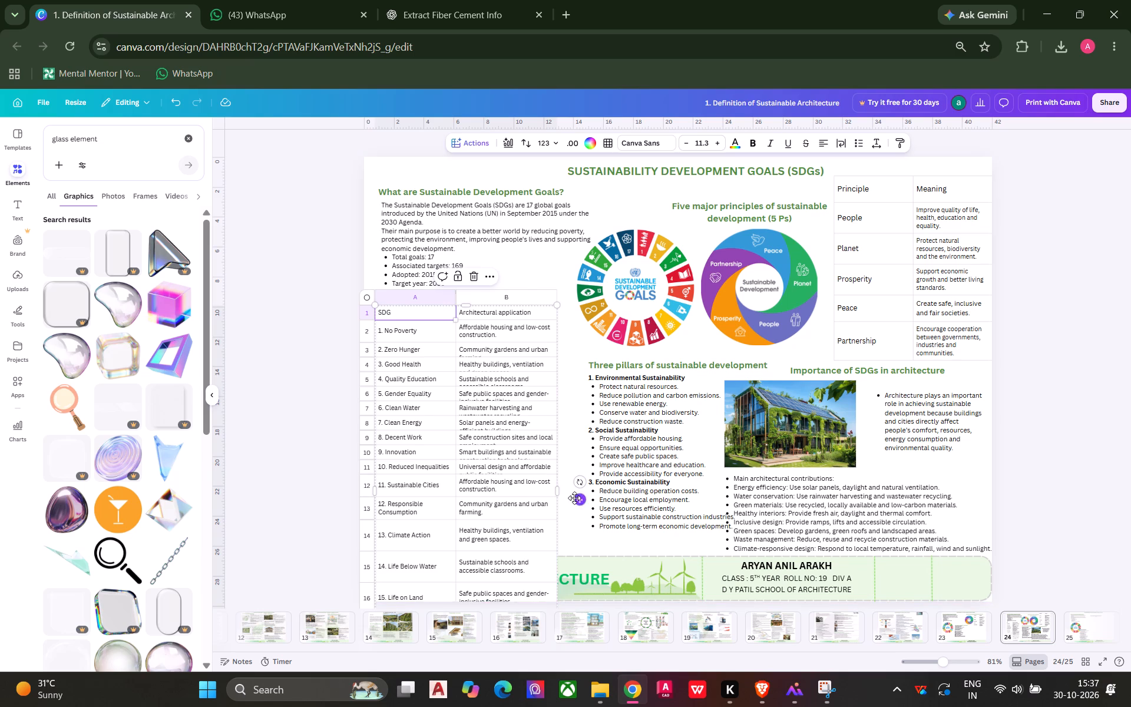
{"action": "left_click_drag", "start_coordinate": [575, 498], "coordinate": [577, 395]}
{"action": "left_click_drag", "start_coordinate": [556, 573], "coordinate": [551, 538]}
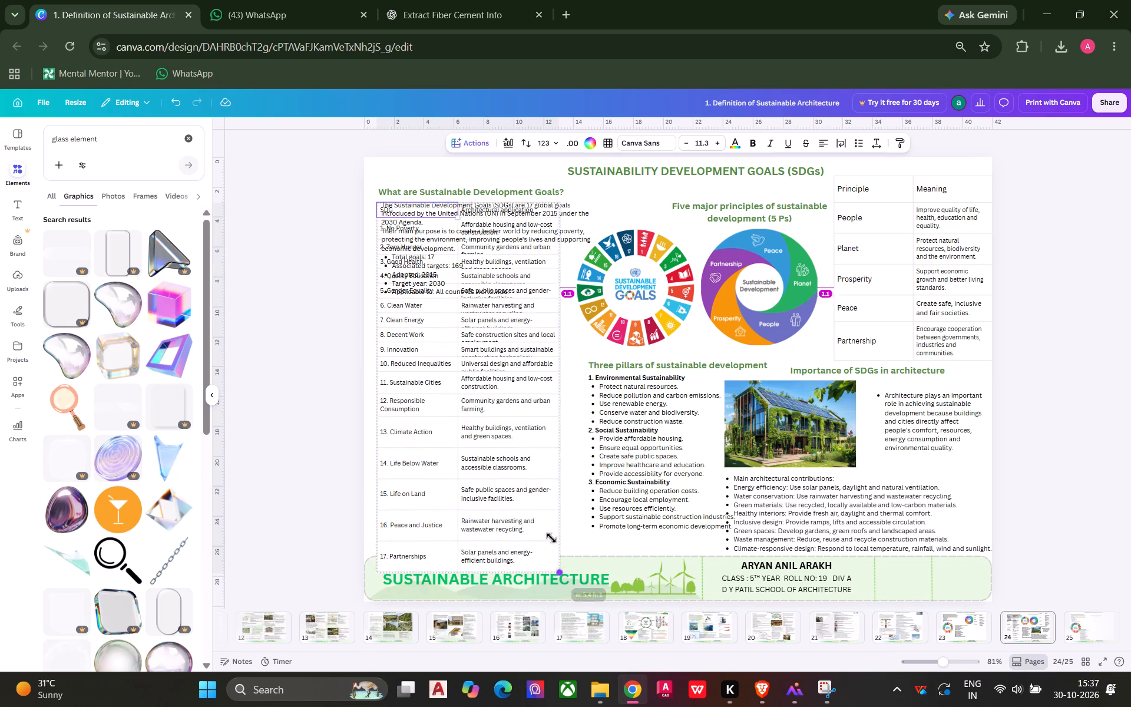
{"action": "left_click_drag", "start_coordinate": [551, 538], "coordinate": [519, 487]}
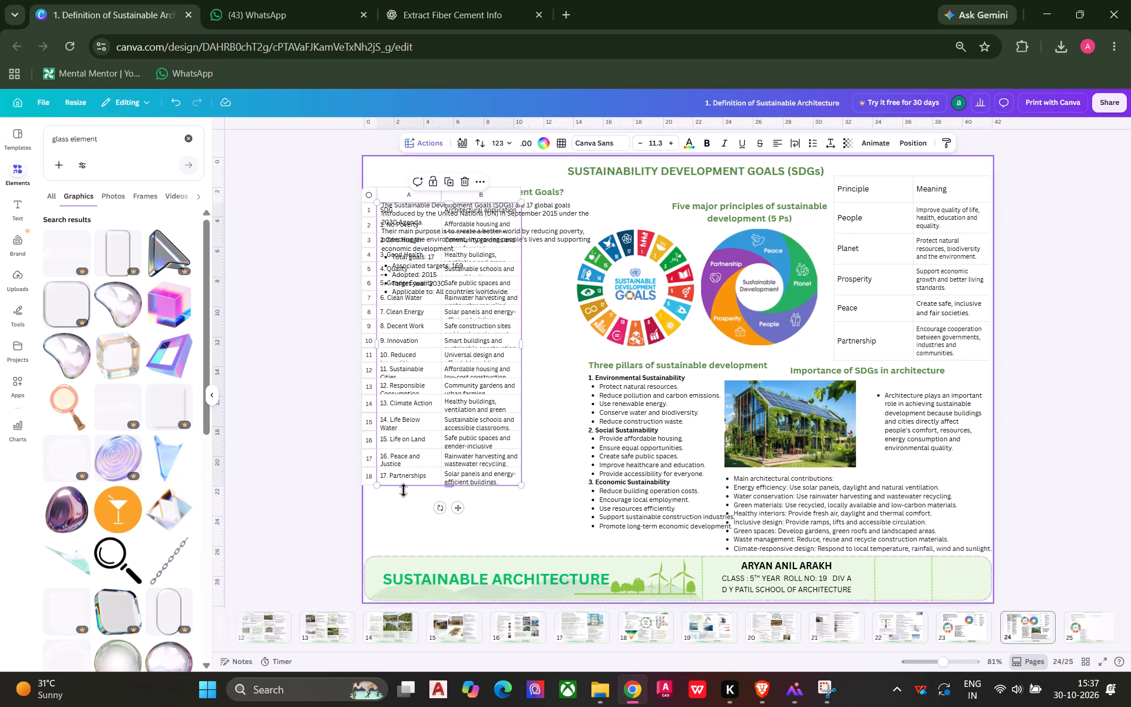
Move the reduced 17-SDG table down so its last row sits just above the page footer.
{"action": "left_click", "coordinate": [338, 481]}
{"action": "left_click_drag", "start_coordinate": [421, 475], "coordinate": [426, 497]}
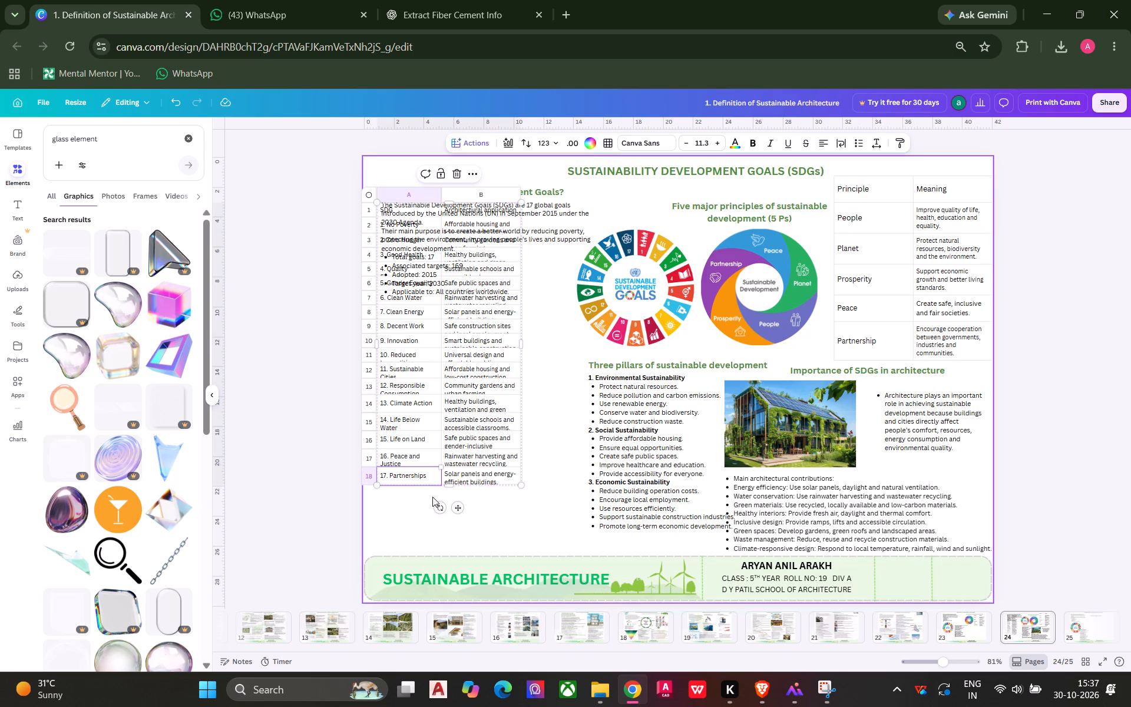
{"action": "left_click_drag", "start_coordinate": [457, 511], "coordinate": [467, 544]}
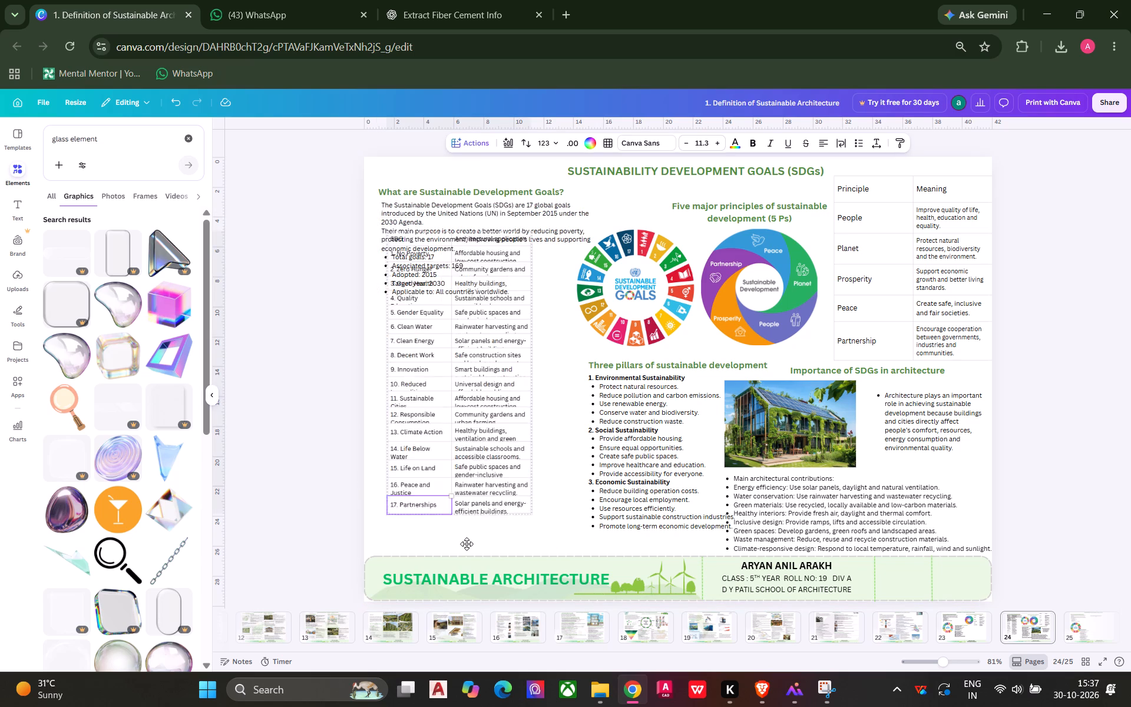
{"action": "left_click_drag", "start_coordinate": [467, 544], "coordinate": [462, 567]}
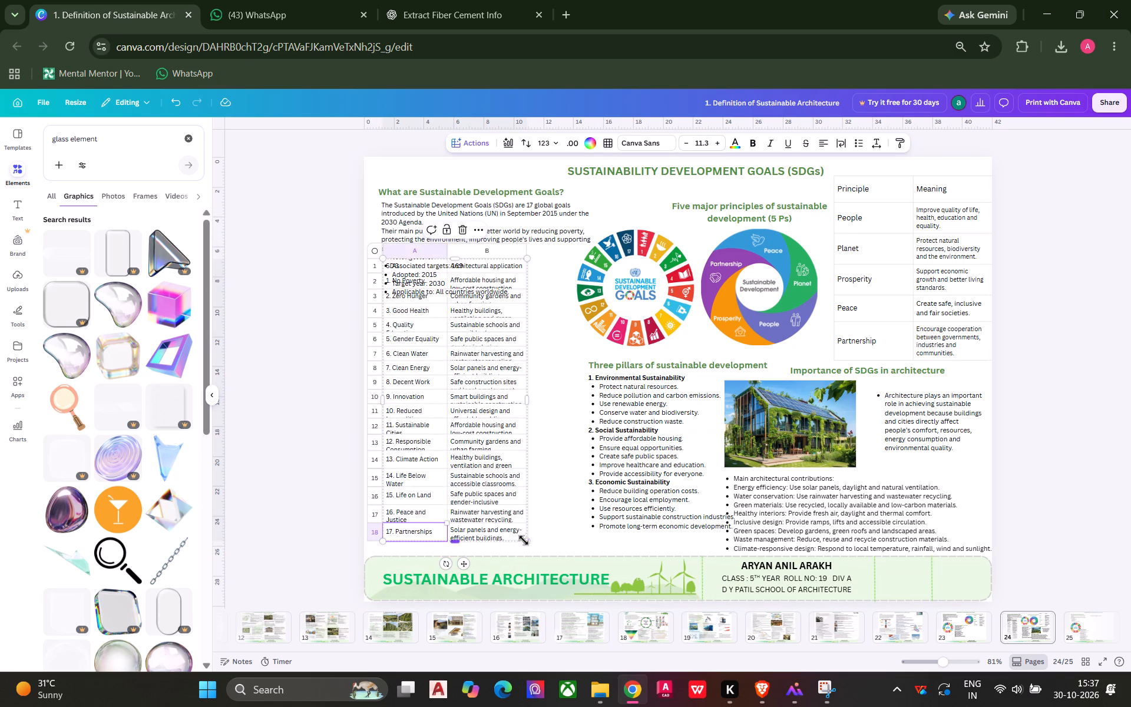
Shrink the 17-SDG table further in height and width, making both columns narrow.
{"action": "left_click_drag", "start_coordinate": [526, 541], "coordinate": [541, 444]}
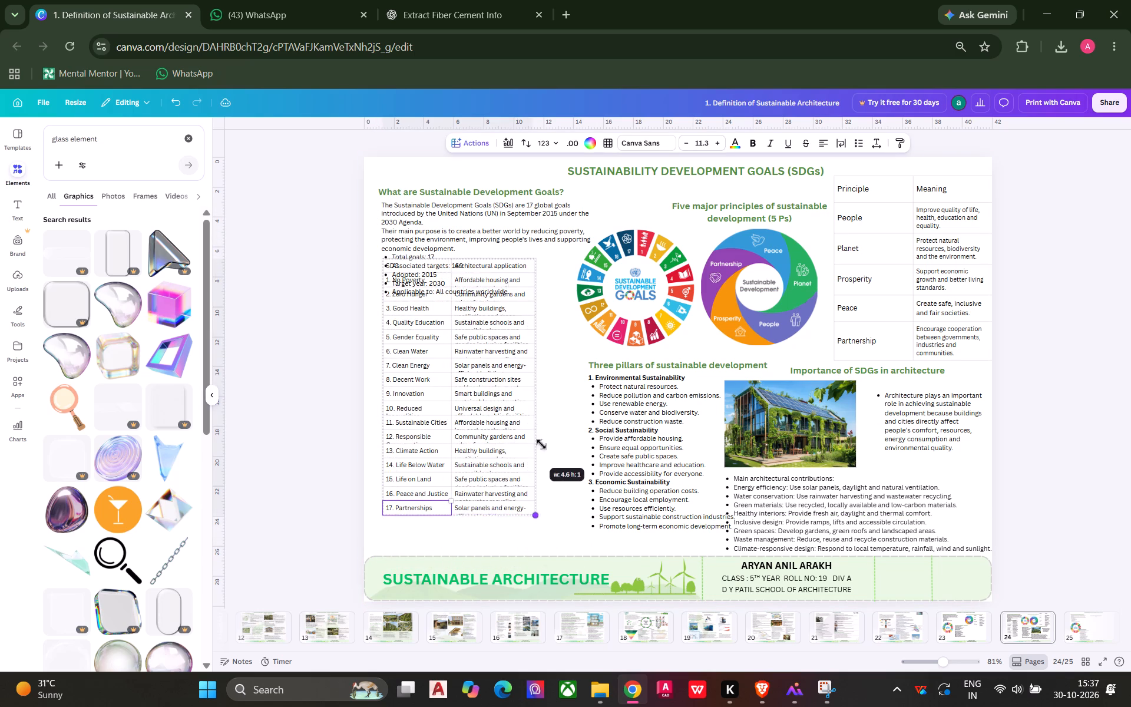
{"action": "left_click_drag", "start_coordinate": [541, 444], "coordinate": [500, 422]}
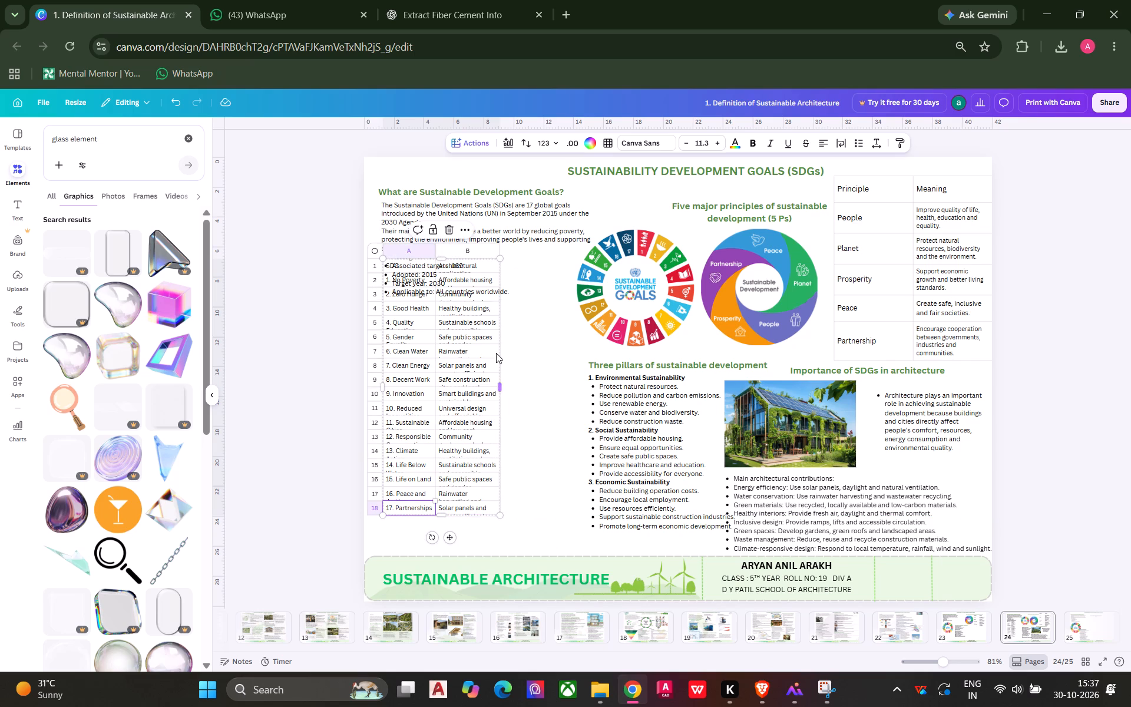
{"action": "left_click_drag", "start_coordinate": [501, 259], "coordinate": [494, 262]}
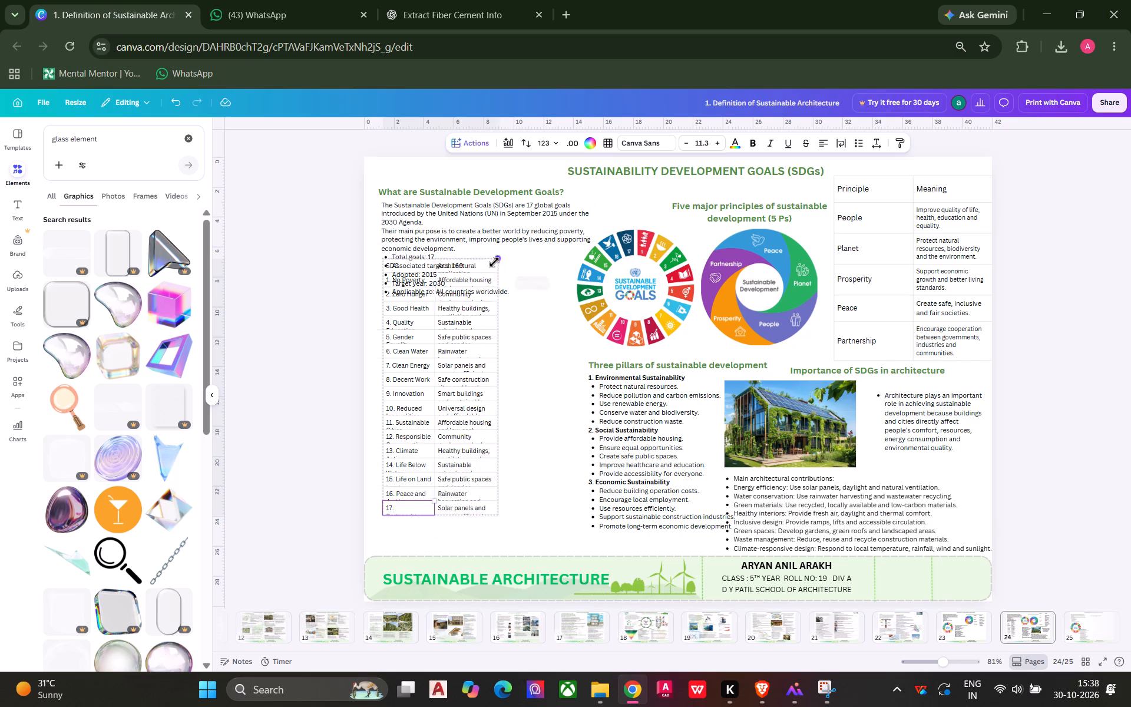
{"action": "left_click_drag", "start_coordinate": [494, 262], "coordinate": [485, 267]}
{"action": "left_click", "coordinate": [535, 426]}
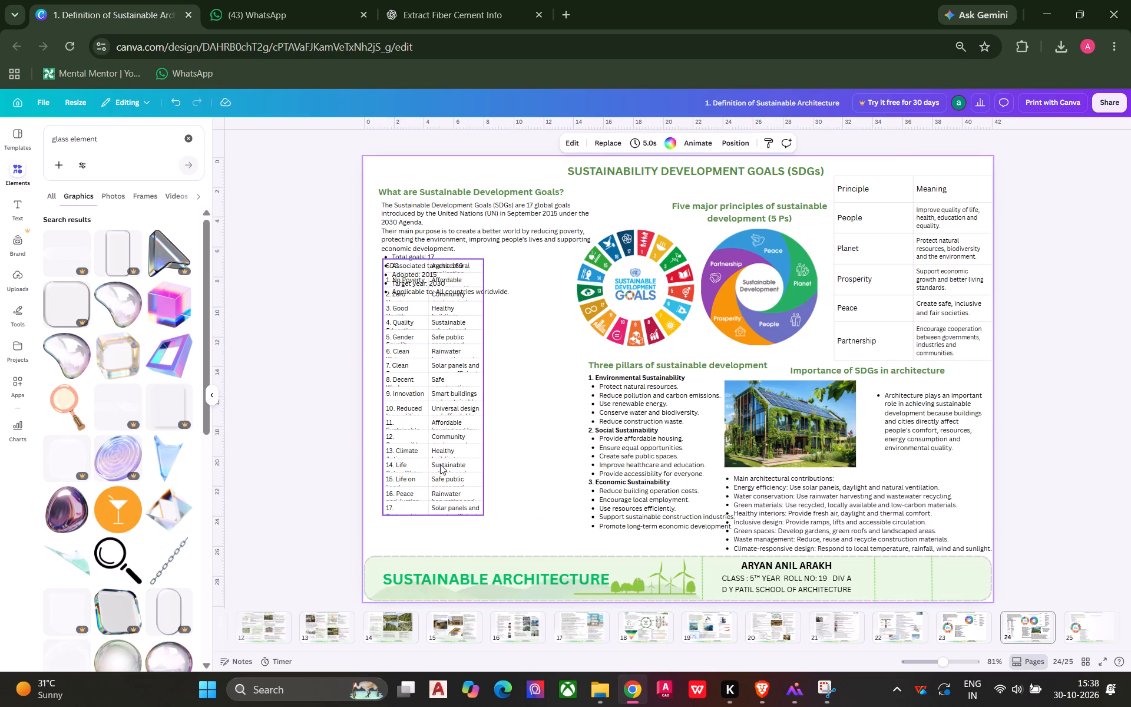
Move the 17-SDG table down below the Applicable to: All countries bullet and across to the page's left edge, just above the footer.
{"action": "left_click", "coordinate": [435, 471]}
{"action": "left_click_drag", "start_coordinate": [444, 540], "coordinate": [447, 574]}
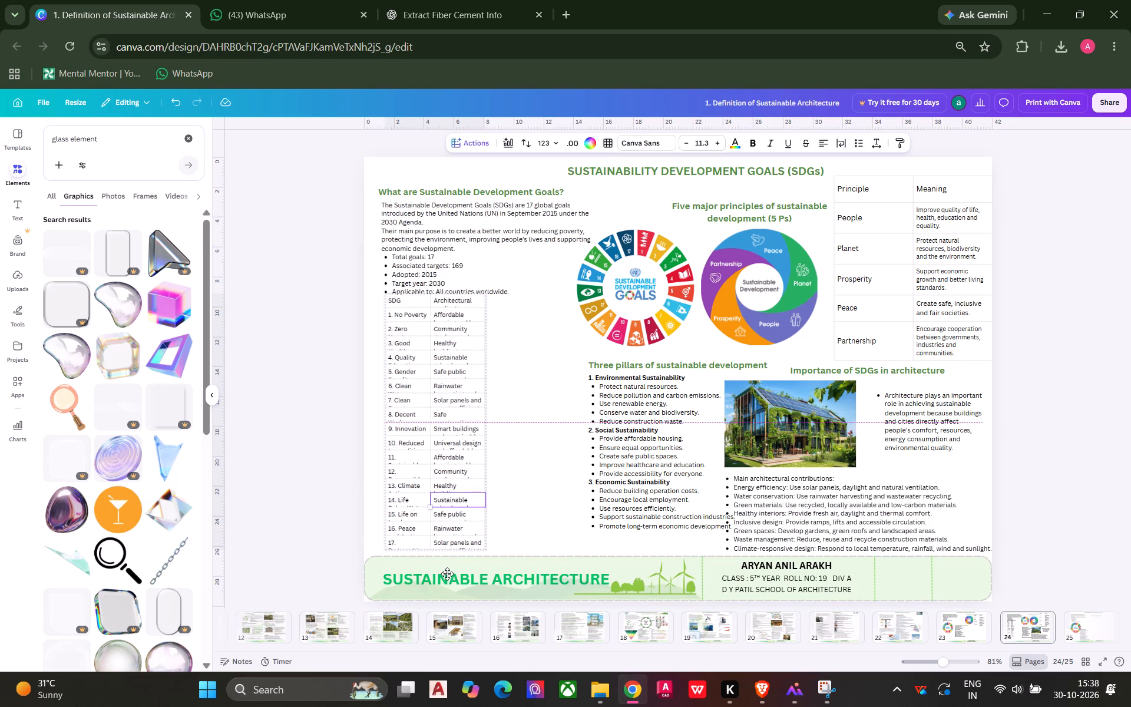
{"action": "left_click_drag", "start_coordinate": [447, 574], "coordinate": [434, 576]}
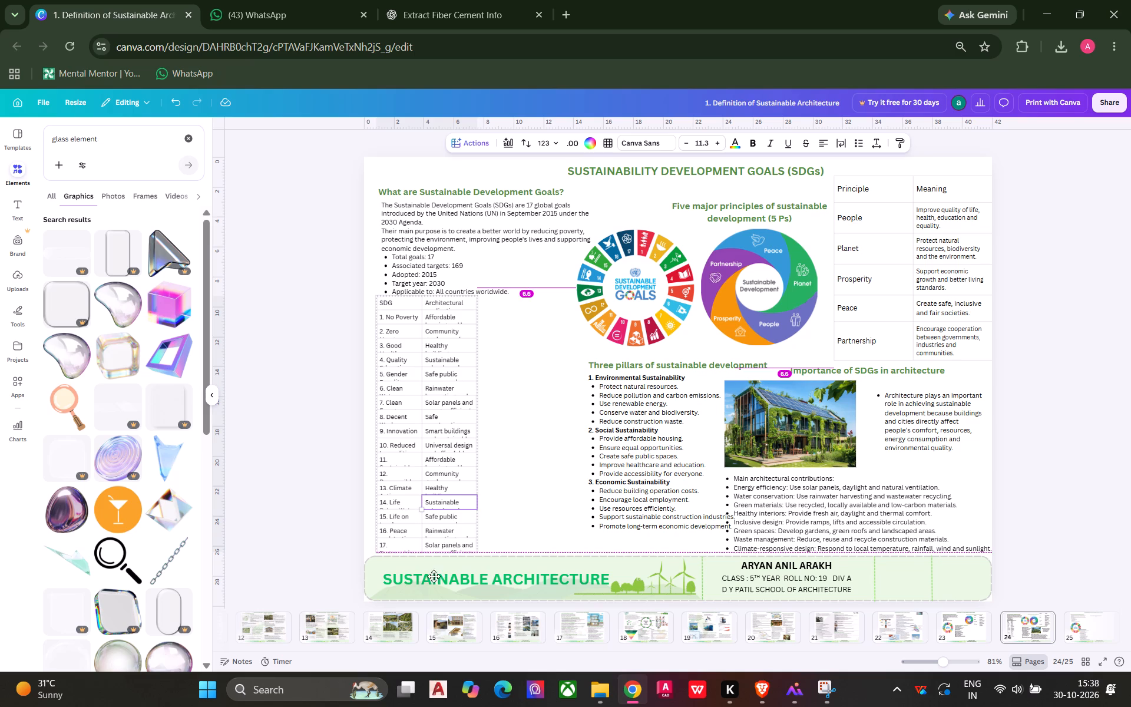
{"action": "left_click_drag", "start_coordinate": [434, 576], "coordinate": [429, 576]}
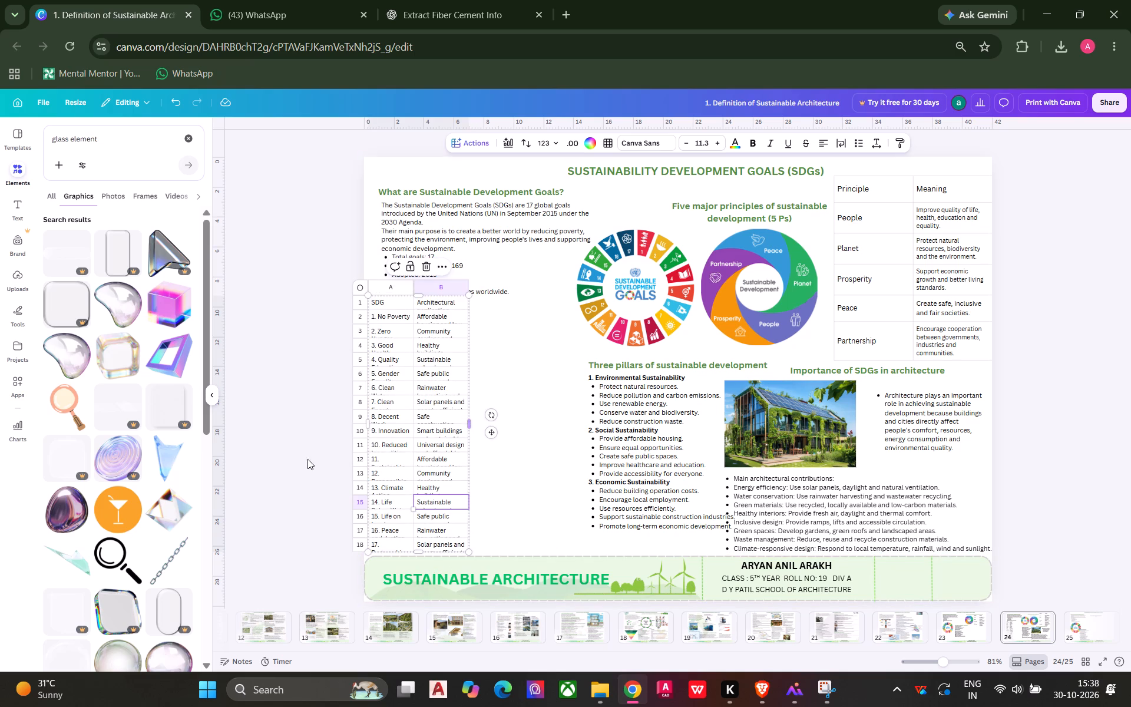
{"action": "left_click", "coordinate": [262, 451]}
{"action": "left_click", "coordinate": [393, 421]}
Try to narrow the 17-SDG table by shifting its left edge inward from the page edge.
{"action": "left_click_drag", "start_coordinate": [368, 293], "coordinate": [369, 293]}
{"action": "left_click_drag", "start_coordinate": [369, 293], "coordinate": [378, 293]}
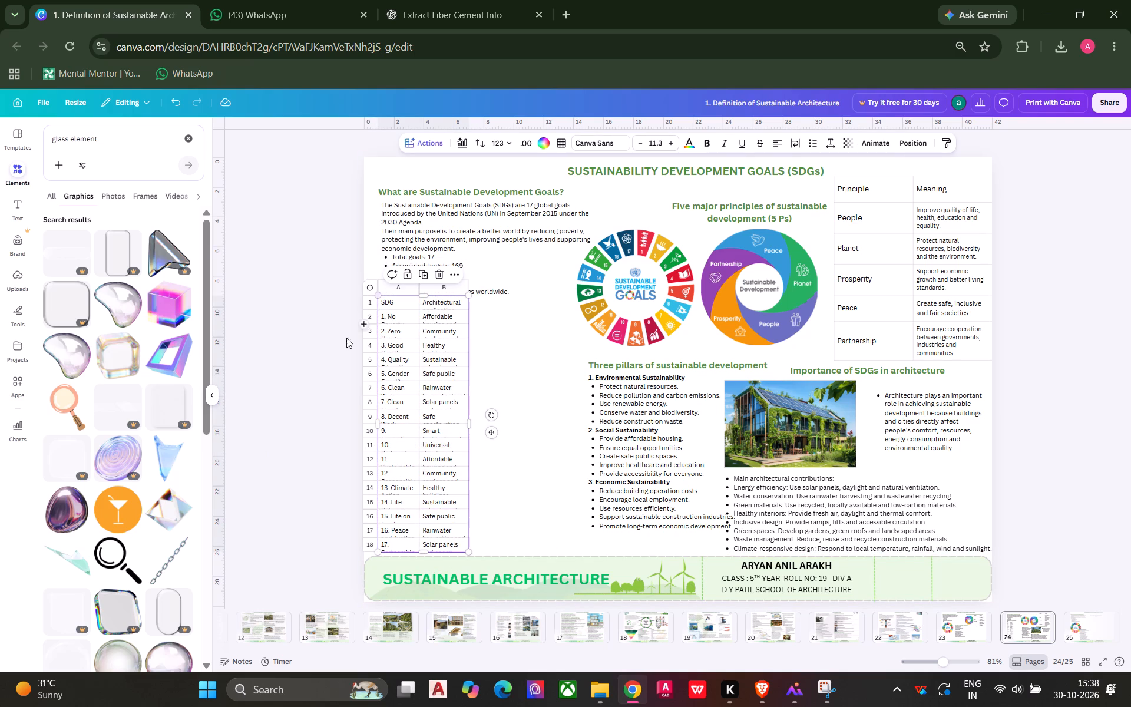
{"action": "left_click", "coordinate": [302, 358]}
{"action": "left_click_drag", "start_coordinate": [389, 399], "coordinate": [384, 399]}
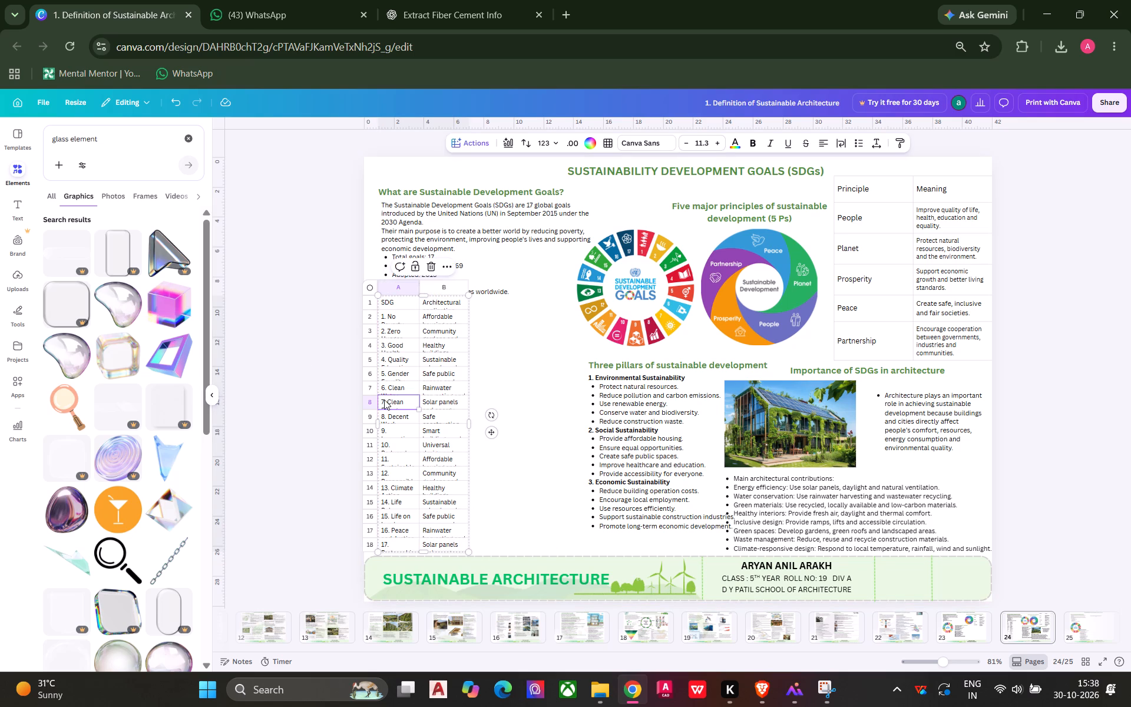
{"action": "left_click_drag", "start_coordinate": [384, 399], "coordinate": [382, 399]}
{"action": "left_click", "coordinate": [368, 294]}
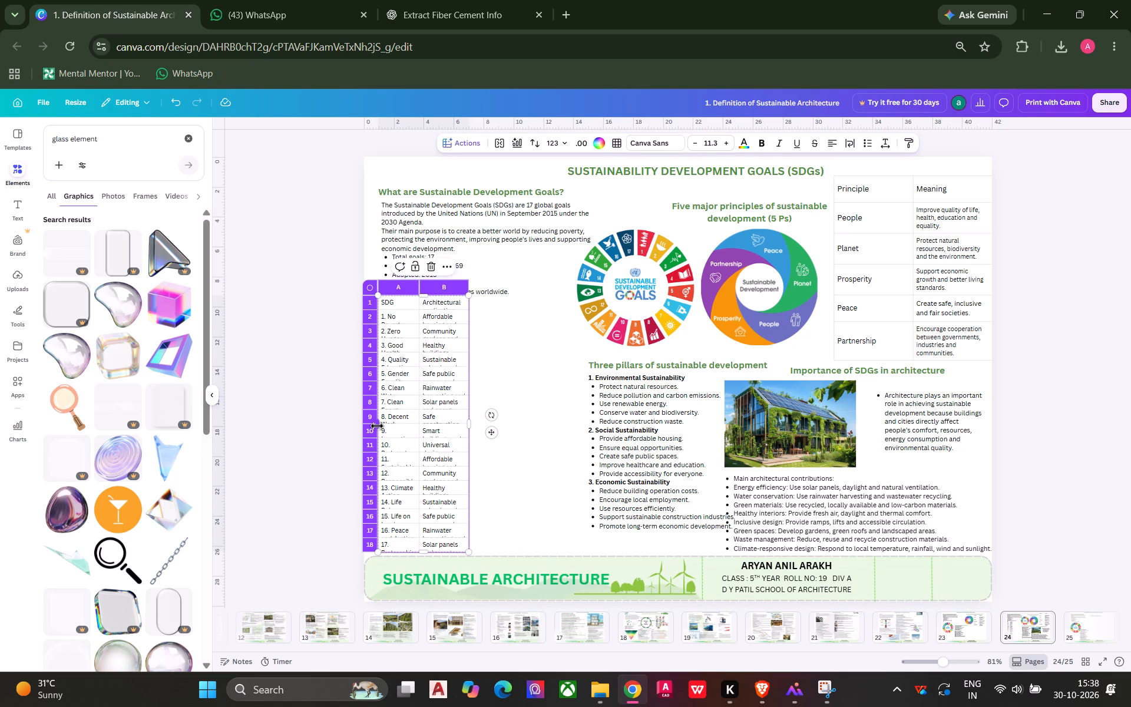
Extend the 17-SDG table's left side so it lines up with the page's left edge.
{"action": "left_click_drag", "start_coordinate": [377, 425], "coordinate": [365, 425]}
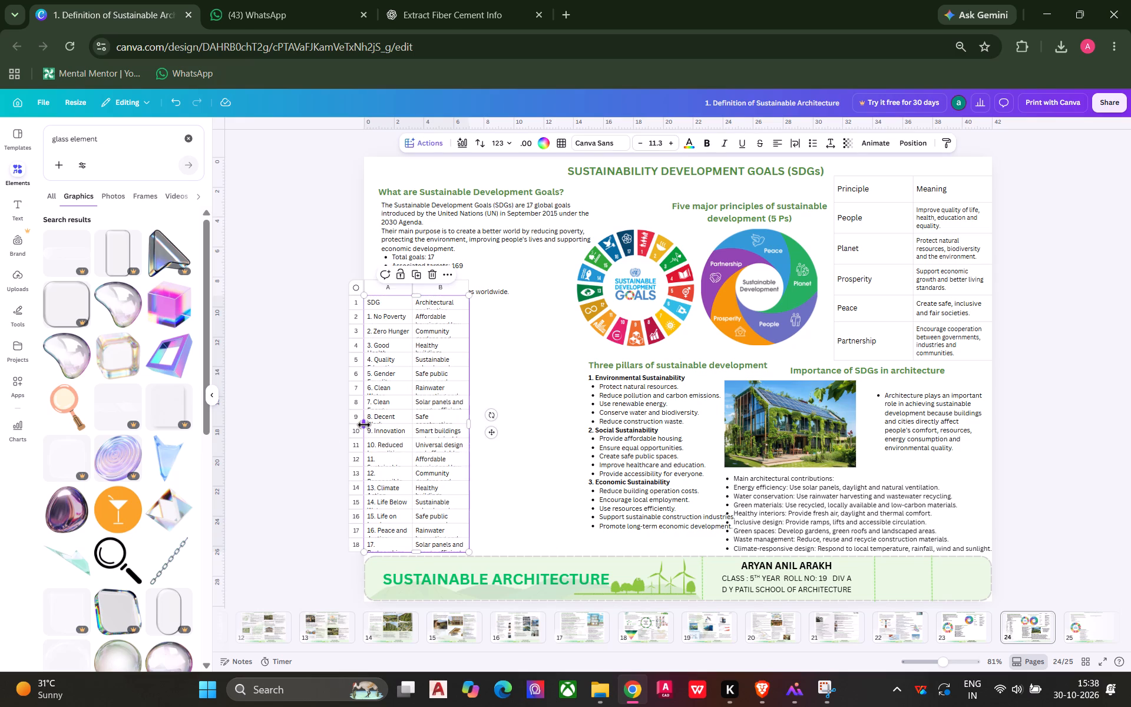
{"action": "left_click", "coordinate": [276, 435]}
{"action": "left_click", "coordinate": [381, 426]}
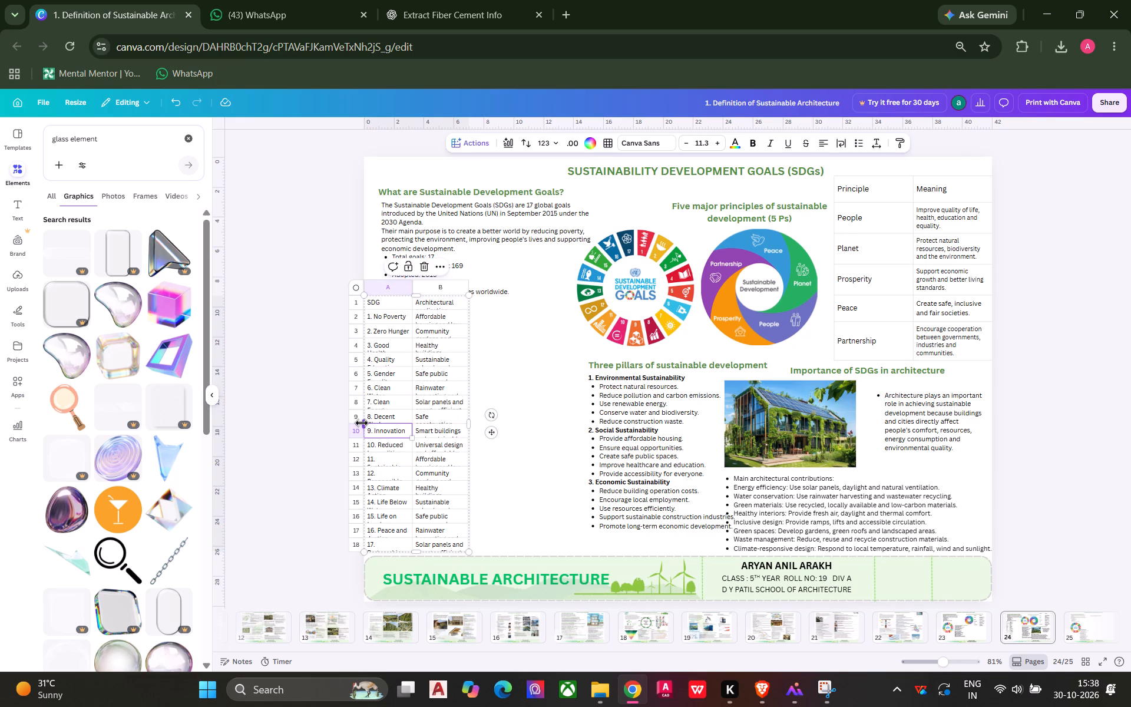
{"action": "left_click", "coordinate": [362, 422]}
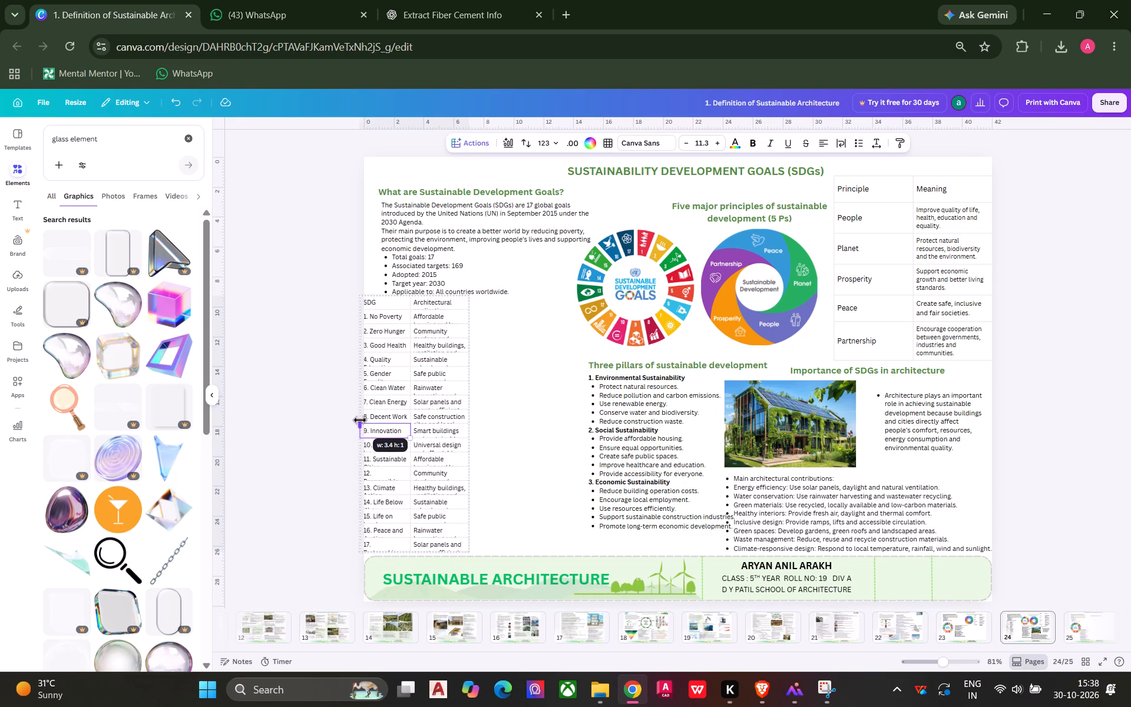
Widen the 17-SDG table to about 15 so it reaches the Three pillars text, and stretch its bottom edge to the footer.
{"action": "left_click_drag", "start_coordinate": [471, 424], "coordinate": [502, 424]}
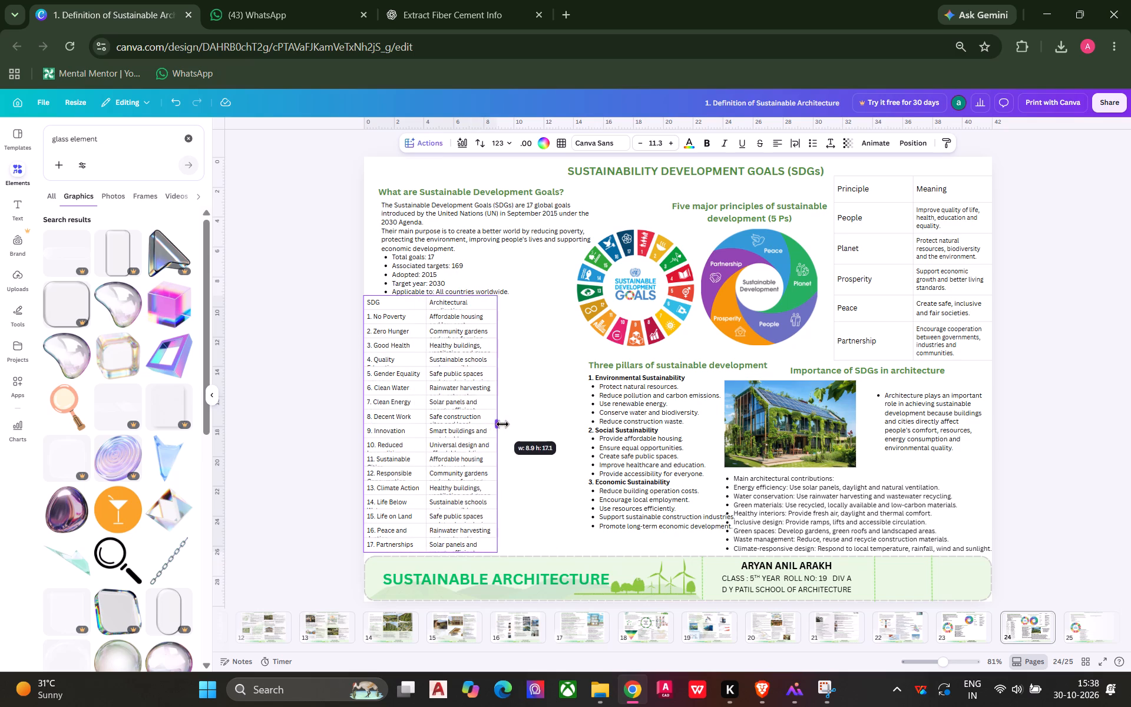
{"action": "left_click_drag", "start_coordinate": [502, 424], "coordinate": [588, 435]}
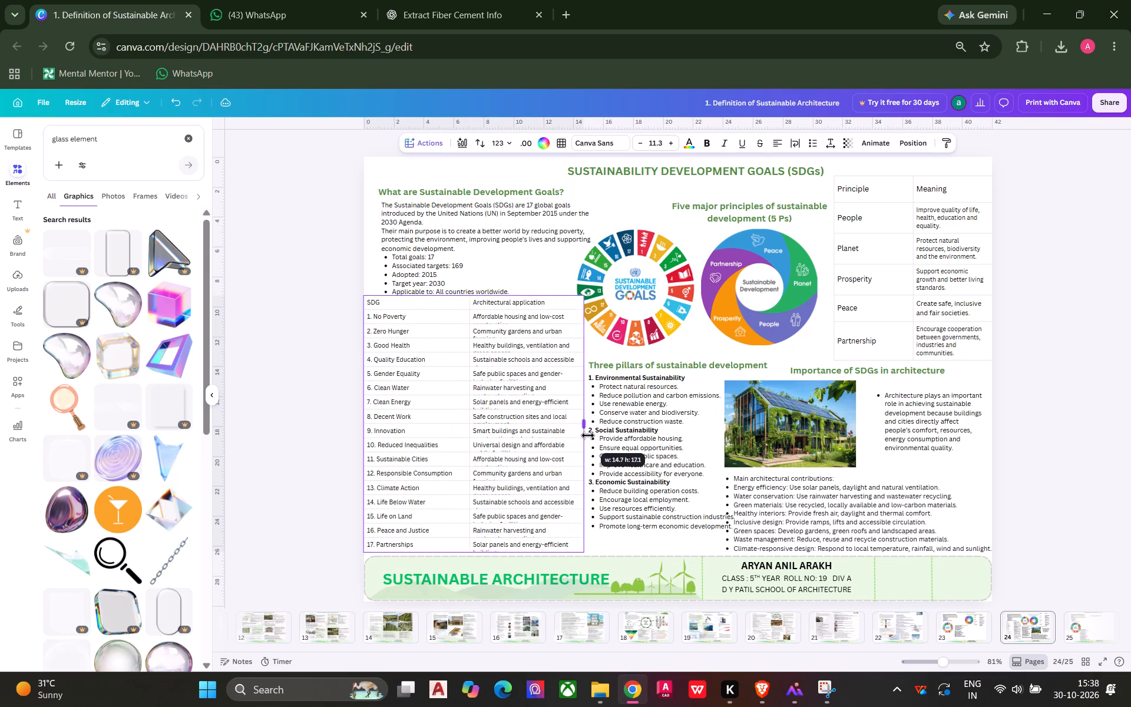
{"action": "left_click_drag", "start_coordinate": [588, 435], "coordinate": [593, 435]}
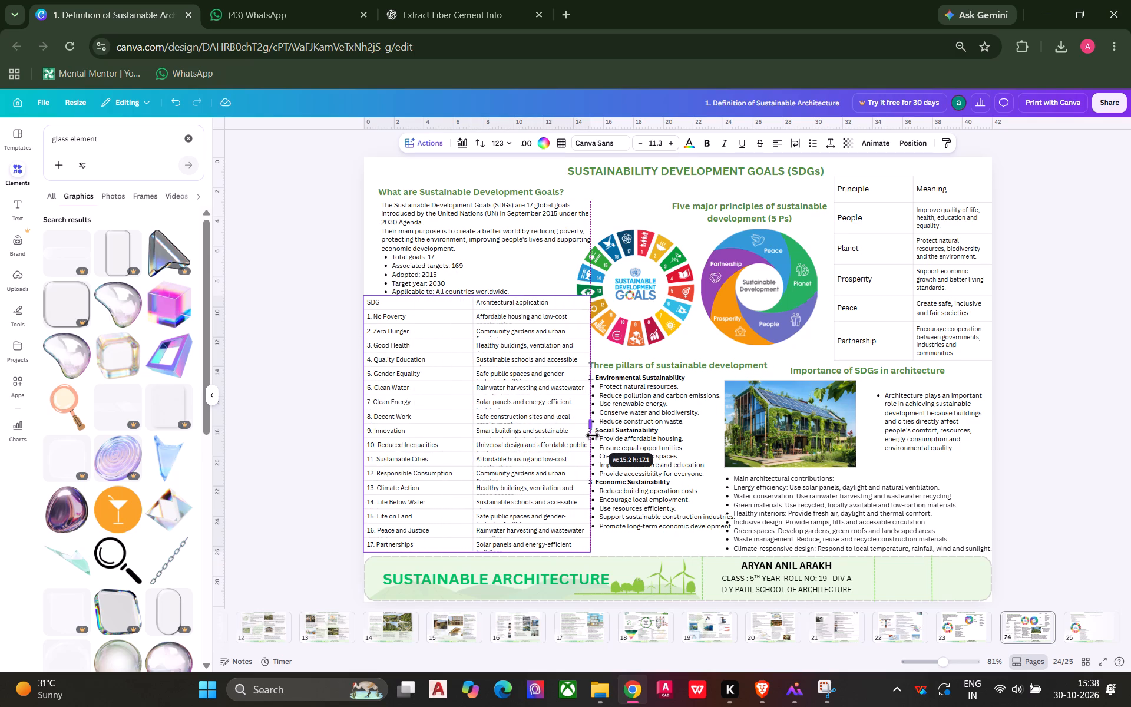
{"action": "left_click_drag", "start_coordinate": [593, 435], "coordinate": [588, 435]}
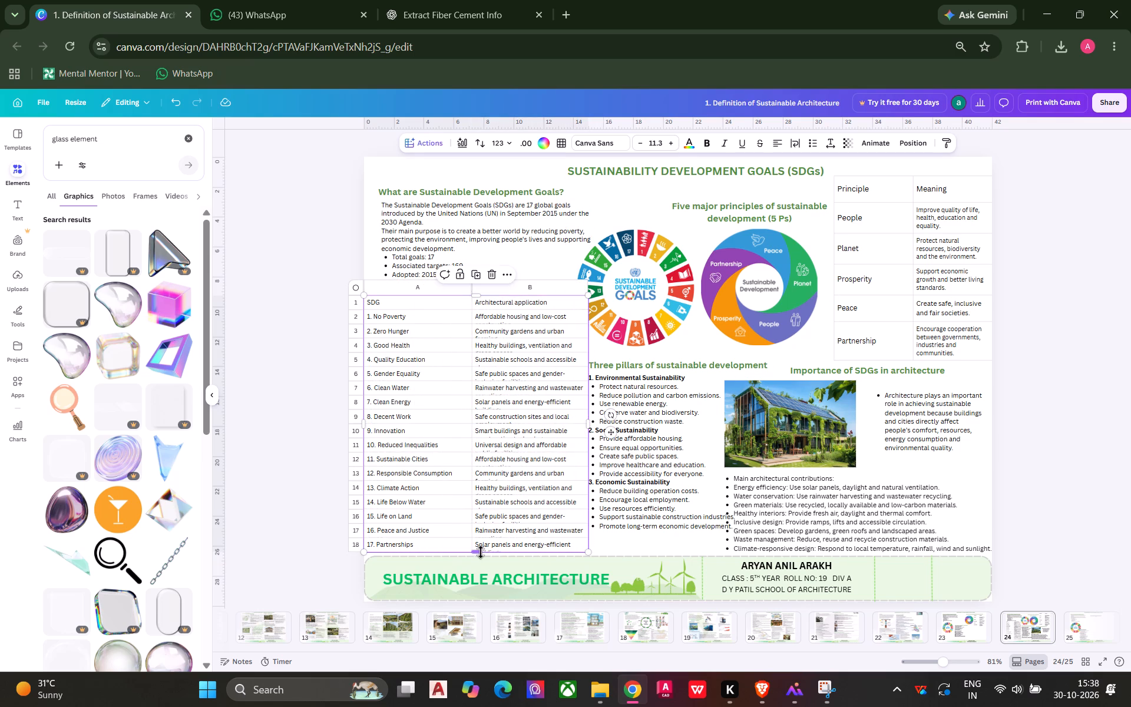
{"action": "left_click", "coordinate": [481, 552]}
{"action": "left_click", "coordinate": [285, 511]}
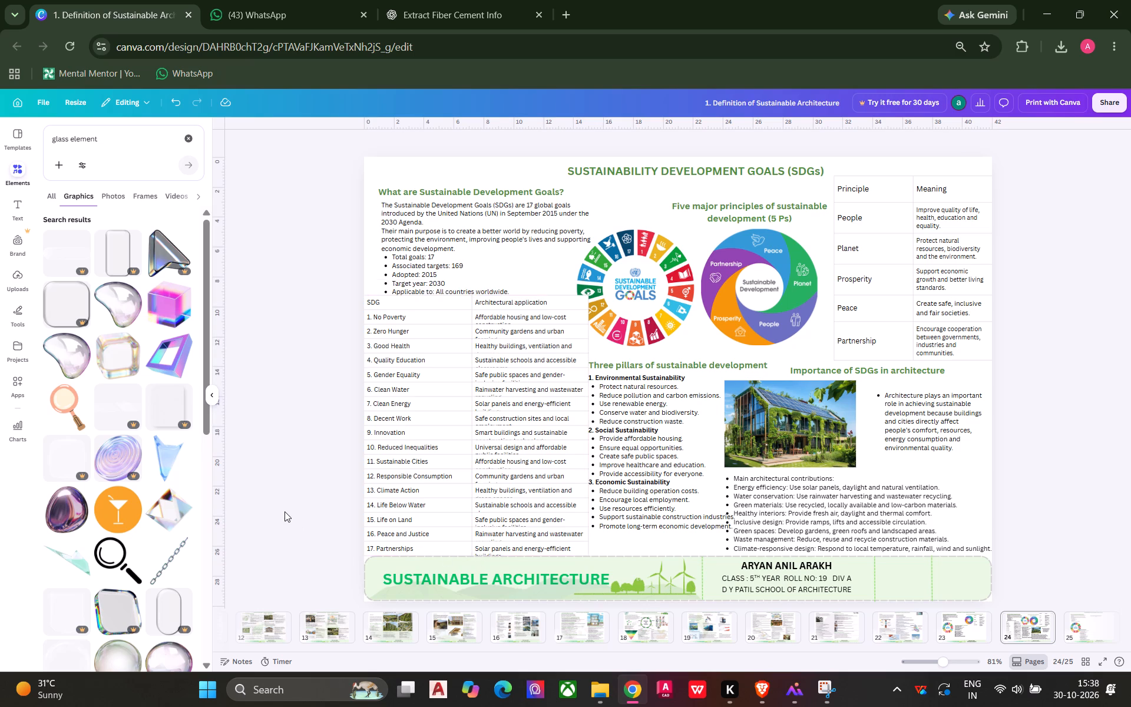
Remove the leading number 12. from the Responsible Consumption entry in the SDG column.
{"action": "left_click", "coordinate": [396, 473]}
{"action": "left_click", "coordinate": [375, 476]}
{"action": "left_click", "coordinate": [375, 476]}
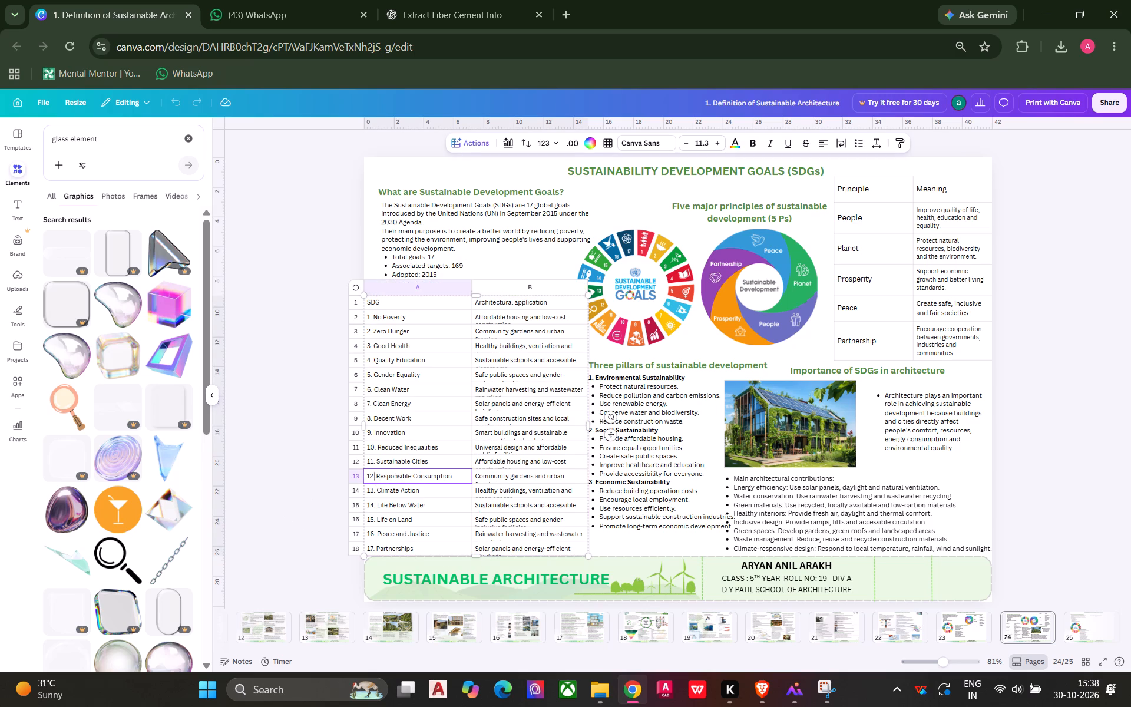
{"action": "key", "text": "BackSpace"}
{"action": "key", "text": "BackSpace"}
{"action": "key", "text": "BackSpace"}
Remove the space after the number 11. in the Sustainable Cities entry of the SDG column.
{"action": "double_click", "coordinate": [376, 460]}
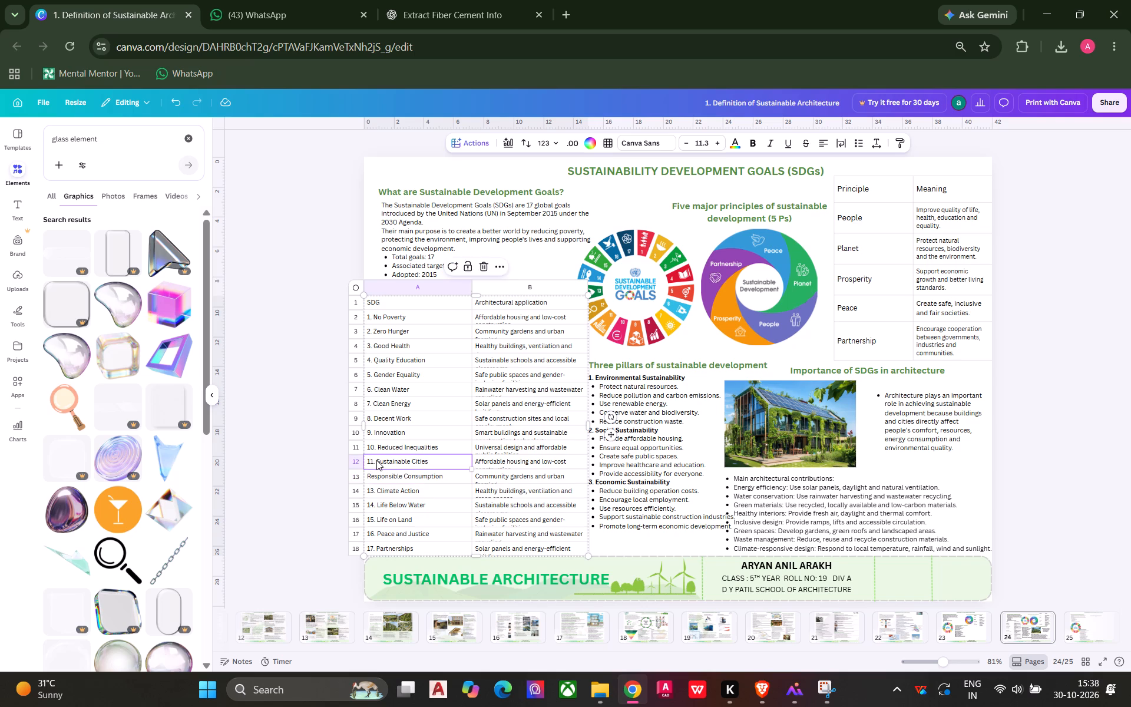
{"action": "left_click", "coordinate": [376, 460]}
{"action": "left_click", "coordinate": [376, 460]}
{"action": "left_click", "coordinate": [376, 463]}
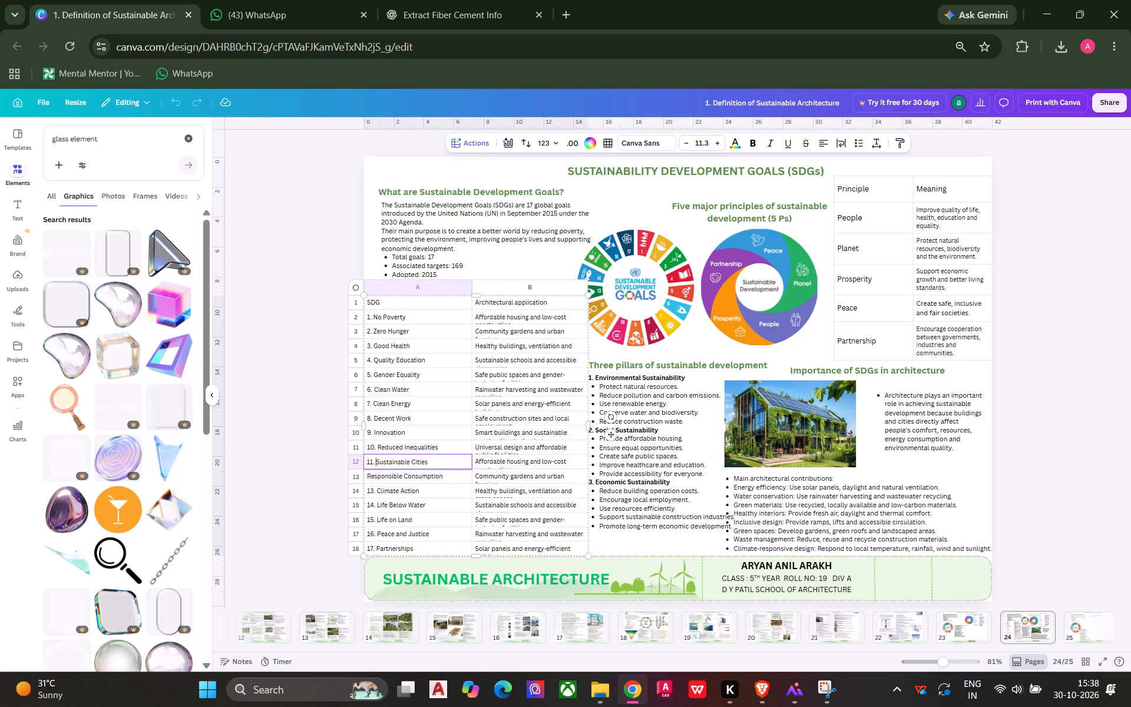
{"action": "key", "text": "BackSpace"}
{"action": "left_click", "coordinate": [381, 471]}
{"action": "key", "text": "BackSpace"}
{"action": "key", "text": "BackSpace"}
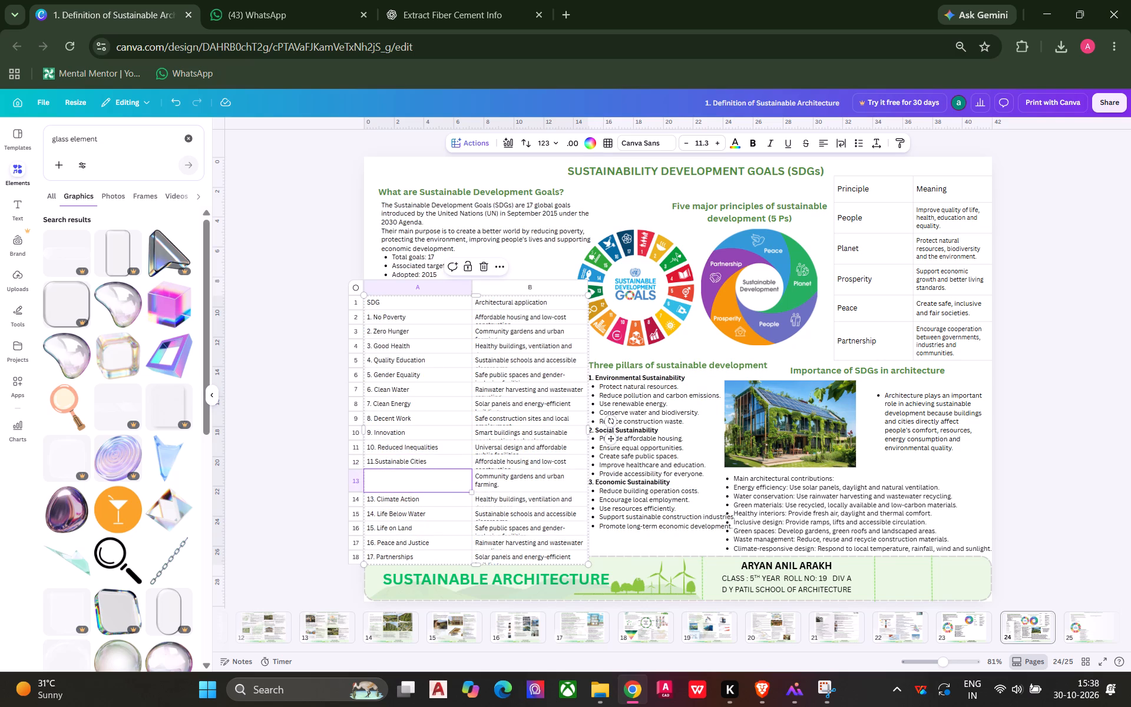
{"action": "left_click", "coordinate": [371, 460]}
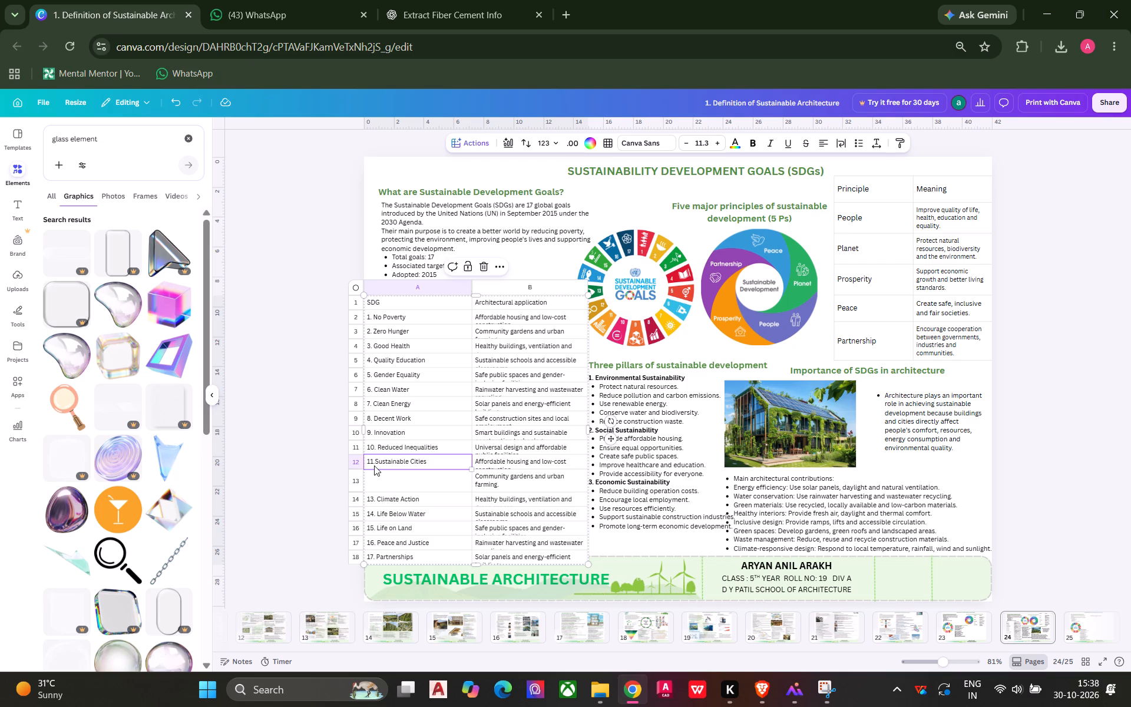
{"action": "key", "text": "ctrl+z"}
Remove the leading number 11. from the Sustainable Cities entry in the SDG column.
{"action": "left_click", "coordinate": [374, 467]}
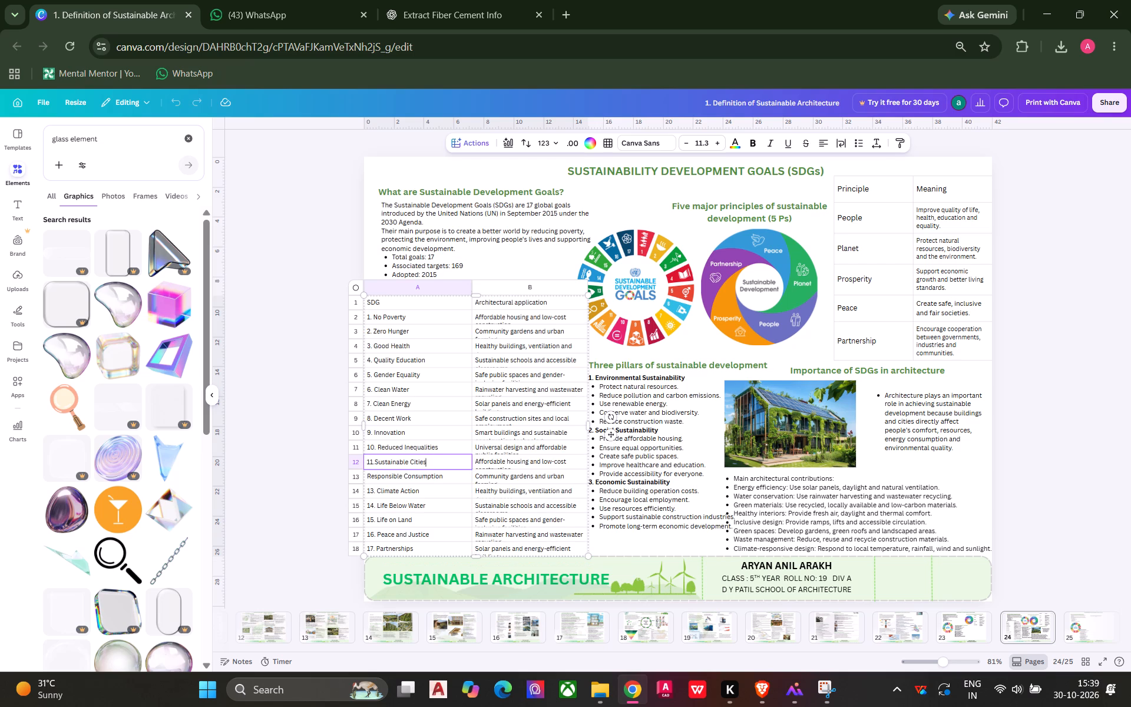
{"action": "left_click", "coordinate": [375, 459]}
{"action": "key", "text": "BackSpace"}
{"action": "key", "text": "BackSpace"}
{"action": "key", "text": "BackSpace"}
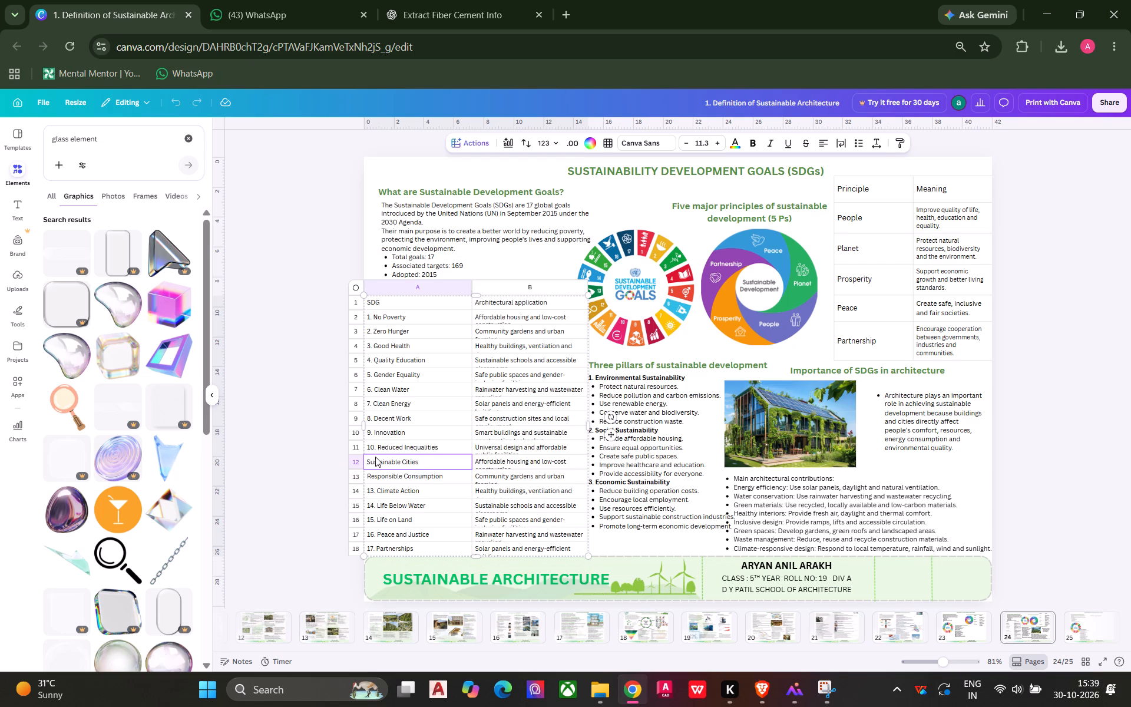
Remove the leading numbers 10. and 9. from the Reduced Inequalities and Innovation entries in the SDG column.
{"action": "double_click", "coordinate": [374, 445]}
{"action": "left_click", "coordinate": [375, 445]}
{"action": "left_click", "coordinate": [376, 445]}
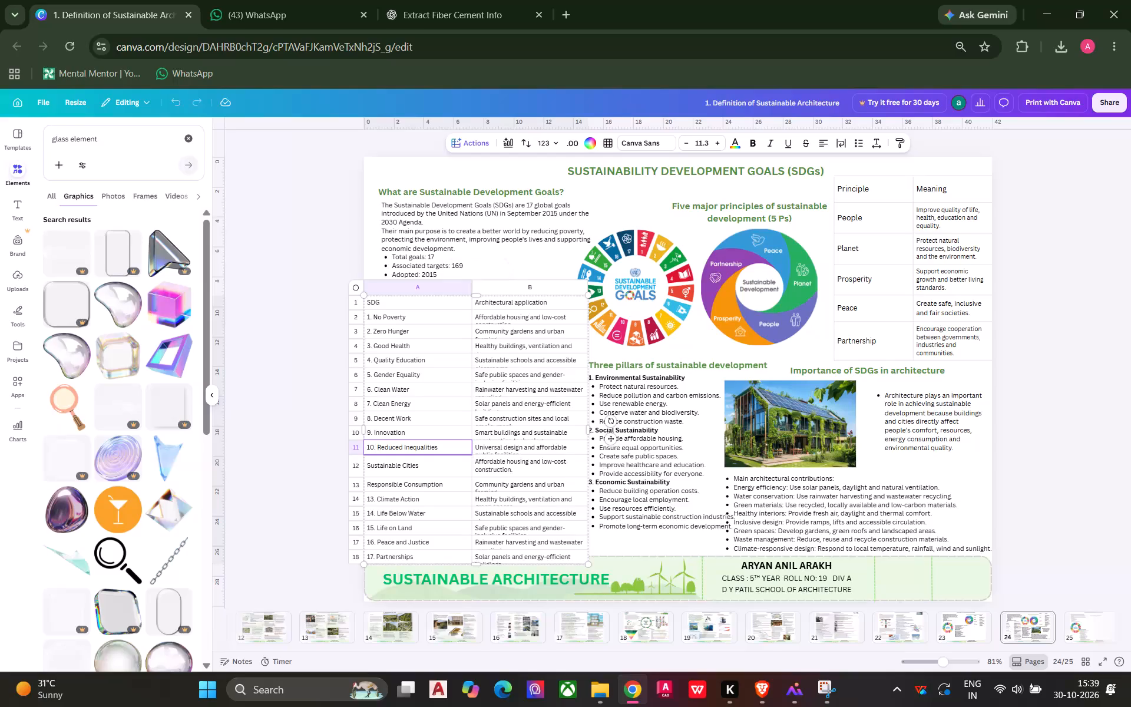
{"action": "key", "text": "BackSpace"}
{"action": "key", "text": "BackSpace"}
{"action": "key", "text": "BackSpace"}
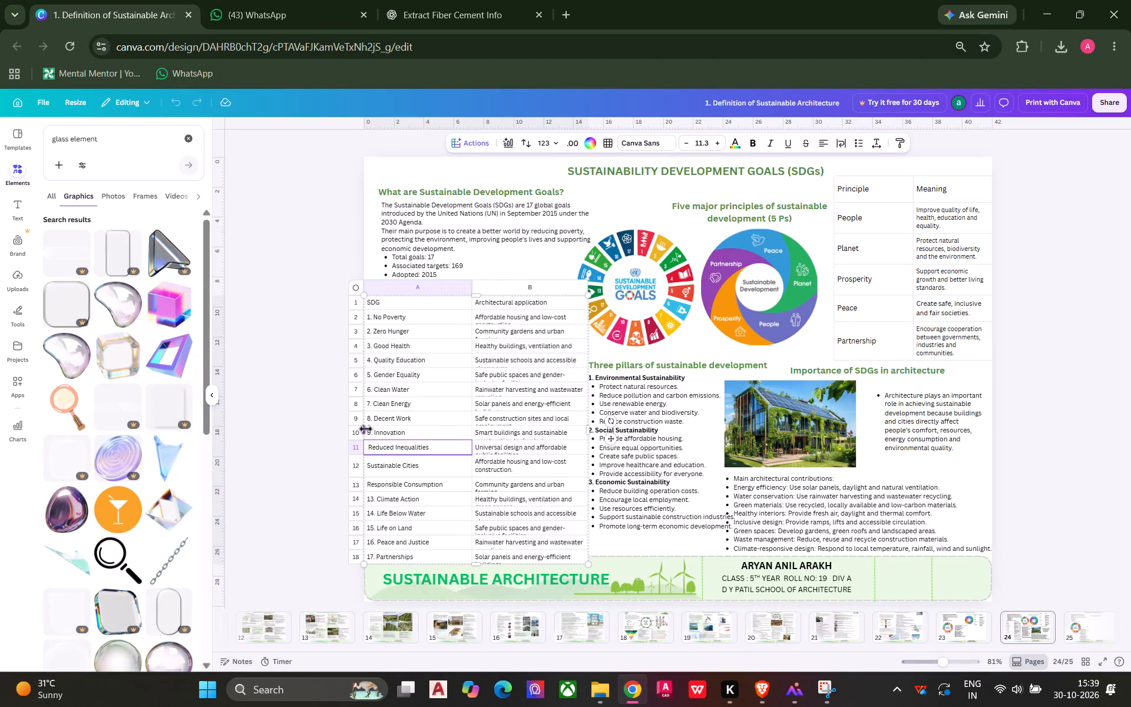
{"action": "left_click", "coordinate": [375, 431]}
{"action": "left_click", "coordinate": [375, 431]}
{"action": "double_click", "coordinate": [375, 431]}
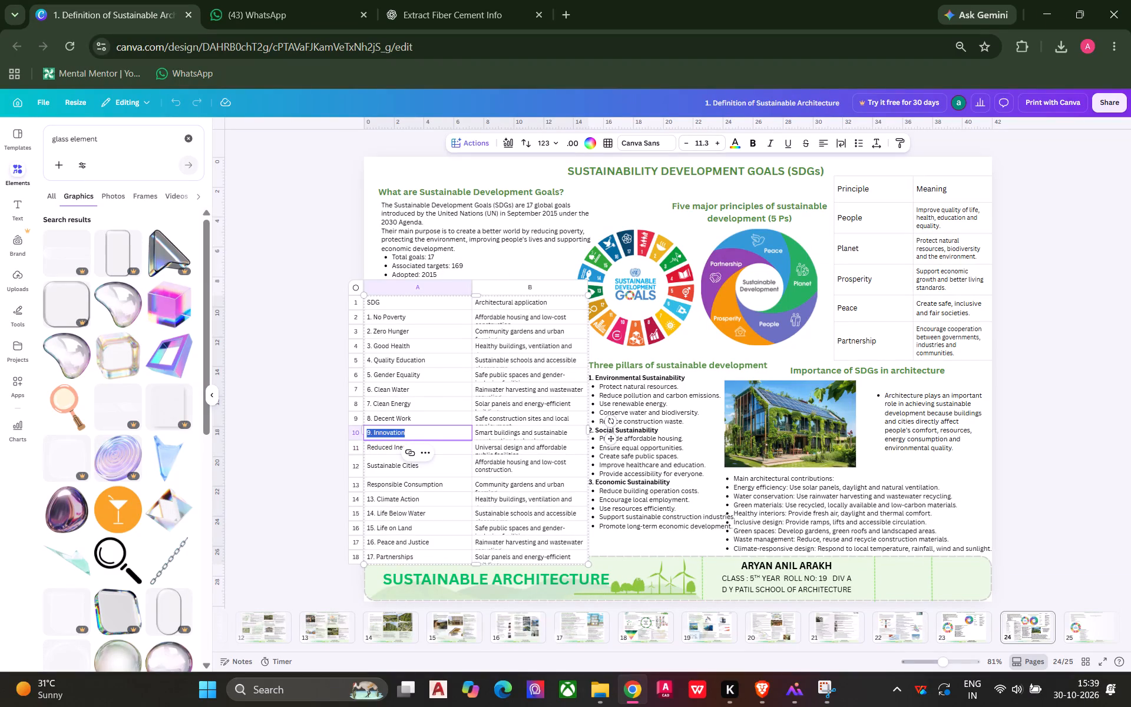
{"action": "left_click", "coordinate": [375, 431]}
{"action": "left_click", "coordinate": [373, 431]}
{"action": "left_click", "coordinate": [372, 434]}
{"action": "key", "text": "BackSpace"}
{"action": "key", "text": "BackSpace"}
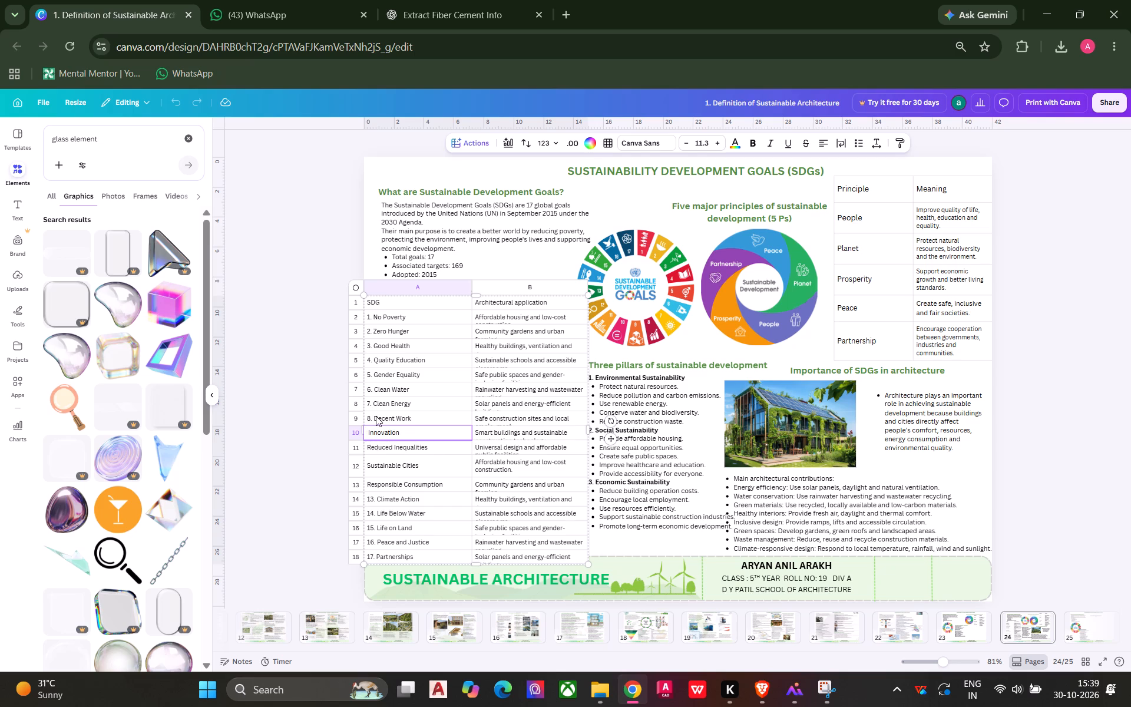
Remove the leading numbers 8. and 7. from the Decent Work and Clean Energy entries in the SDG column.
{"action": "double_click", "coordinate": [376, 416]}
{"action": "left_click", "coordinate": [375, 419]}
{"action": "key", "text": "BackSpace"}
{"action": "key", "text": "BackSpace"}
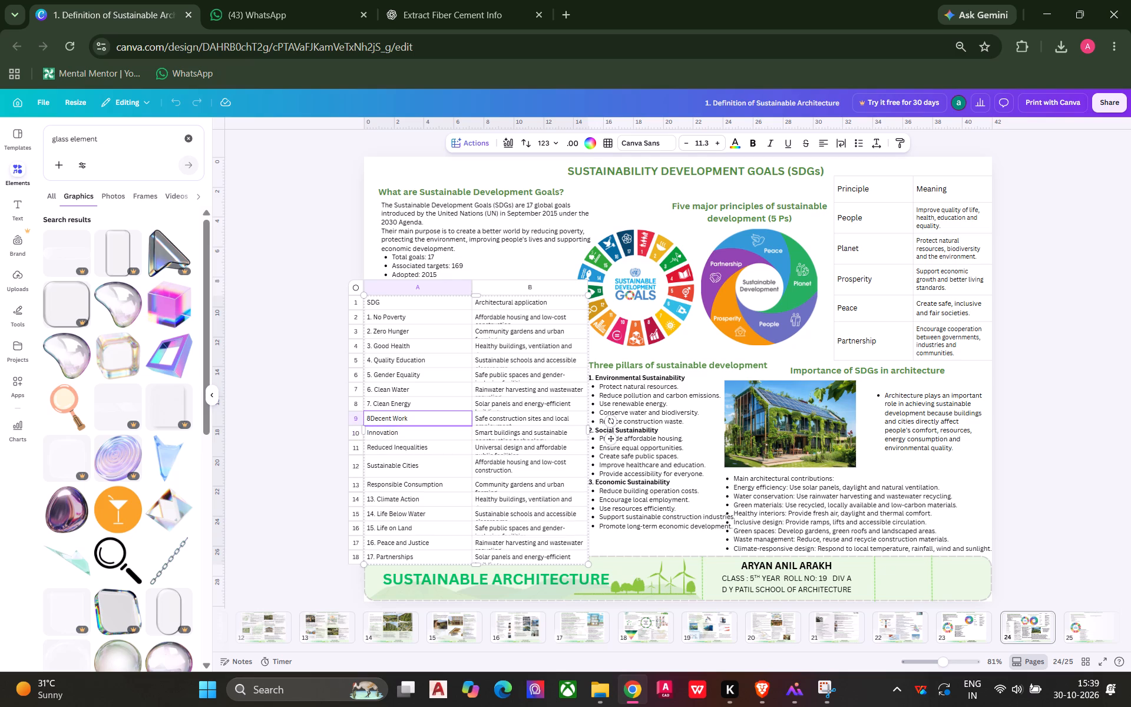
{"action": "key", "text": "BackSpace"}
{"action": "double_click", "coordinate": [372, 401]}
{"action": "left_click", "coordinate": [372, 401]}
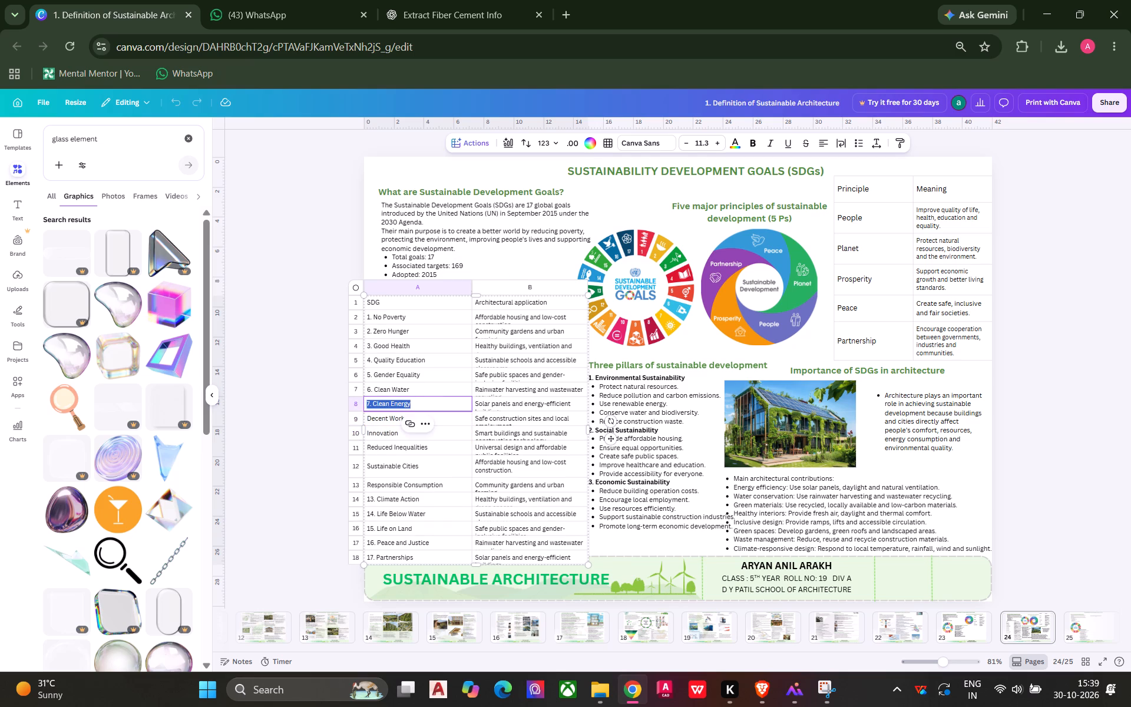
{"action": "left_click", "coordinate": [374, 402]}
{"action": "key", "text": "BackSpace"}
{"action": "key", "text": "BackSpace"}
{"action": "key", "text": "BackSpace"}
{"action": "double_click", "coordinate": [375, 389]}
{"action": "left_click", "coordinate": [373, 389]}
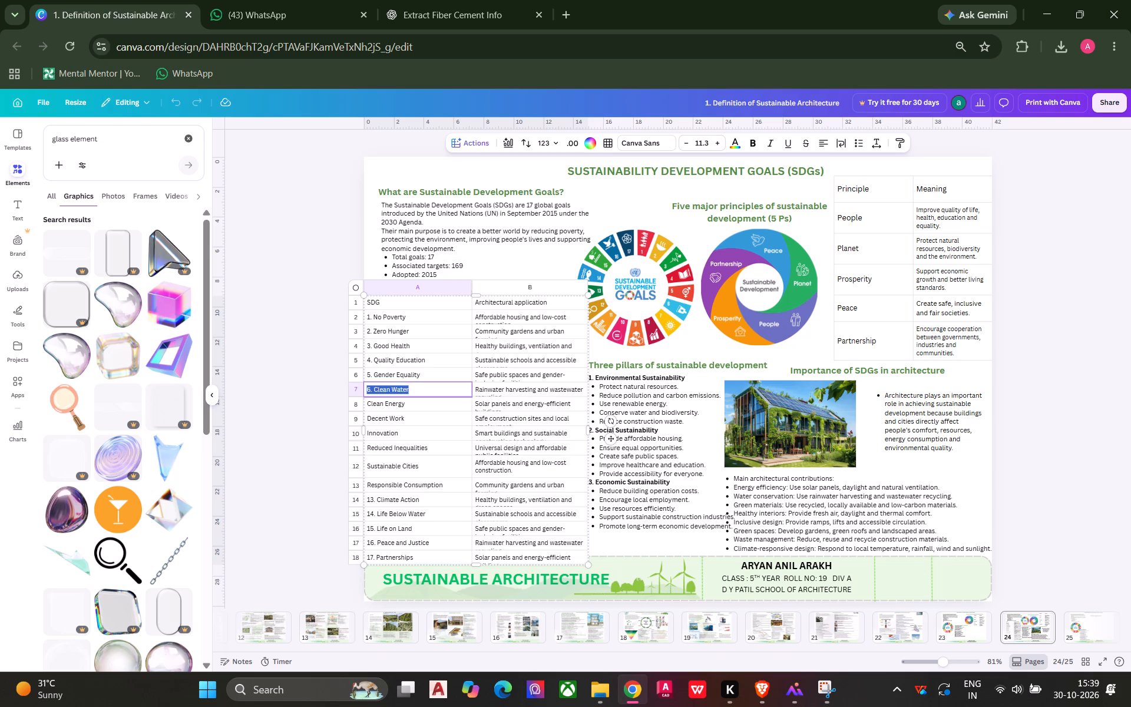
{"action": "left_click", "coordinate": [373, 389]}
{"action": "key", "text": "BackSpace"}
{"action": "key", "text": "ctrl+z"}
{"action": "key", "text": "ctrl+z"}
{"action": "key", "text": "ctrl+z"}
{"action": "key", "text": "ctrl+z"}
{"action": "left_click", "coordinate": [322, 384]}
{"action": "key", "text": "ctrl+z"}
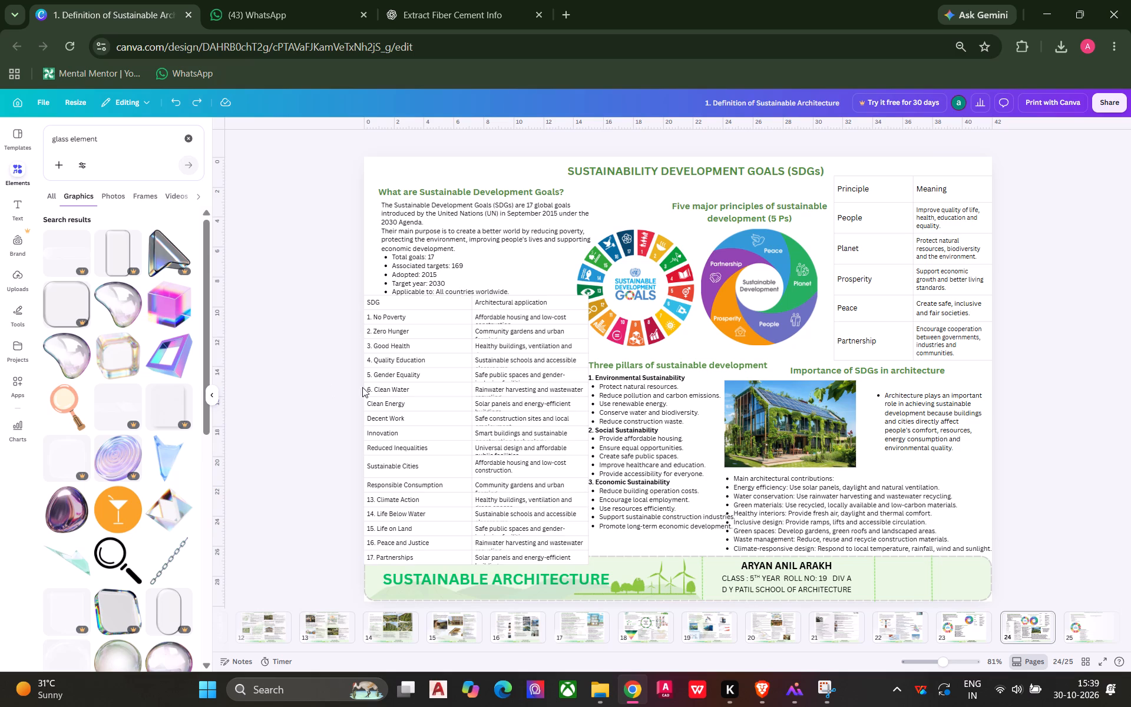
Remove the leading number 6. from the Clean Water entry in the SDG column.
{"action": "triple_click", "coordinate": [373, 387]}
{"action": "left_click", "coordinate": [373, 388]}
{"action": "left_click", "coordinate": [372, 392]}
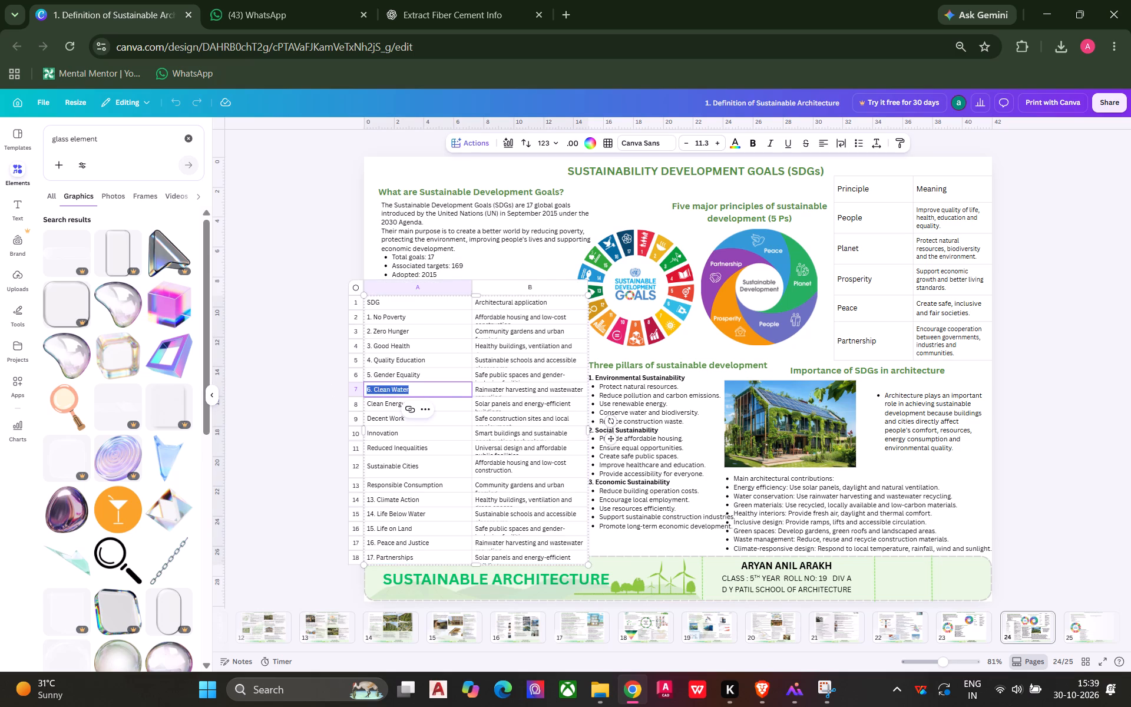
{"action": "key", "text": "BackSpace"}
{"action": "key", "text": "BackSpace"}
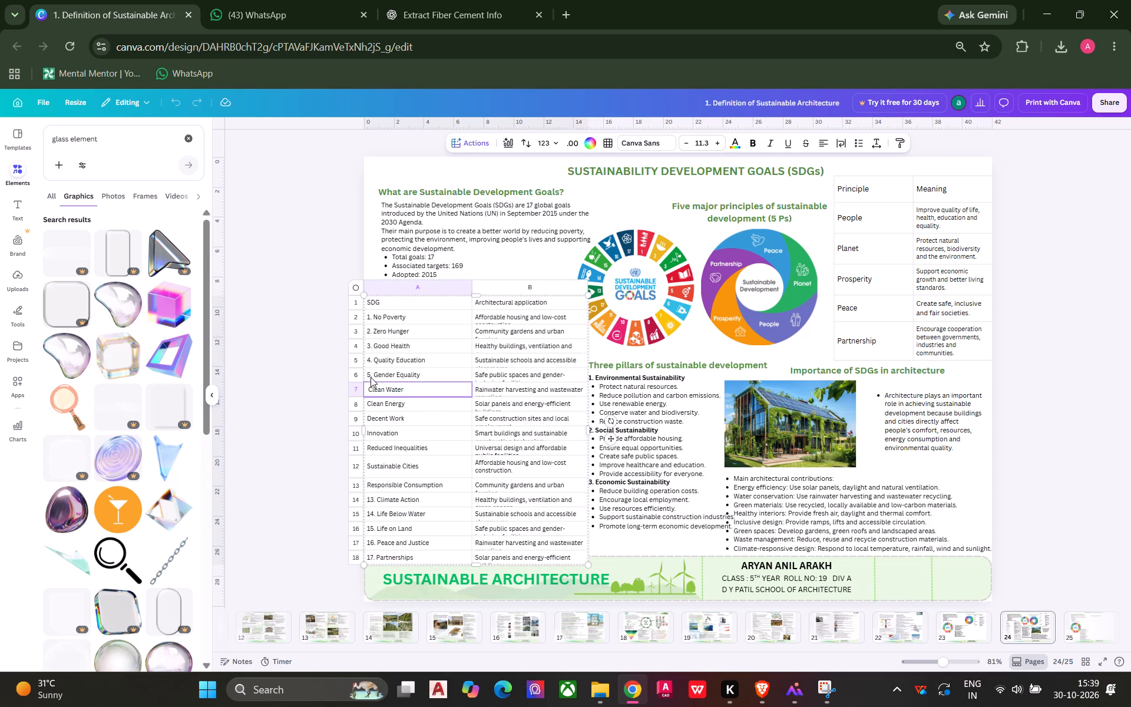
Remove the leading number 5. from the Gender Equality entry in the SDG column.
{"action": "left_click", "coordinate": [375, 375]}
{"action": "left_click", "coordinate": [375, 375]}
{"action": "left_click", "coordinate": [375, 375]}
{"action": "left_click", "coordinate": [375, 375]}
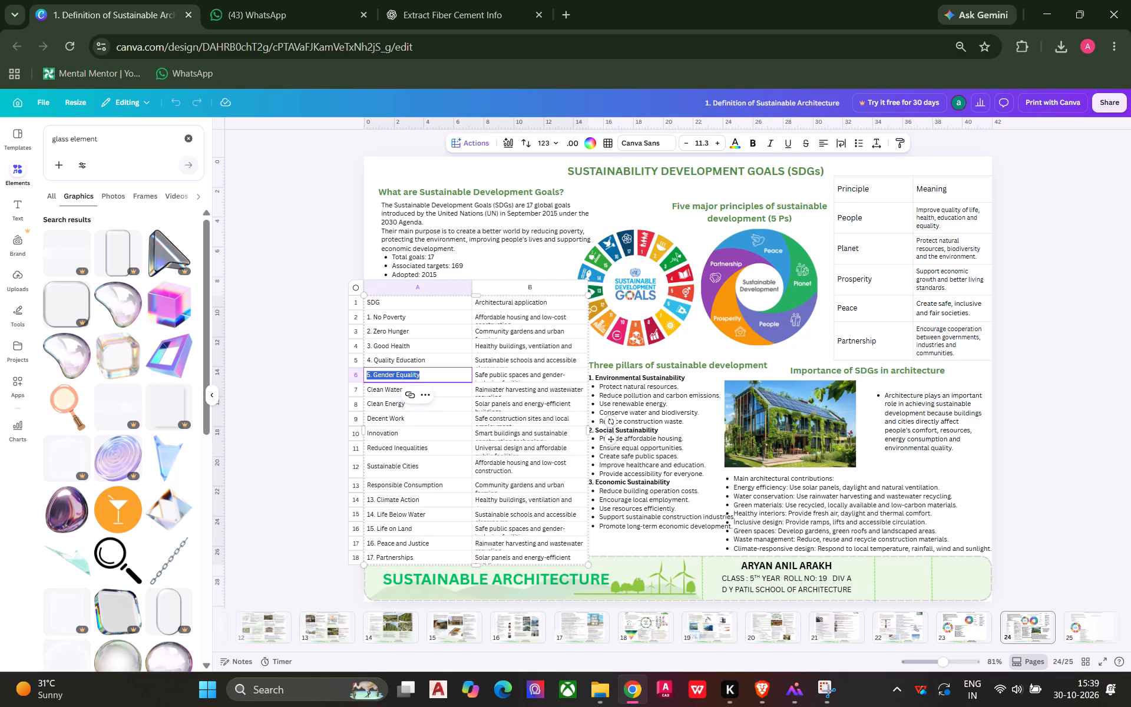
{"action": "left_click", "coordinate": [372, 374]}
{"action": "left_click", "coordinate": [376, 375]}
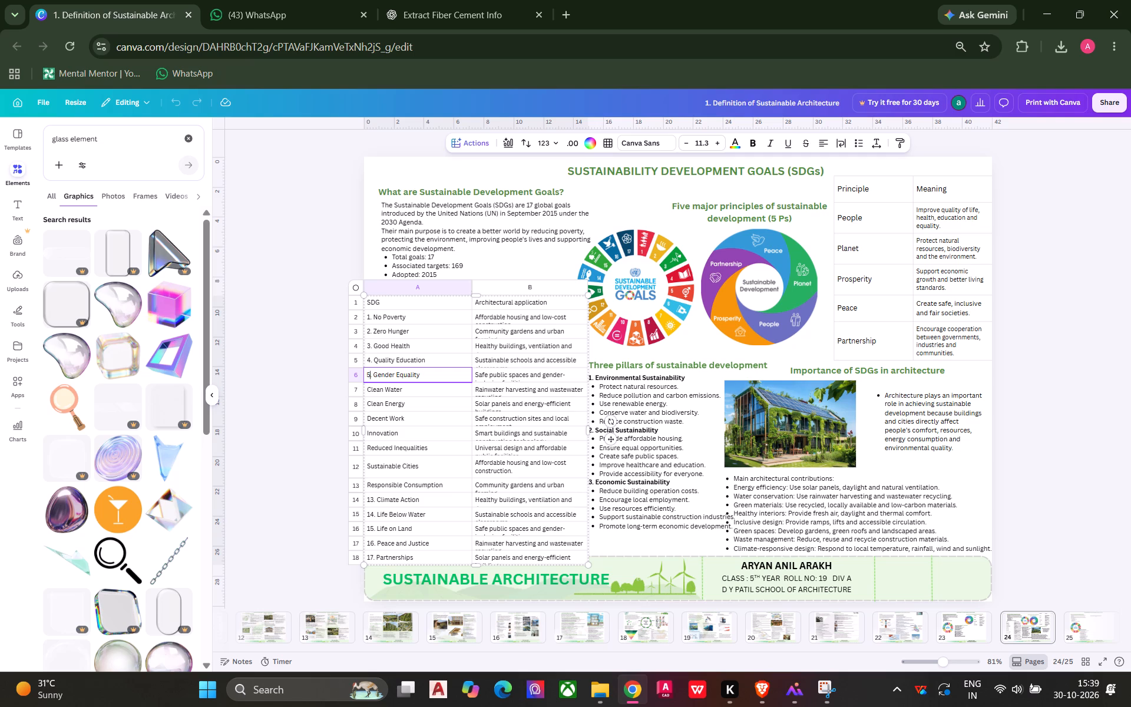
{"action": "left_click", "coordinate": [370, 374]}
{"action": "left_click", "coordinate": [373, 374]}
{"action": "key", "text": "BackSpace"}
{"action": "key", "text": "BackSpace"}
{"action": "key", "text": "BackSpace"}
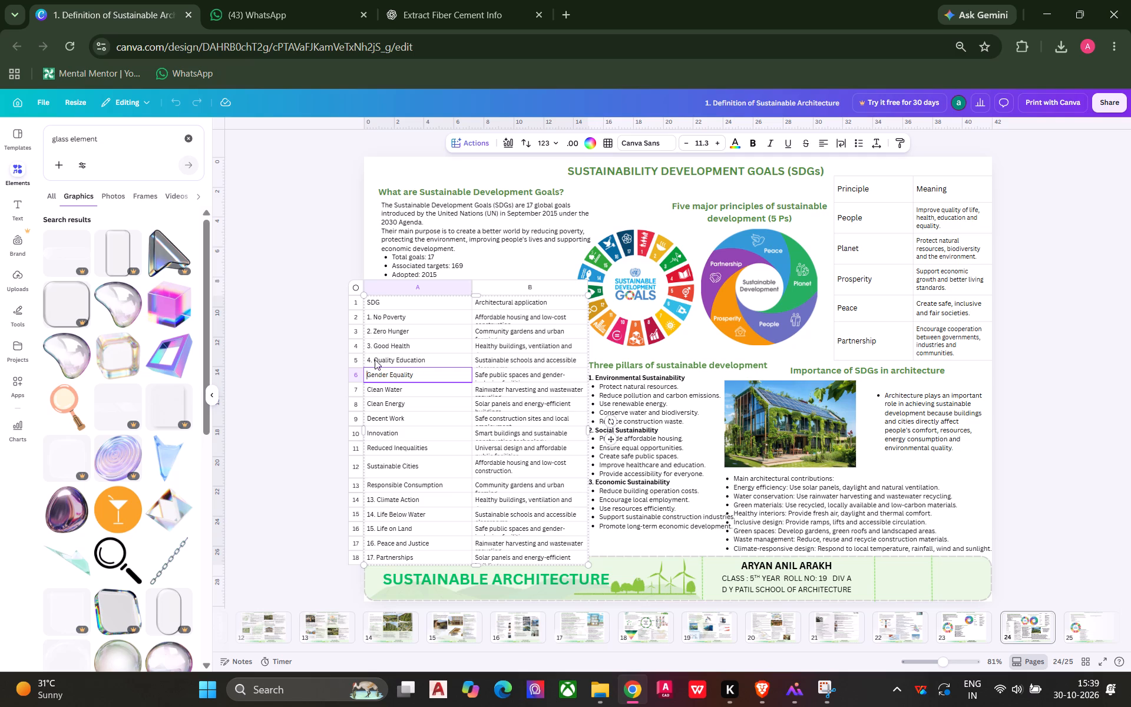
Remove the leading numbers 4. and 3. from the Quality Education and Good Health entries in the SDG column.
{"action": "left_click", "coordinate": [377, 356]}
{"action": "double_click", "coordinate": [371, 362]}
{"action": "key", "text": "BackSpace"}
{"action": "key", "text": "BackSpace"}
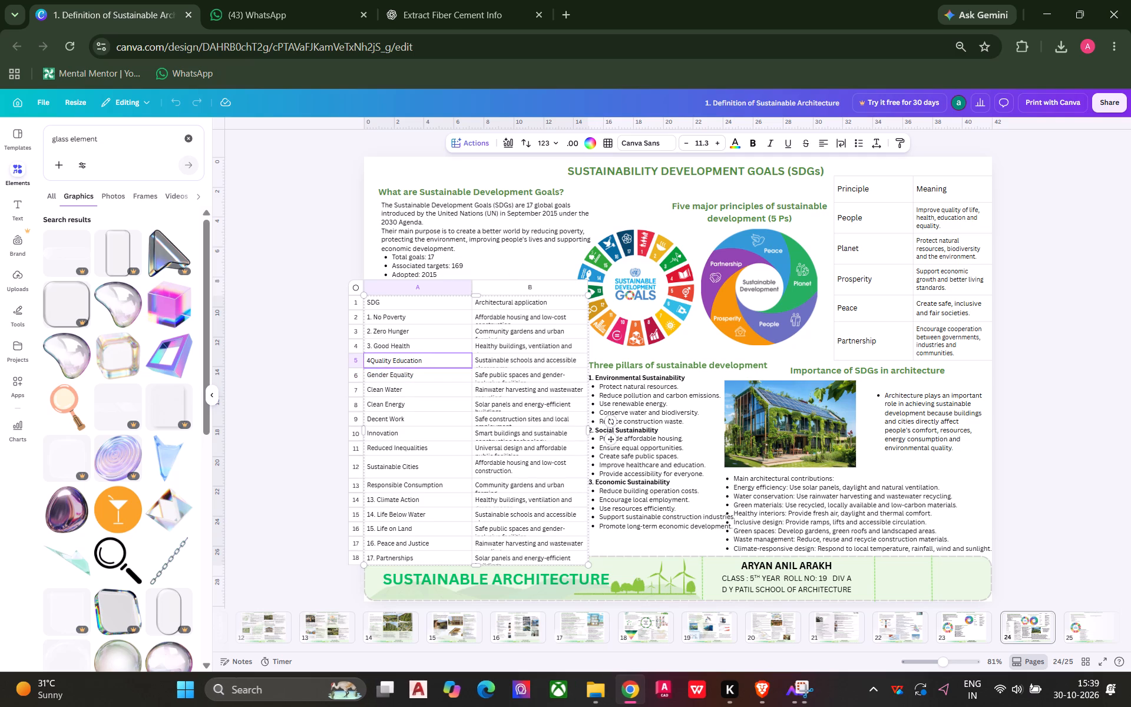
{"action": "key", "text": "BackSpace"}
{"action": "triple_click", "coordinate": [373, 347]}
{"action": "left_click", "coordinate": [374, 346]}
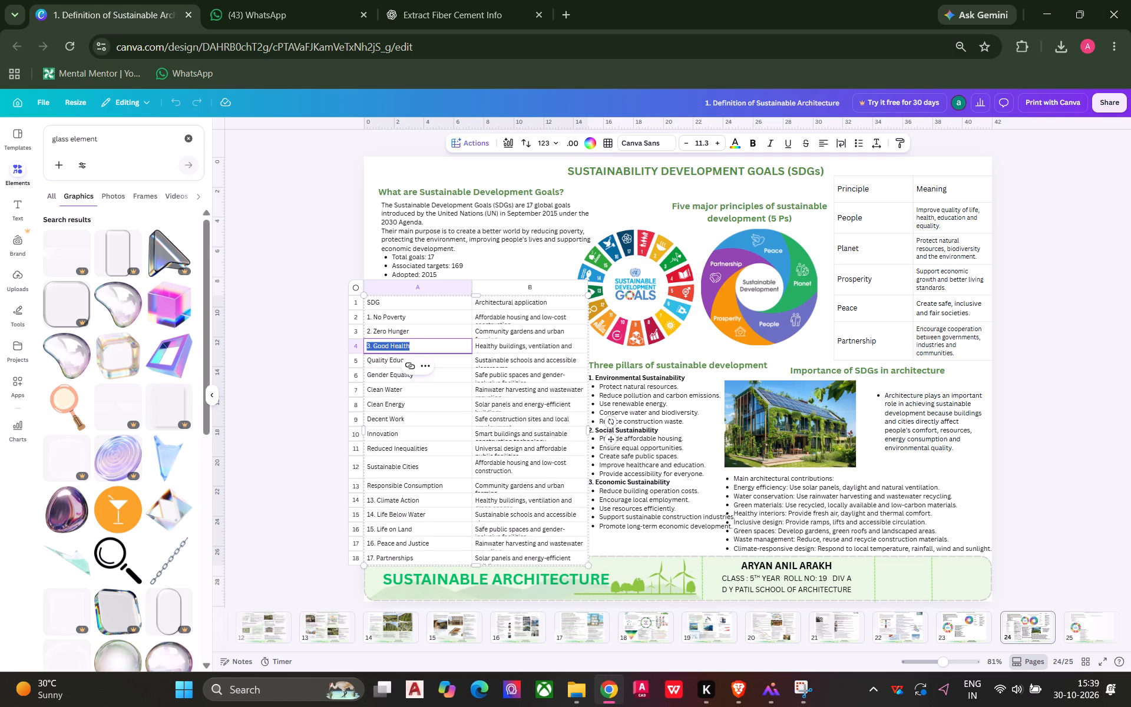
{"action": "left_click", "coordinate": [373, 346]}
{"action": "key", "text": "BackSpace"}
{"action": "key", "text": "BackSpace"}
{"action": "key", "text": "BackSpace"}
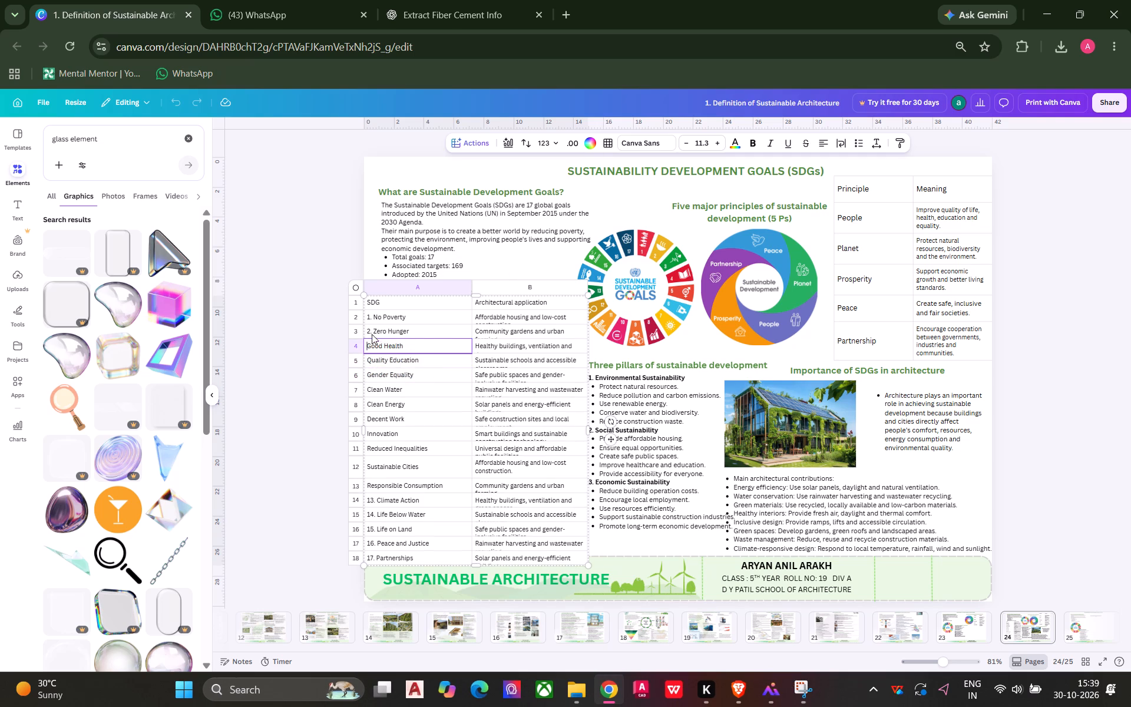
Remove the leading numbers 2. and 1. from the Zero Hunger and No Poverty entries in the SDG column.
{"action": "triple_click", "coordinate": [377, 326]}
{"action": "left_click", "coordinate": [372, 330]}
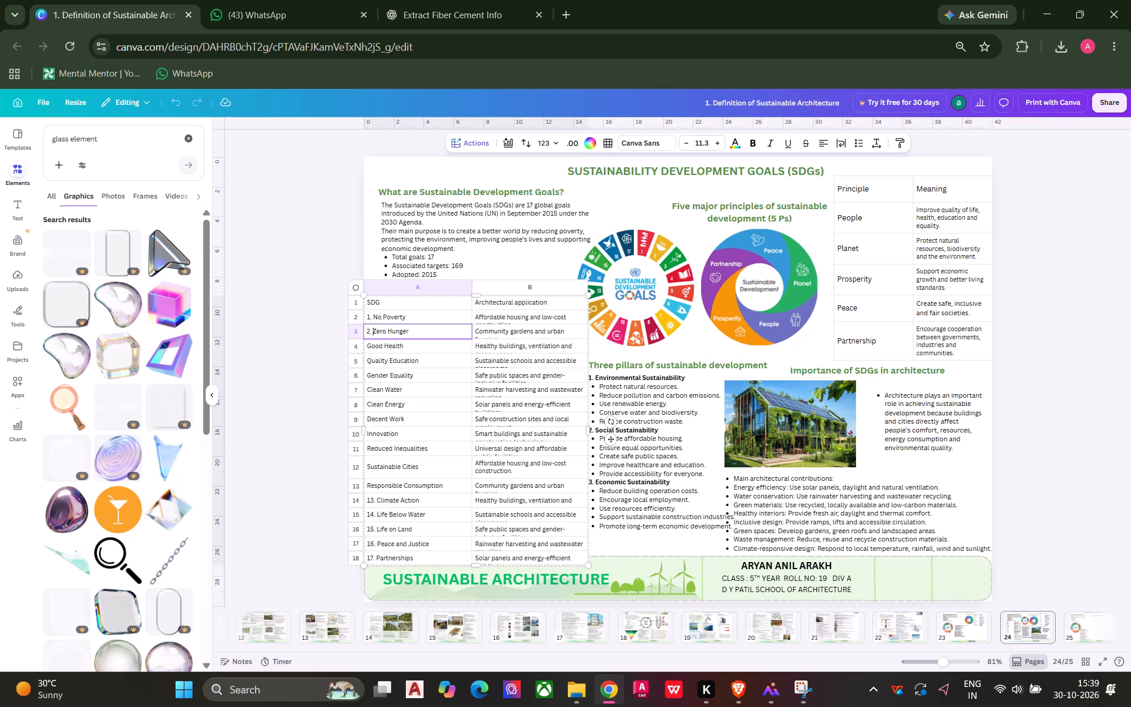
{"action": "key", "text": "BackSpace"}
{"action": "key", "text": "BackSpace"}
{"action": "key", "text": "BackSpace"}
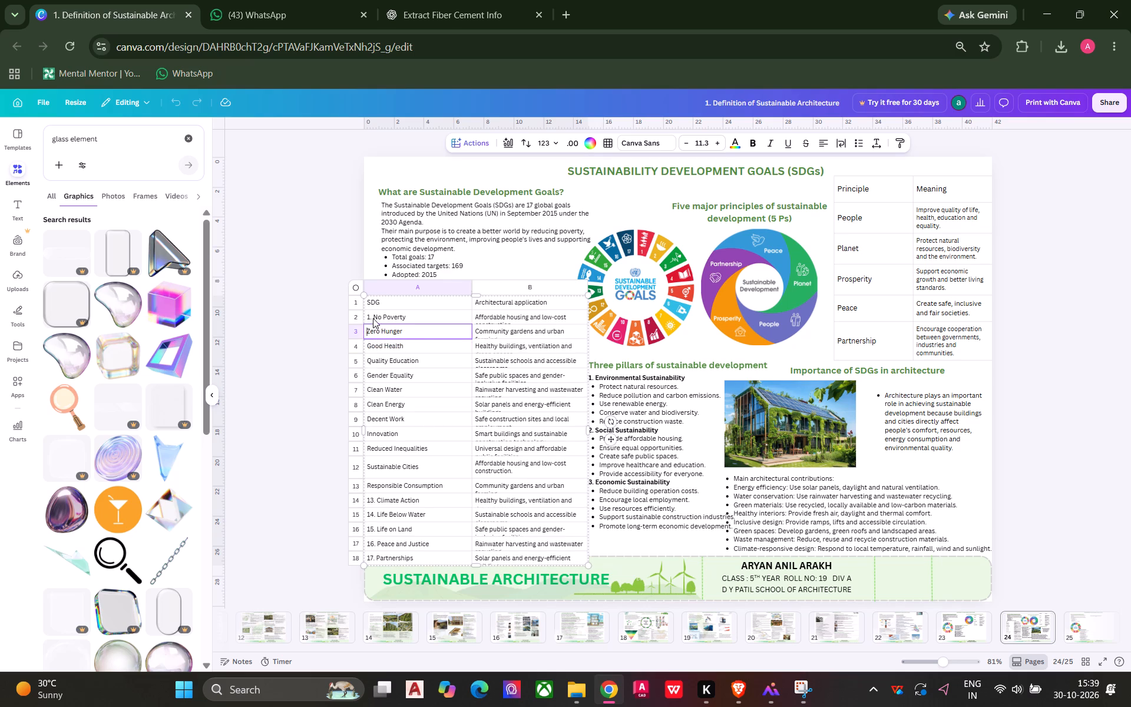
{"action": "double_click", "coordinate": [373, 318]}
{"action": "left_click", "coordinate": [373, 318]}
{"action": "key", "text": "BackSpace"}
{"action": "key", "text": "BackSpace"}
{"action": "key", "text": "BackSpace"}
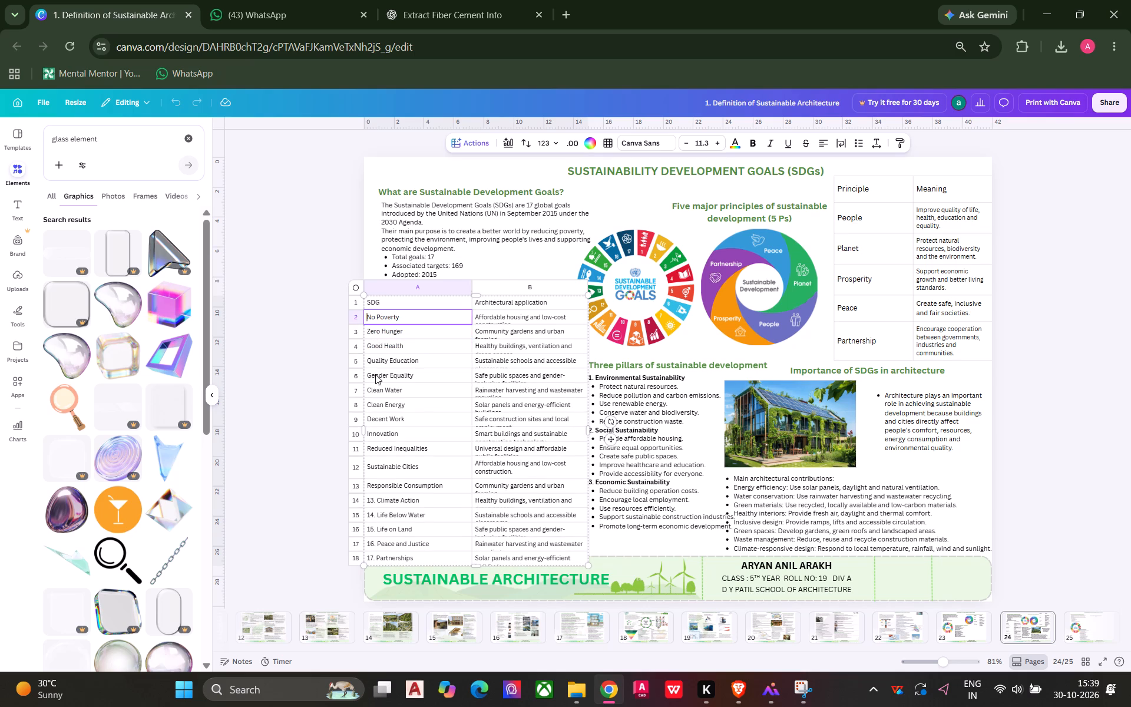
Remove the leading numbers 13. and 14. from the Climate Action and Life Below Water entries in the SDG column.
{"action": "double_click", "coordinate": [378, 503]}
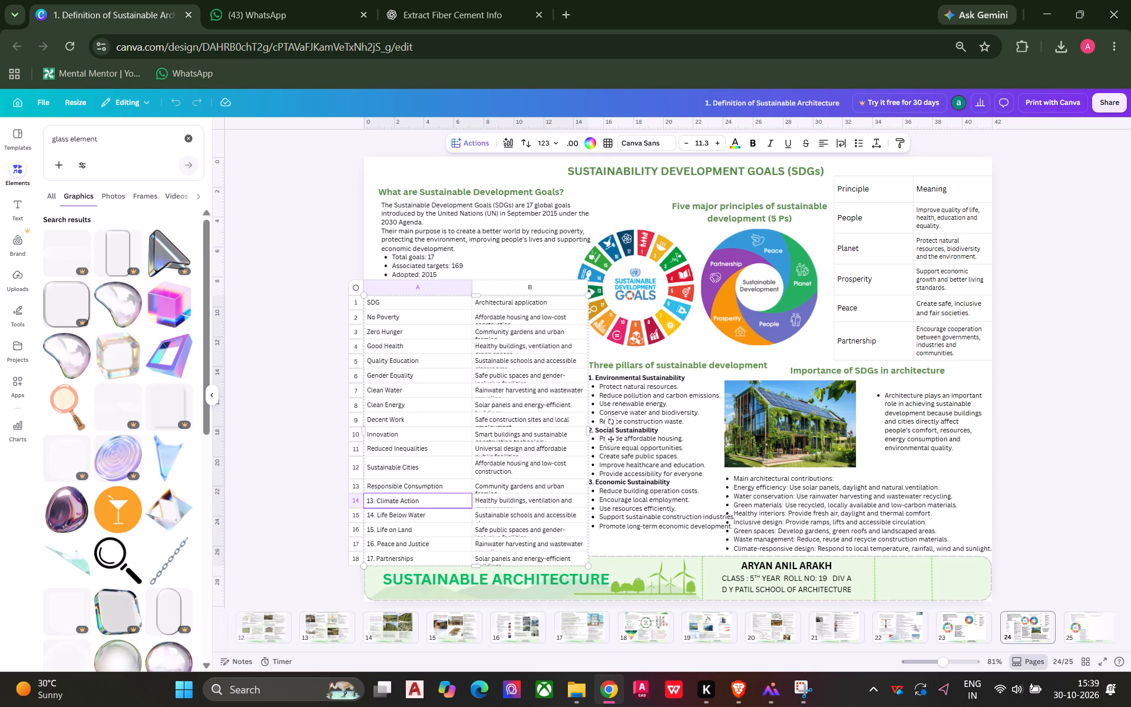
{"action": "left_click", "coordinate": [378, 501]}
{"action": "key", "text": "BackSpace"}
{"action": "key", "text": "BackSpace"}
{"action": "key", "text": "BackSpace"}
{"action": "key", "text": "BackSpace"}
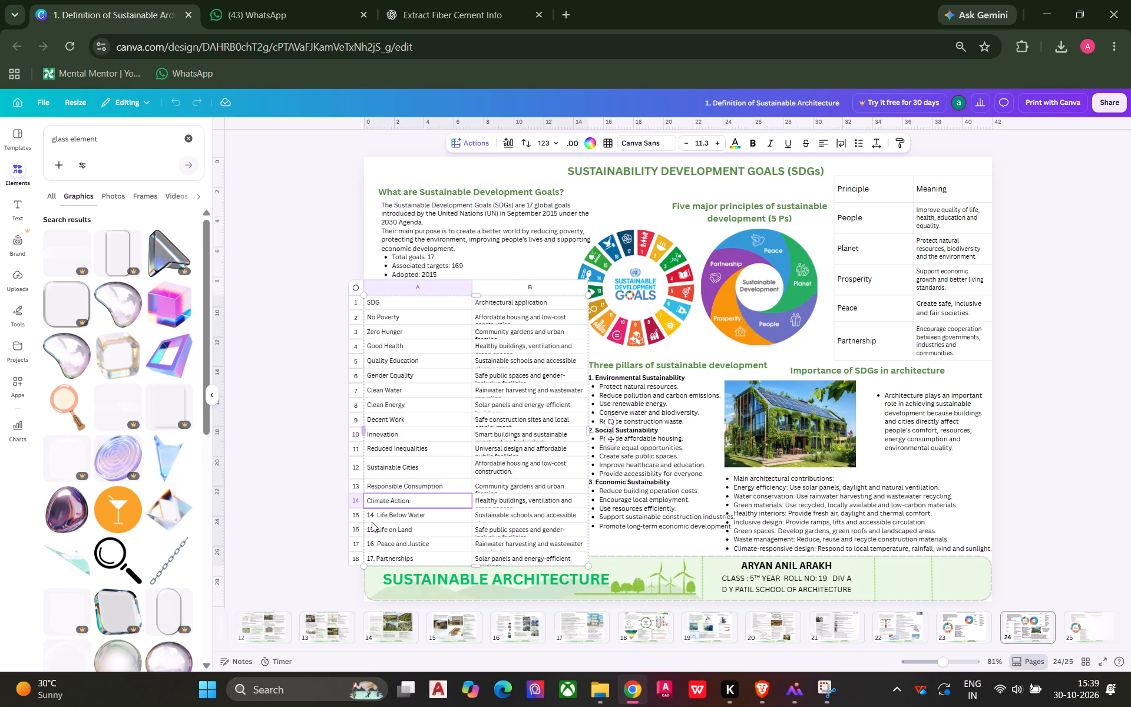
{"action": "left_click", "coordinate": [378, 511]}
{"action": "left_click", "coordinate": [378, 512]}
{"action": "left_click", "coordinate": [378, 512]}
{"action": "left_click", "coordinate": [378, 513]}
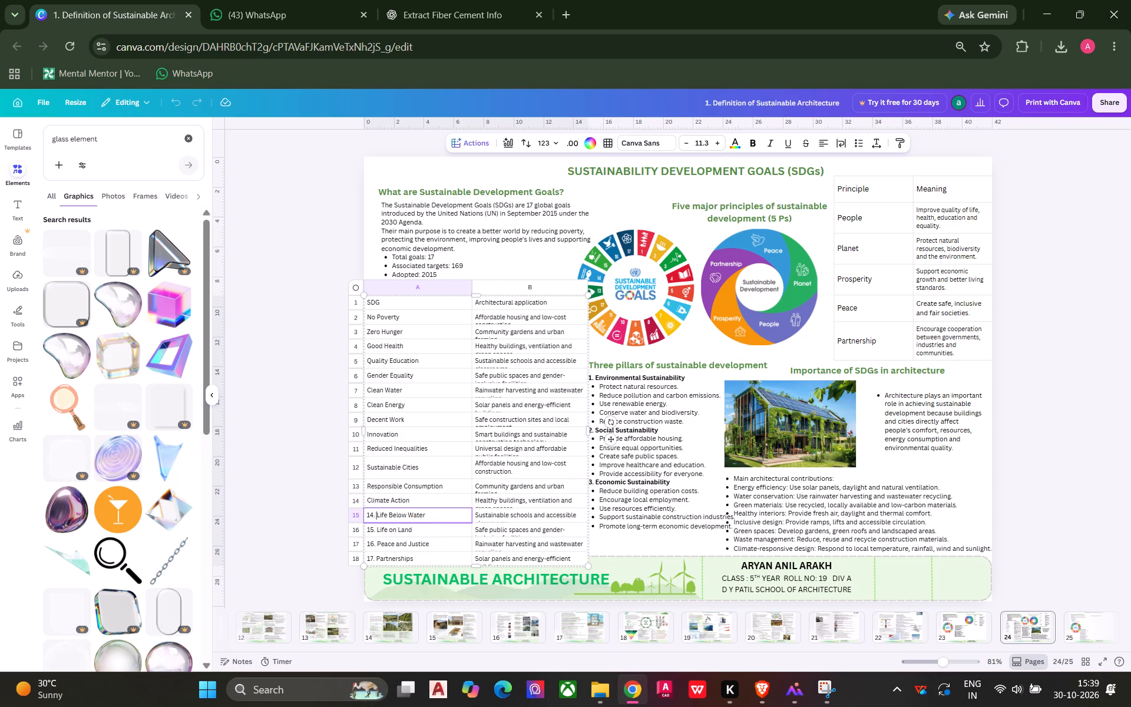
{"action": "key", "text": "BackSpace"}
{"action": "key", "text": "BackSpace"}
{"action": "key", "text": "BackSpace"}
{"action": "key", "text": "BackSpace"}
Remove the leading numbers 15. and 16. from the Life on Land and Peace and Justice entries in the SDG column.
{"action": "left_click", "coordinate": [381, 533]}
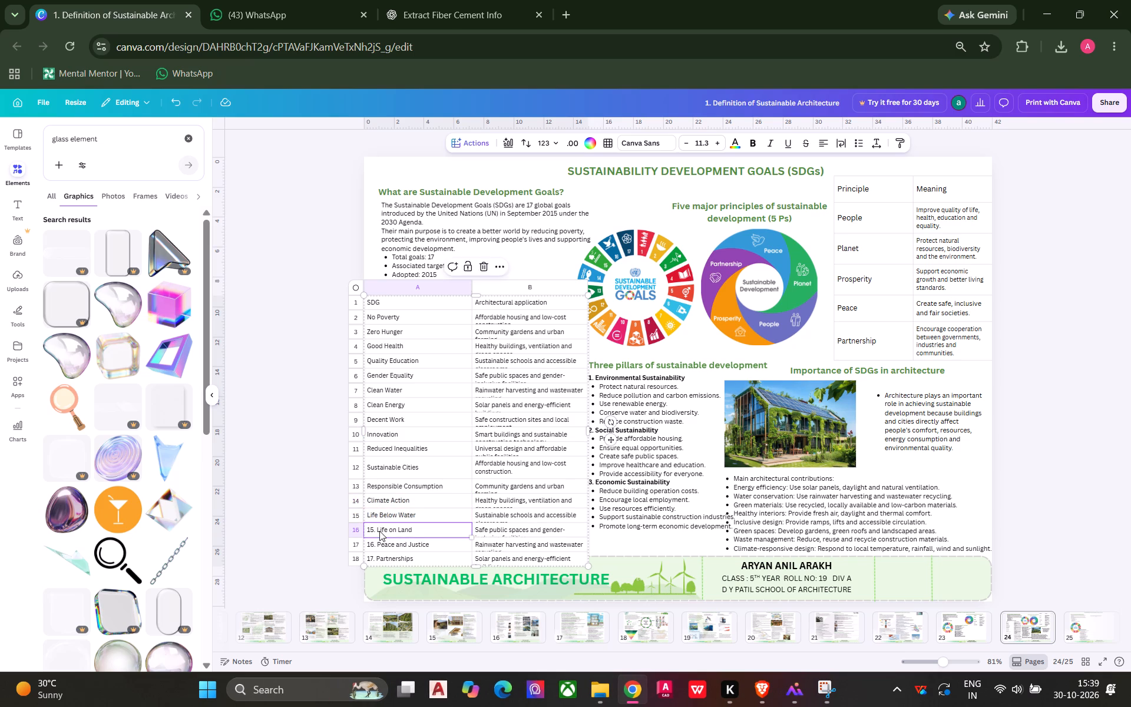
{"action": "double_click", "coordinate": [379, 530]}
{"action": "left_click", "coordinate": [378, 530]}
{"action": "left_click", "coordinate": [378, 530]}
{"action": "key", "text": "BackSpace"}
{"action": "key", "text": "BackSpace"}
{"action": "key", "text": "BackSpace"}
{"action": "key", "text": "BackSpace"}
{"action": "left_click", "coordinate": [379, 545]}
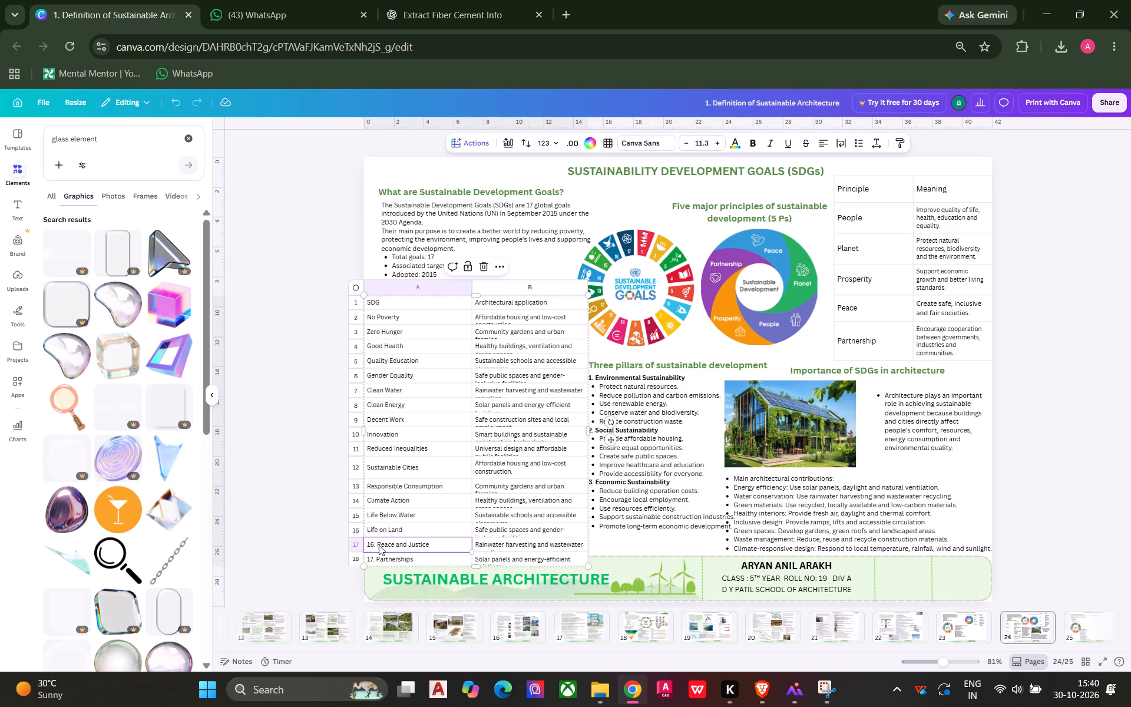
{"action": "double_click", "coordinate": [379, 545]}
{"action": "left_click", "coordinate": [377, 545]}
{"action": "key", "text": "BackSpace"}
{"action": "key", "text": "BackSpace"}
{"action": "key", "text": "BackSpace"}
{"action": "key", "text": "BackSpace"}
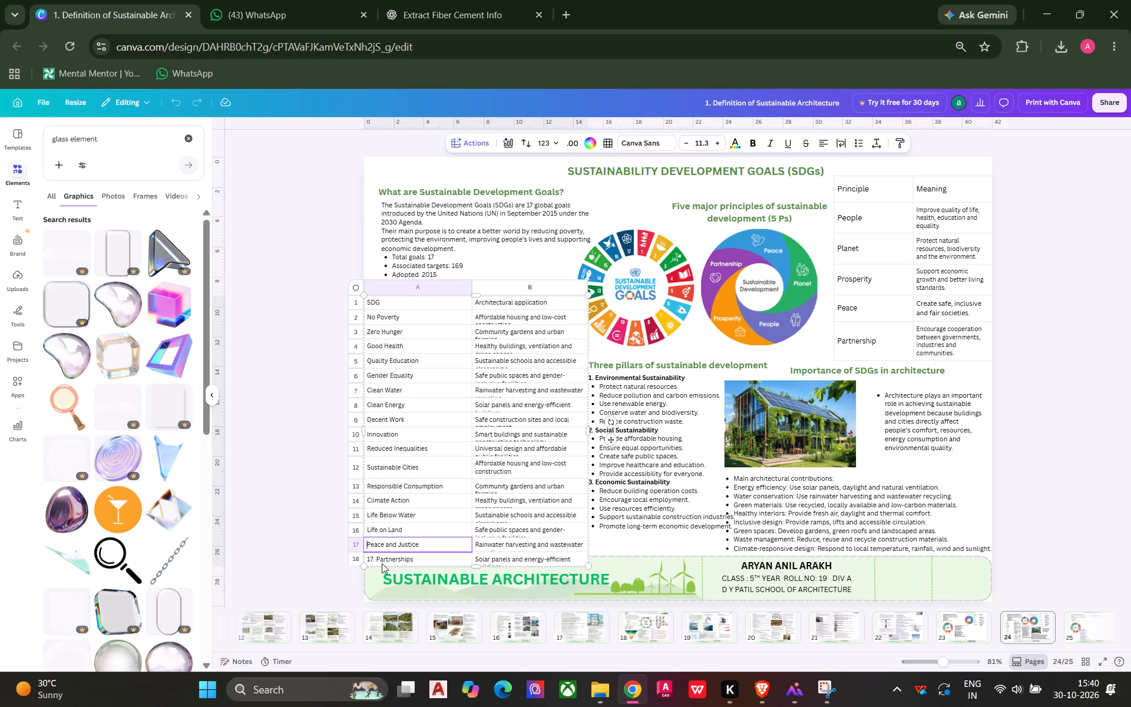
Remove the leading number 17. from the Partnerships entry in the last row of the SDG column.
{"action": "left_click", "coordinate": [382, 563]}
{"action": "double_click", "coordinate": [375, 559]}
{"action": "double_click", "coordinate": [375, 559]}
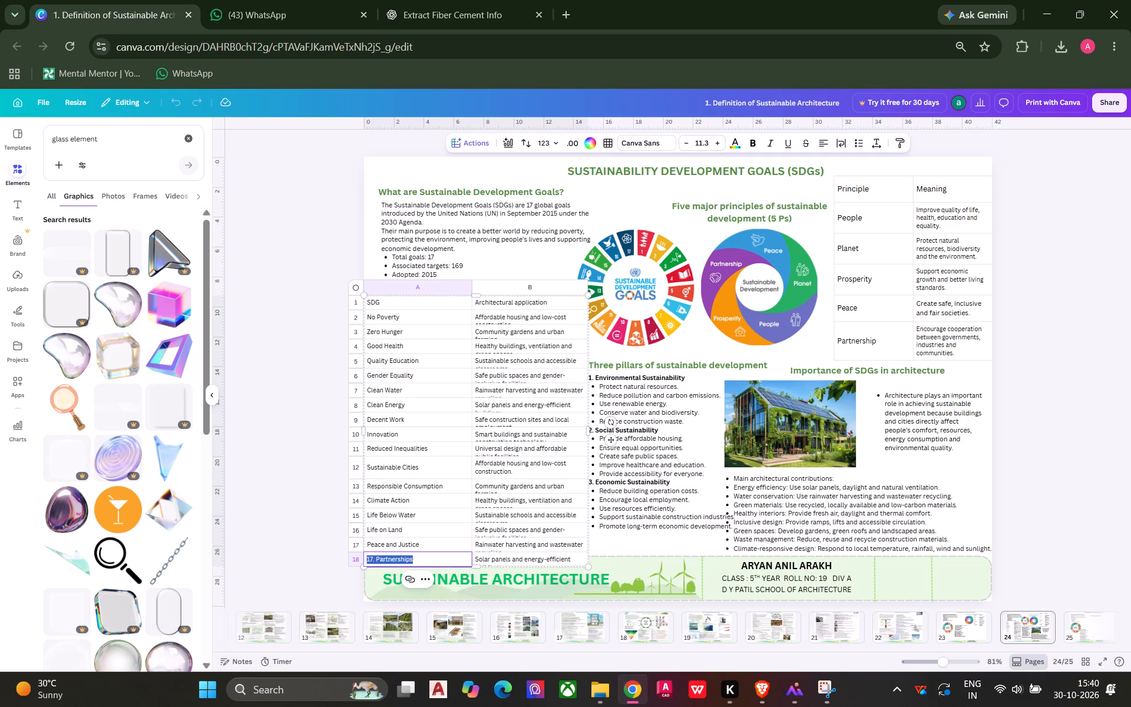
{"action": "left_click", "coordinate": [375, 559]}
{"action": "left_click", "coordinate": [375, 559]}
{"action": "key", "text": "BackSpace"}
{"action": "key", "text": "BackSpace"}
{"action": "key", "text": "BackSpace"}
{"action": "key", "text": "BackSpace"}
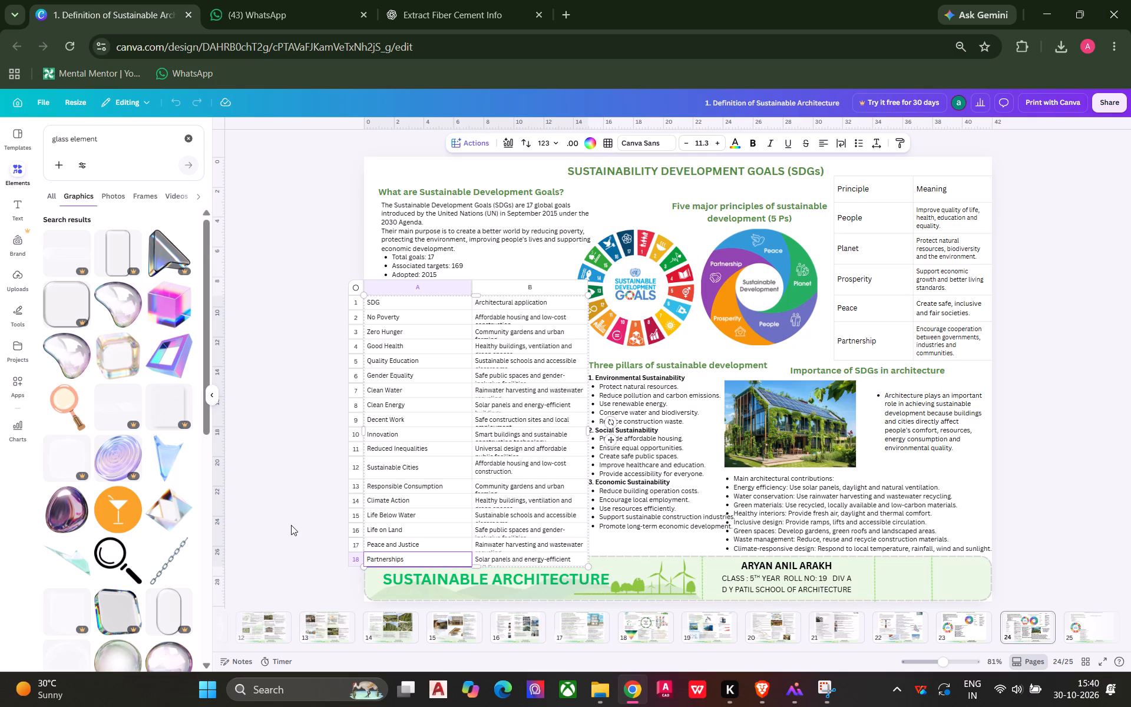
{"action": "left_click", "coordinate": [291, 524]}
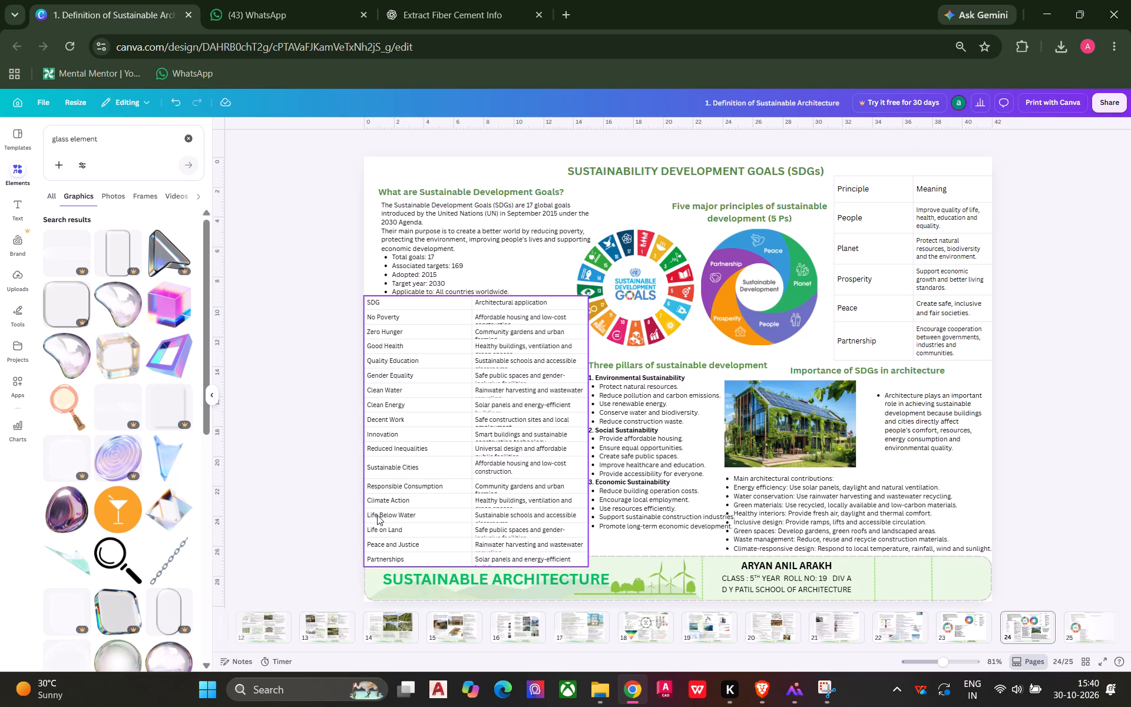
Shrink the SDG applications table slightly so its bottom edge sits just above the green Sustainable Architecture footer banner.
{"action": "left_click_drag", "start_coordinate": [376, 515], "coordinate": [383, 513]}
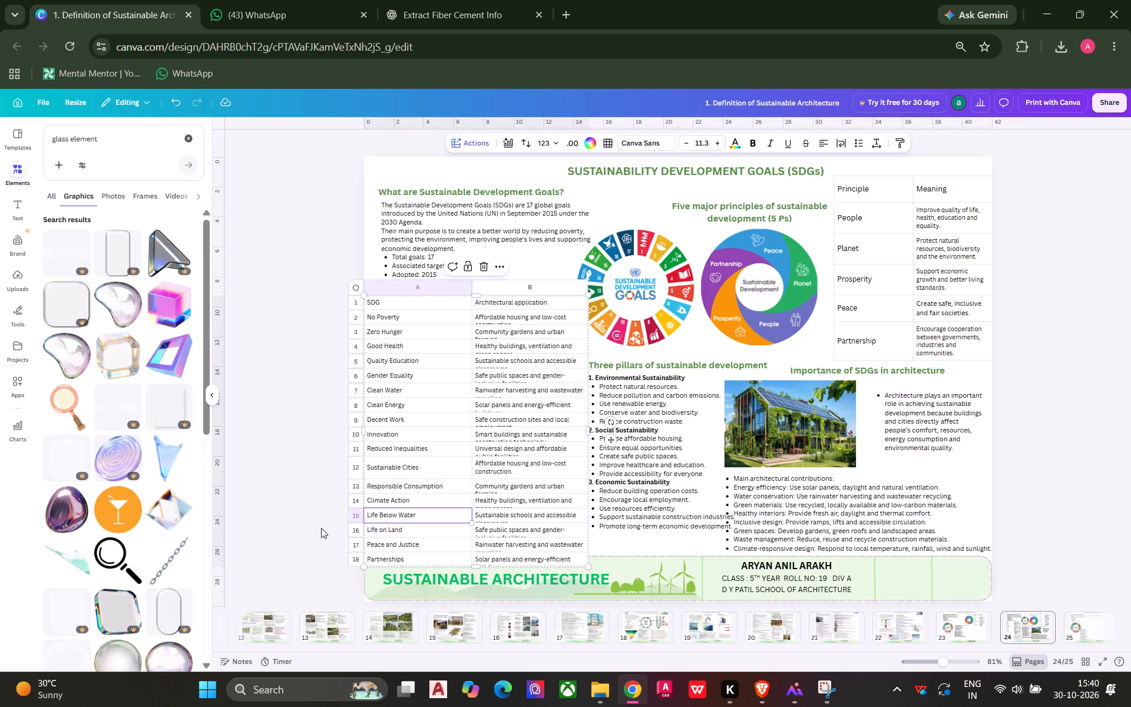
{"action": "left_click", "coordinate": [320, 528]}
{"action": "left_click", "coordinate": [476, 527]}
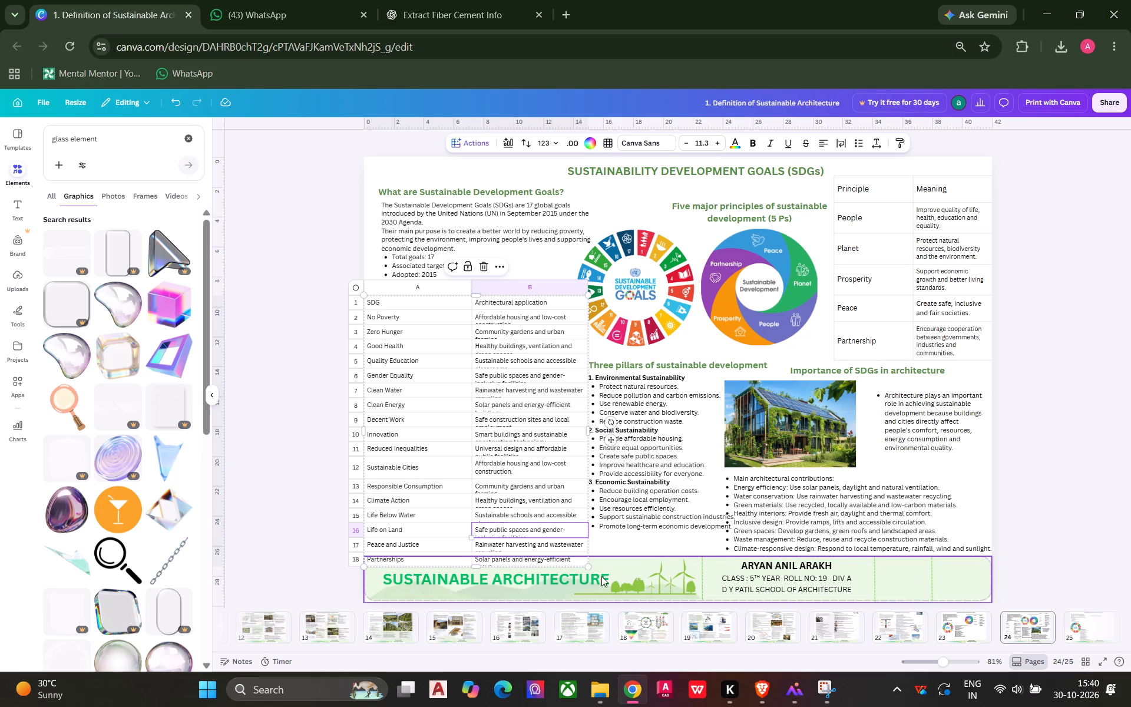
{"action": "left_click_drag", "start_coordinate": [588, 570], "coordinate": [583, 557]}
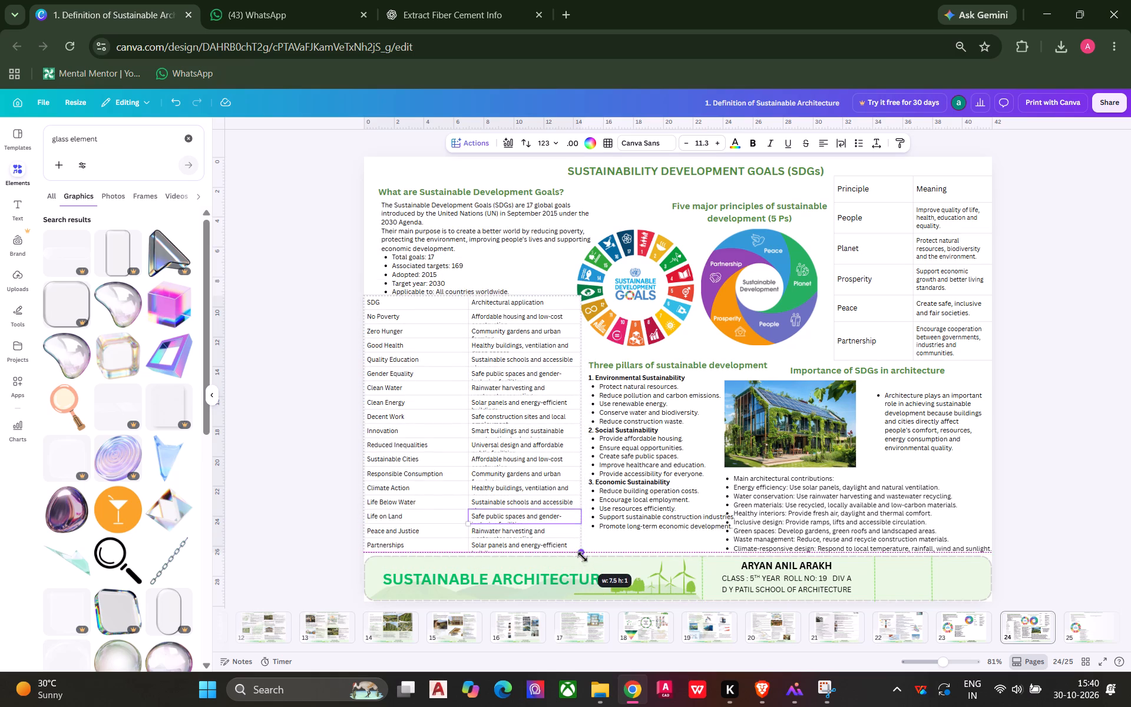
{"action": "left_click_drag", "start_coordinate": [583, 557], "coordinate": [583, 560]}
{"action": "left_click", "coordinate": [298, 529]}
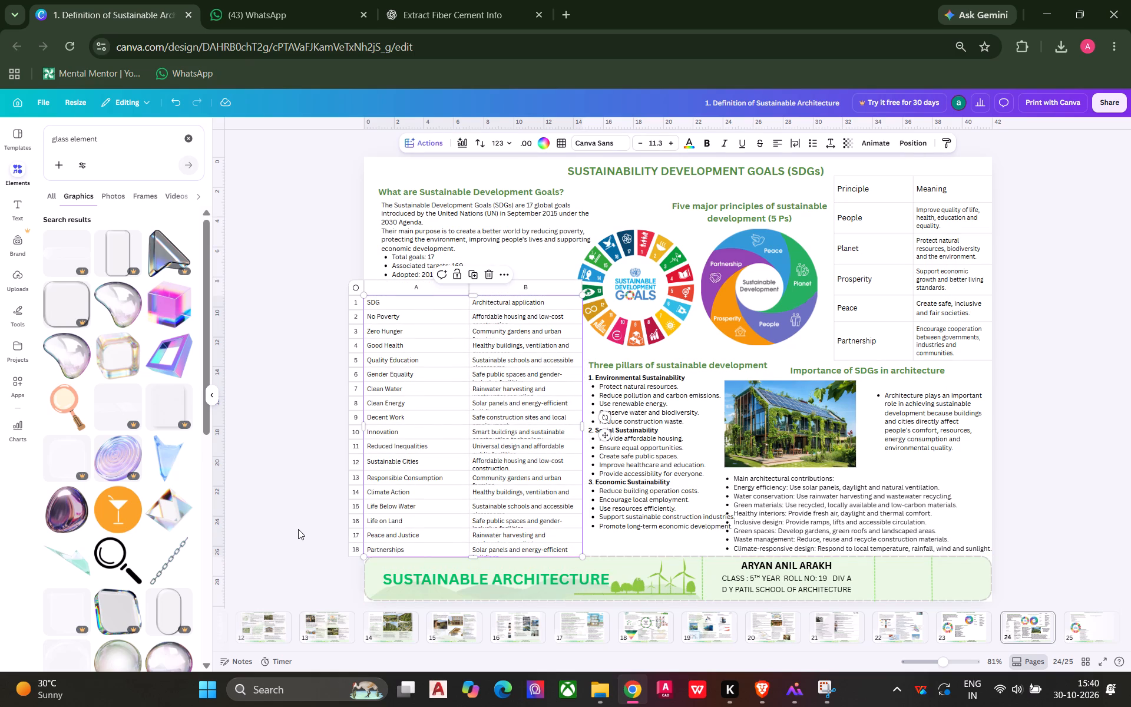
Shift the SDG wheel and the 5 Ps diagram together slightly toward the Principle table, clear of the introductory text.
{"action": "left_click", "coordinate": [769, 295]}
{"action": "left_click", "coordinate": [654, 293], "text": "shift"}
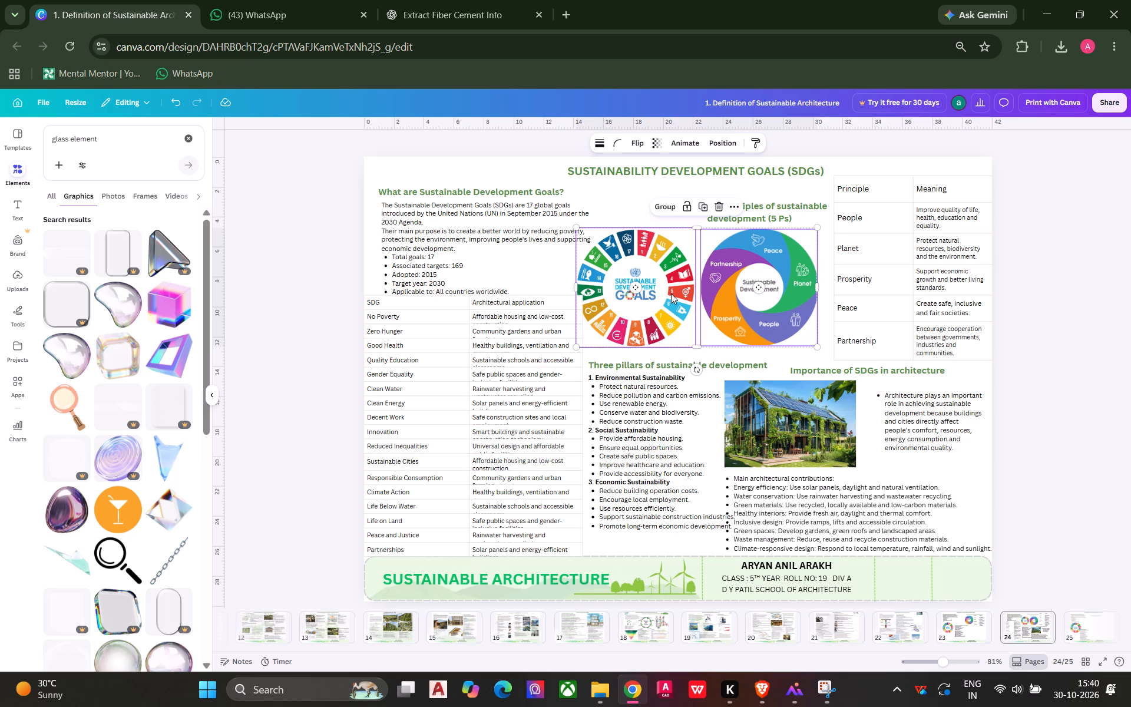
{"action": "left_click_drag", "start_coordinate": [672, 293], "coordinate": [682, 293]}
{"action": "left_click", "coordinate": [1031, 297]}
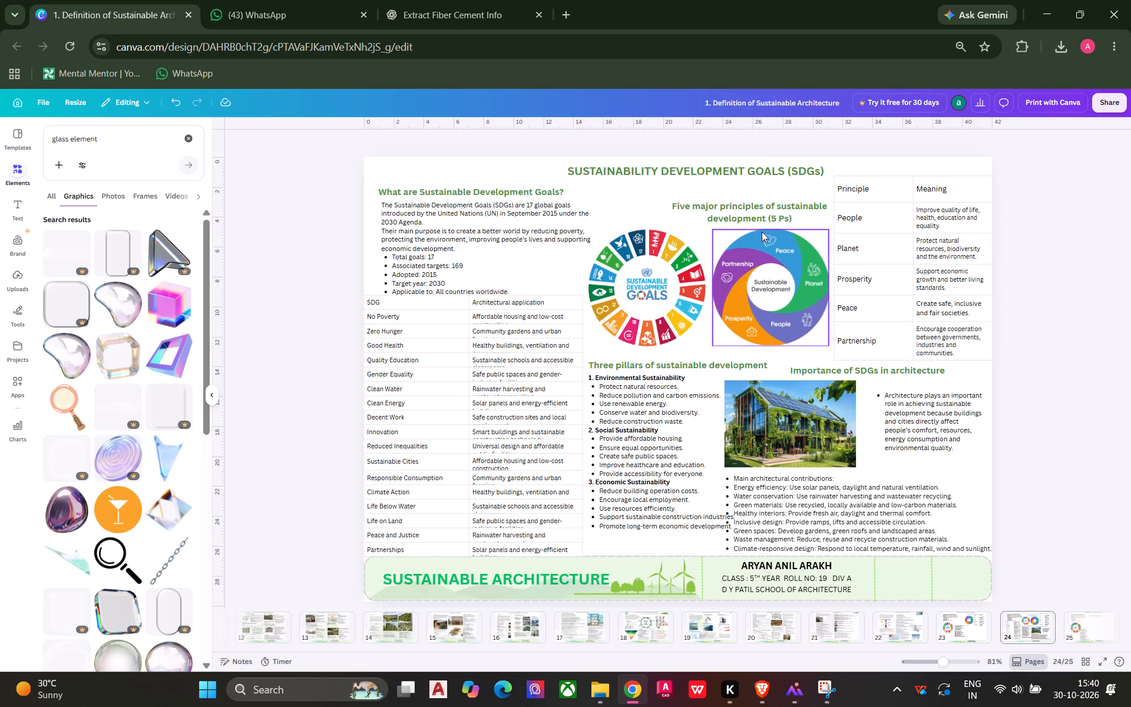
Move the "Five major principles of sustainable development (5 Ps)" heading slightly up, away from the 5 Ps diagram.
{"action": "left_click_drag", "start_coordinate": [762, 212], "coordinate": [760, 203]}
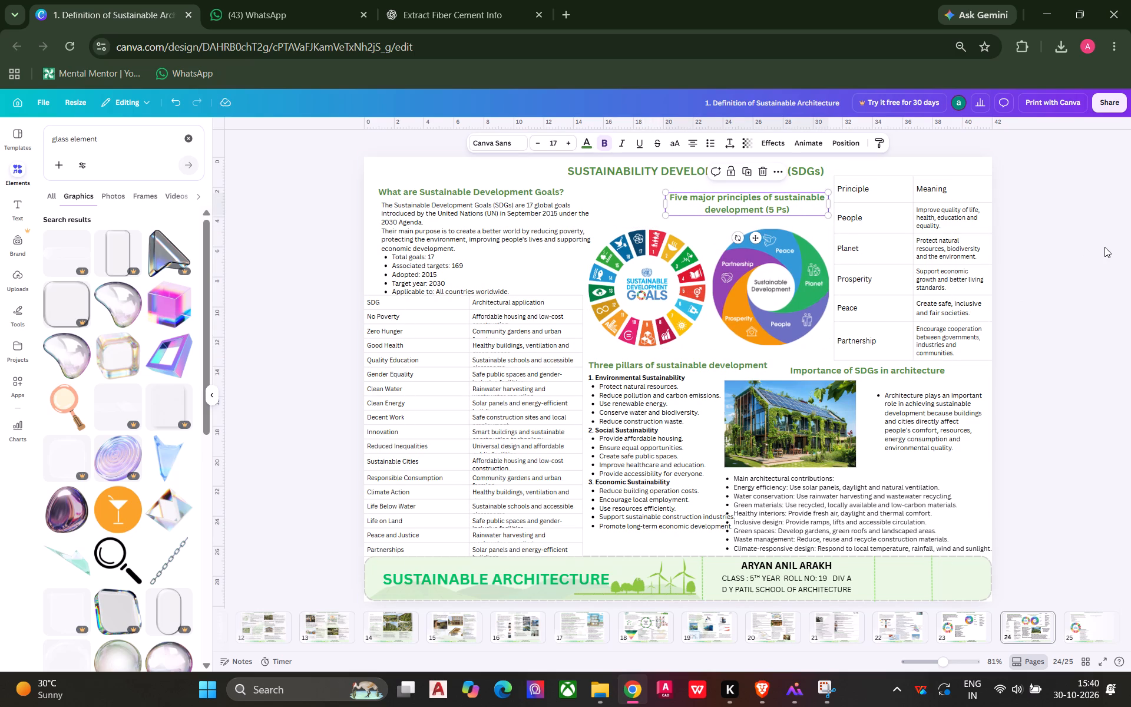
Delete the bulleted text block covering environmental, social and economic sustainability on page 24.
{"action": "left_click", "coordinate": [1104, 247]}
{"action": "left_click", "coordinate": [540, 502]}
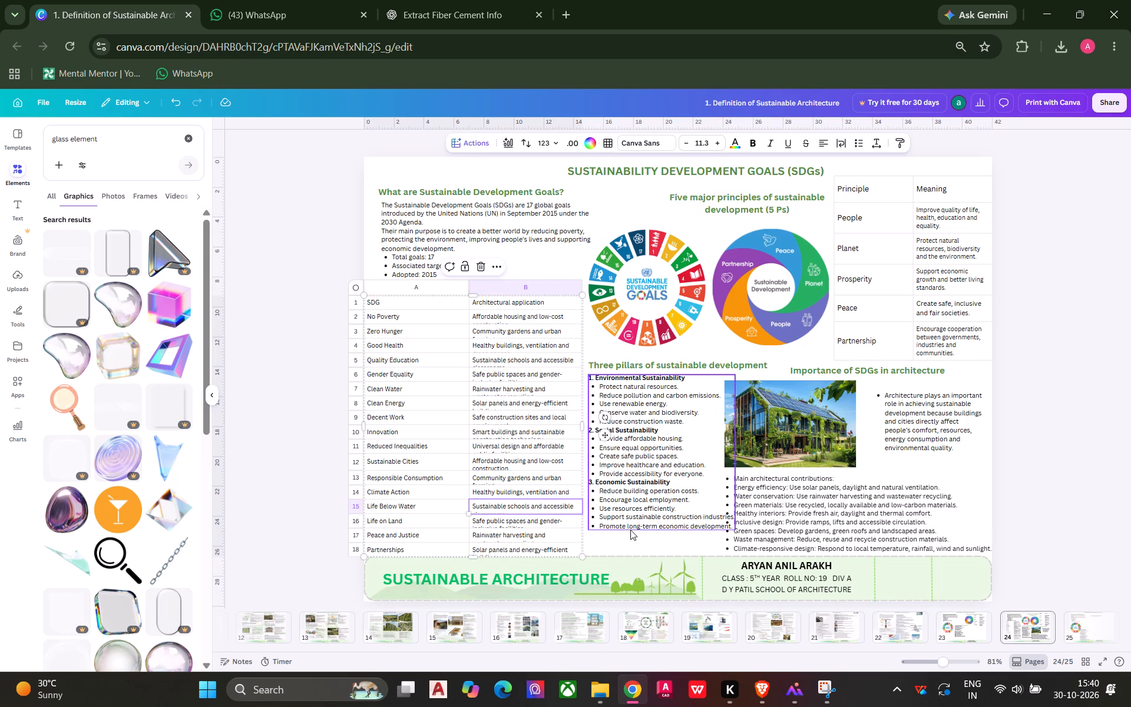
{"action": "left_click_drag", "start_coordinate": [634, 544], "coordinate": [644, 358]}
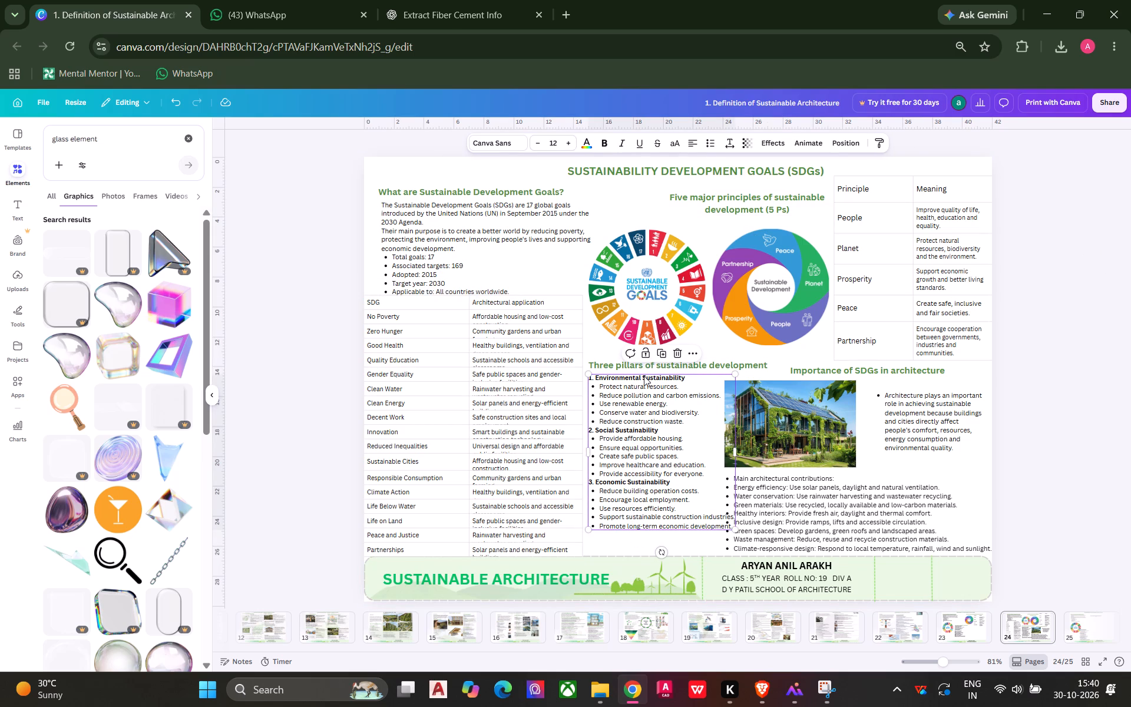
{"action": "key", "text": "Delete"}
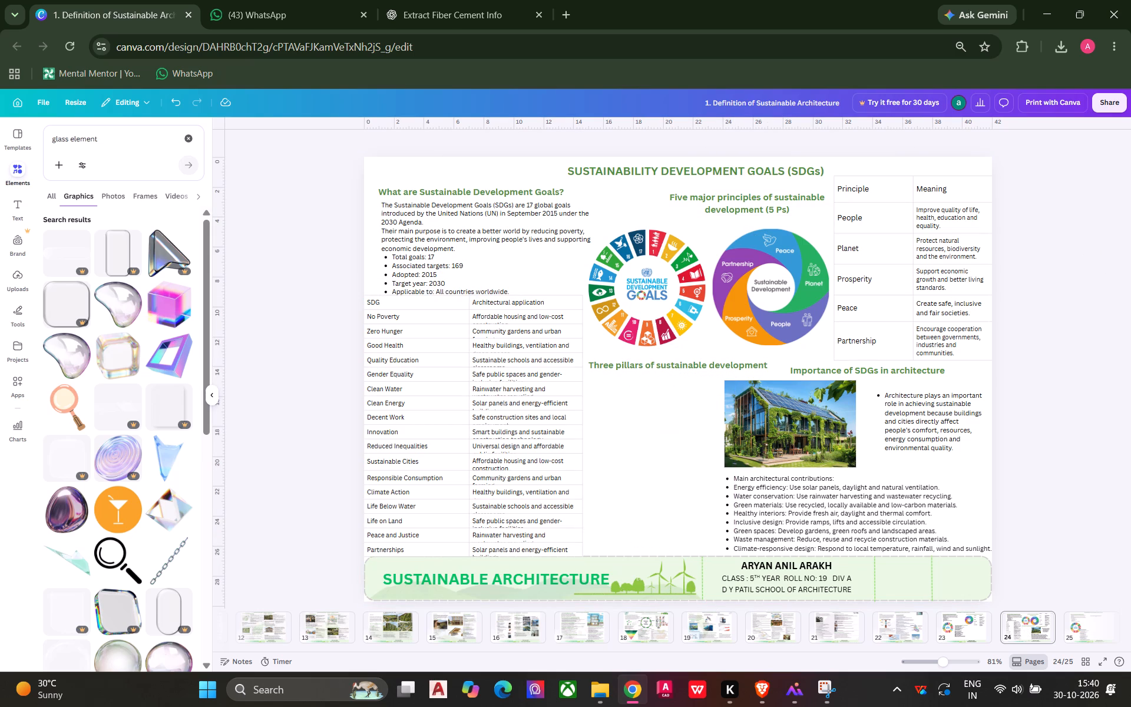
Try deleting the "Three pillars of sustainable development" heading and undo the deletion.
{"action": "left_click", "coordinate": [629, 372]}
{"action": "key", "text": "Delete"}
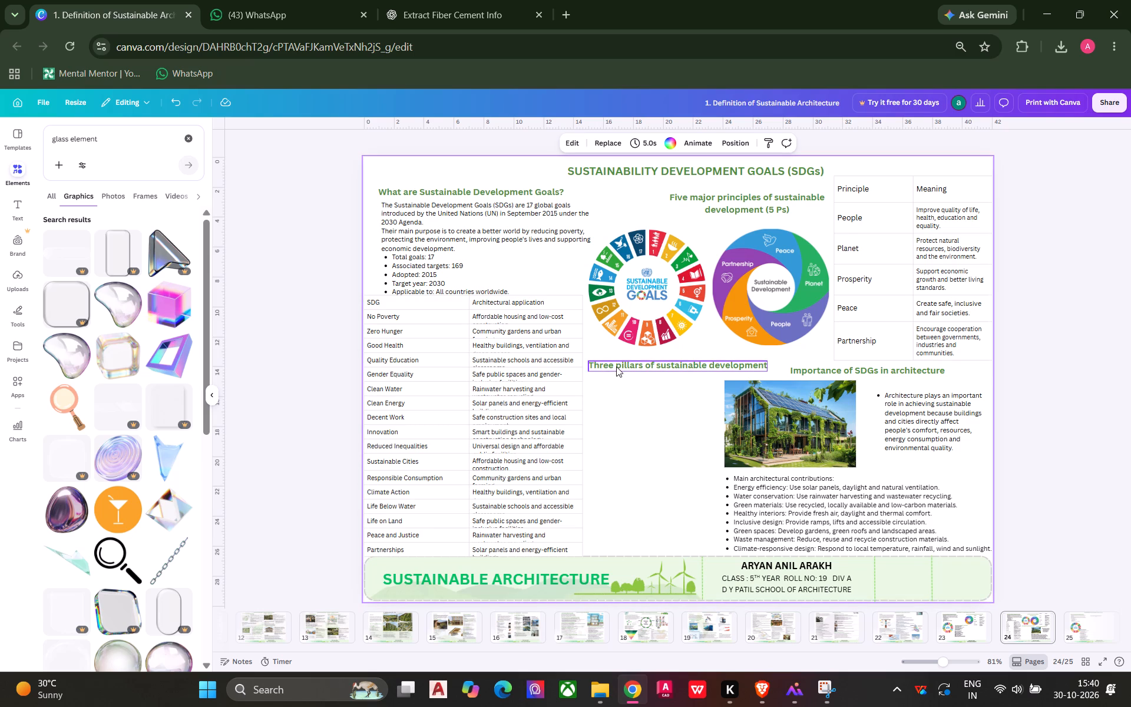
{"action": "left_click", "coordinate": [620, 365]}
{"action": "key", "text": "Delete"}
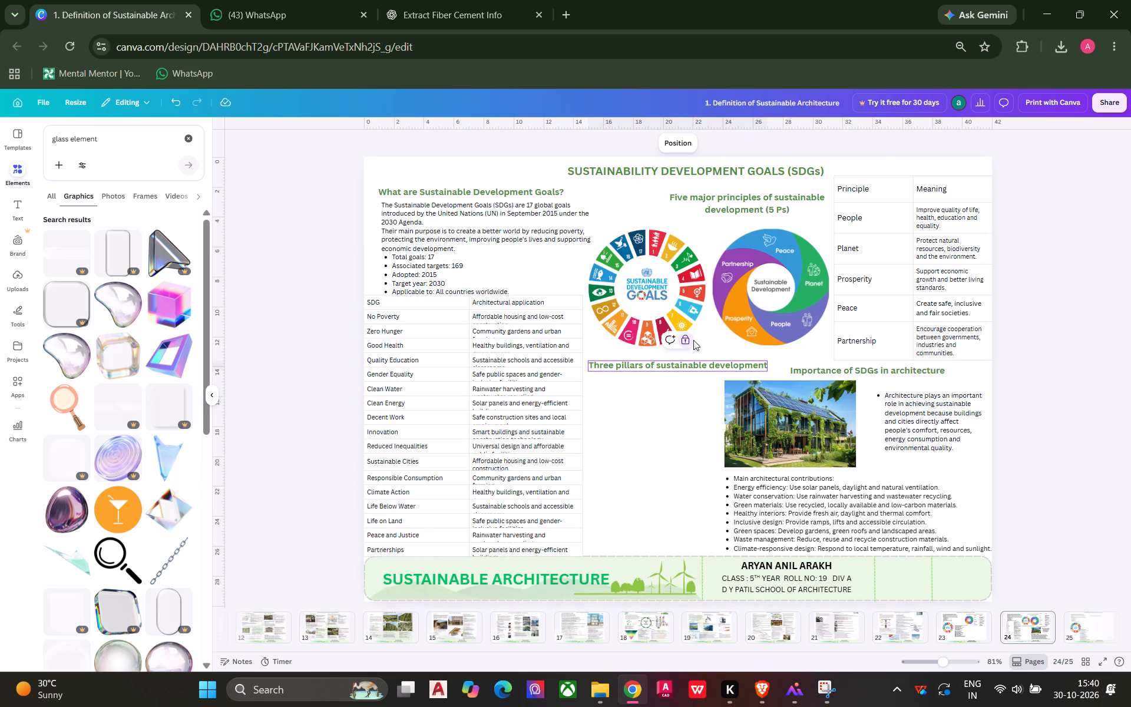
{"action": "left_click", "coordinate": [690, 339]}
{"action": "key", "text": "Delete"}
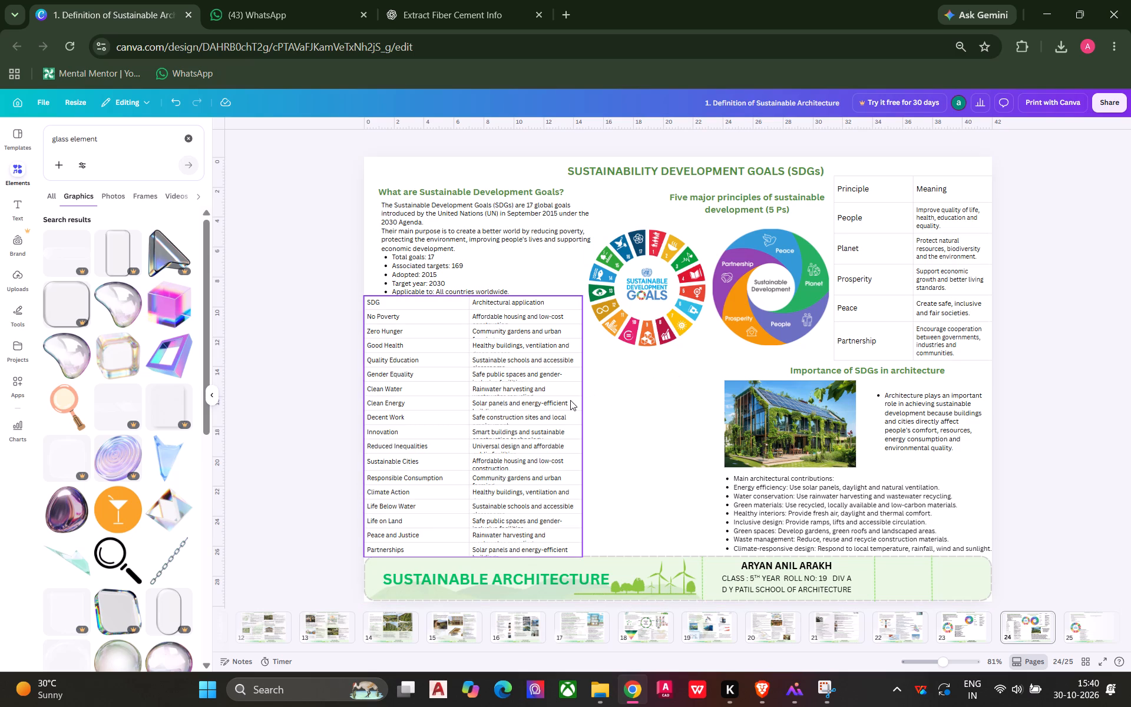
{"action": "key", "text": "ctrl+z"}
Copy the "Three pillars of sustainable development" heading and delete it from page 24.
{"action": "left_click", "coordinate": [657, 367]}
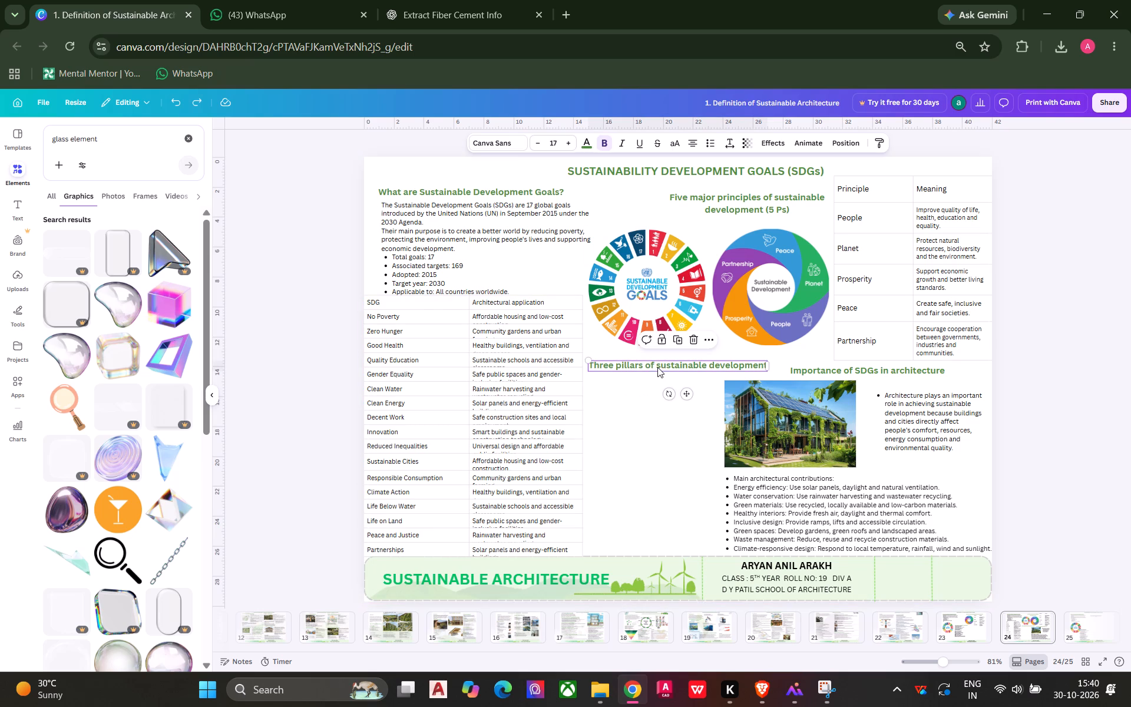
{"action": "key", "text": "ctrl+c"}
{"action": "left_click", "coordinate": [661, 410]}
{"action": "left_click", "coordinate": [672, 372]}
{"action": "key", "text": "Delete"}
Widen the SDG applications table almost to the green house photo so each architectural application fits on one line.
{"action": "left_click", "coordinate": [580, 381]}
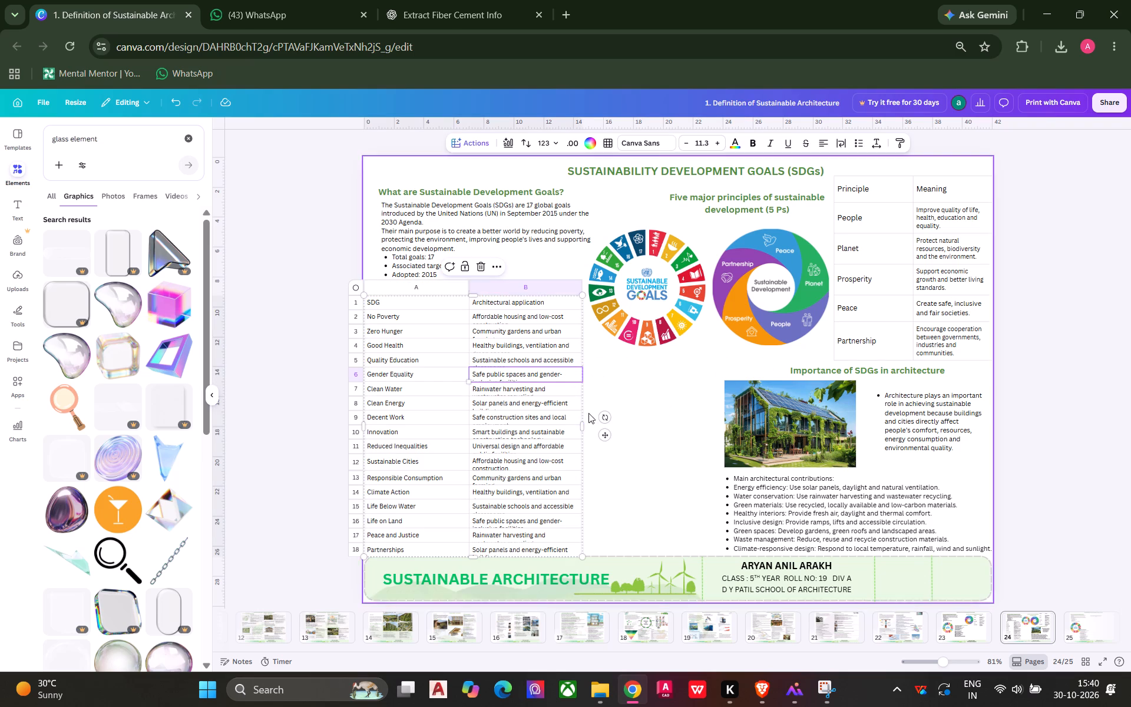
{"action": "left_click_drag", "start_coordinate": [584, 425], "coordinate": [629, 424]}
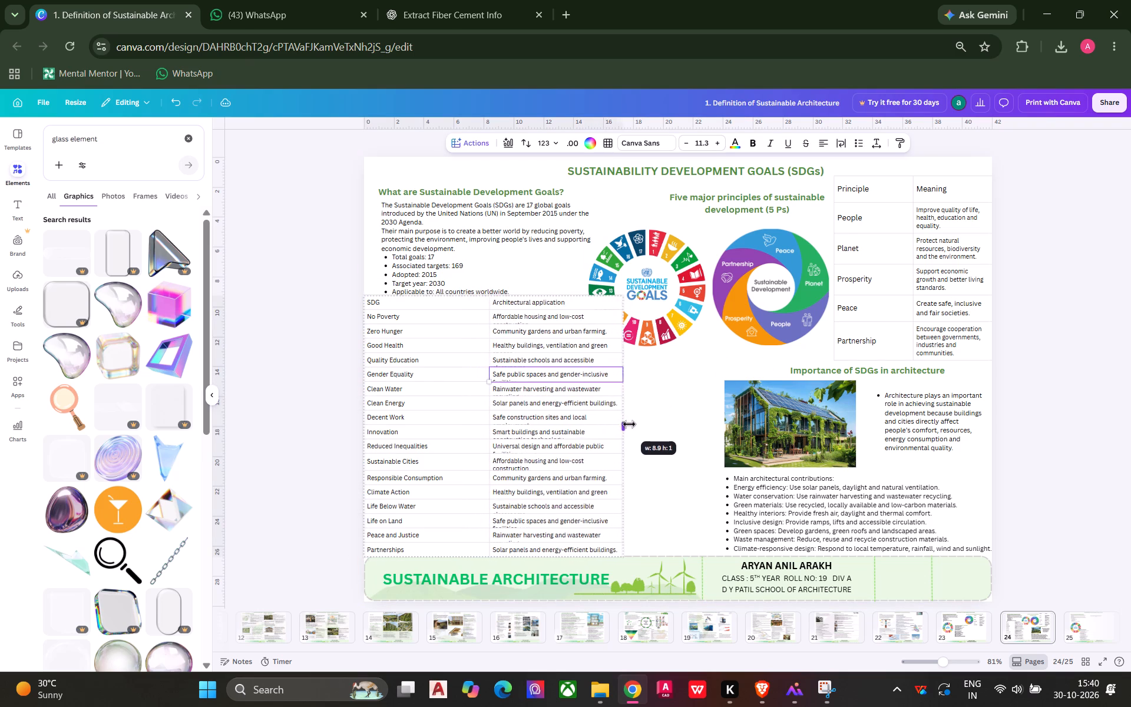
{"action": "left_click_drag", "start_coordinate": [629, 424], "coordinate": [716, 440]}
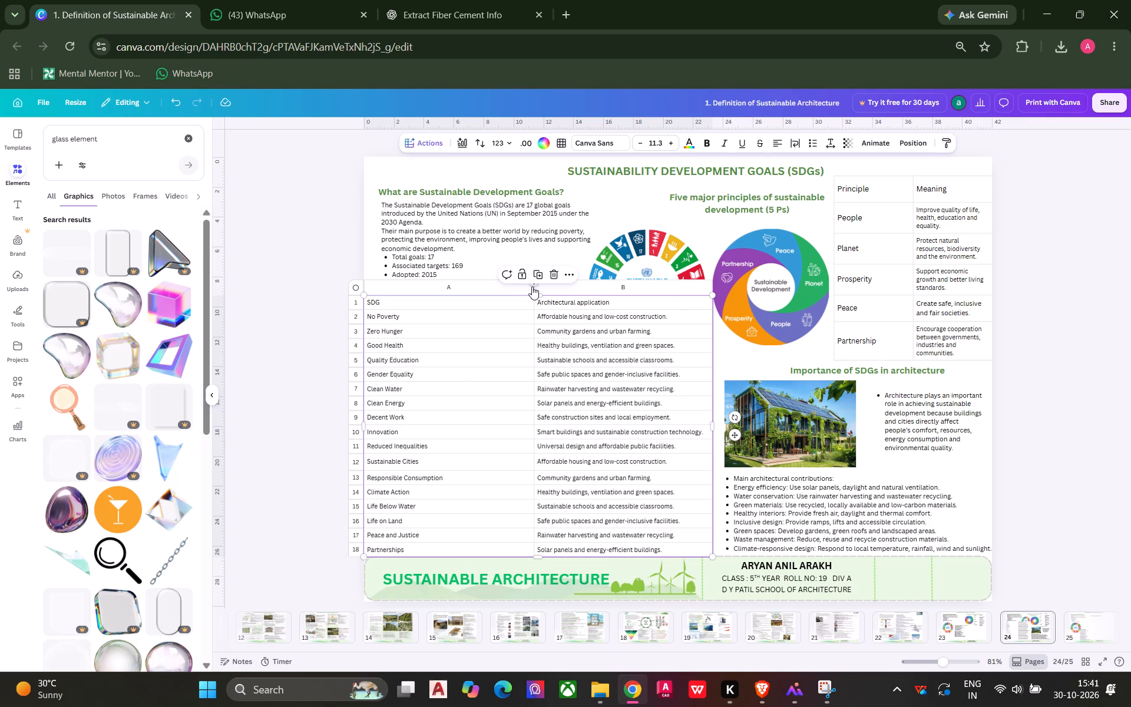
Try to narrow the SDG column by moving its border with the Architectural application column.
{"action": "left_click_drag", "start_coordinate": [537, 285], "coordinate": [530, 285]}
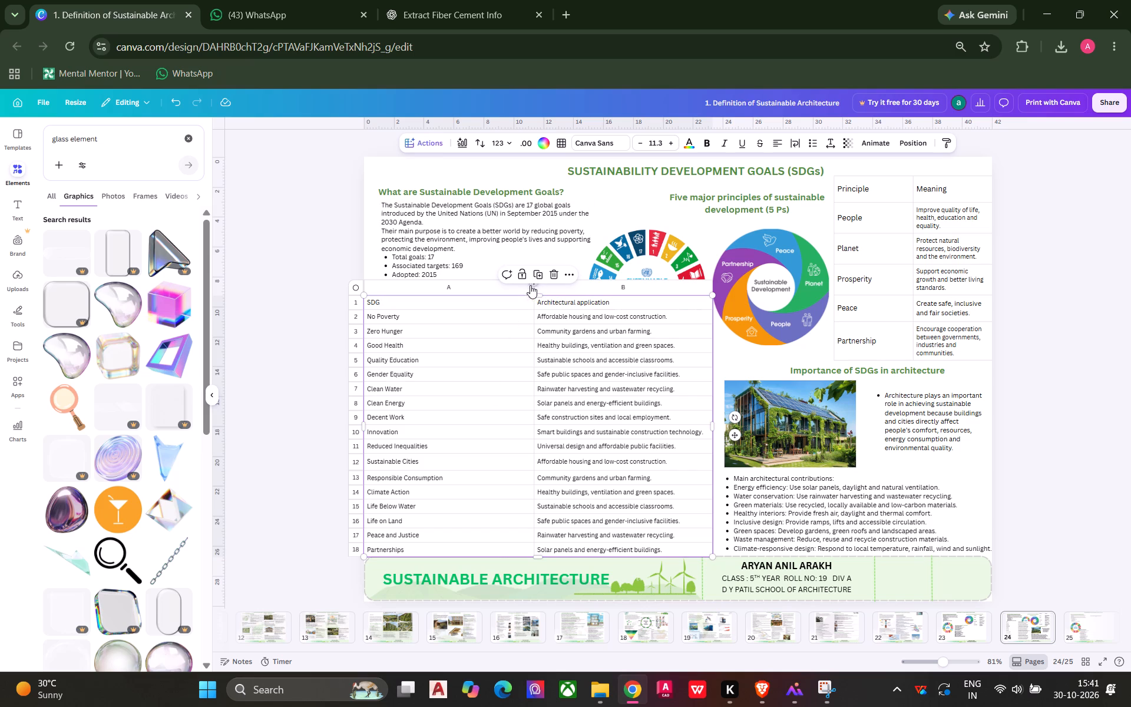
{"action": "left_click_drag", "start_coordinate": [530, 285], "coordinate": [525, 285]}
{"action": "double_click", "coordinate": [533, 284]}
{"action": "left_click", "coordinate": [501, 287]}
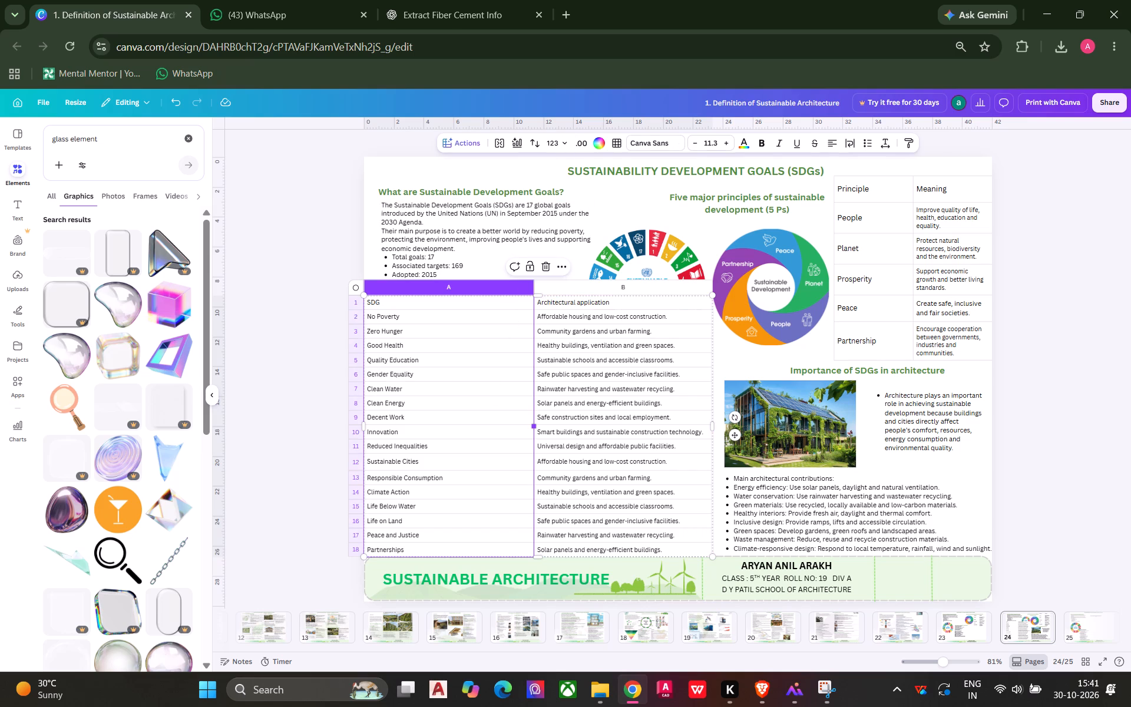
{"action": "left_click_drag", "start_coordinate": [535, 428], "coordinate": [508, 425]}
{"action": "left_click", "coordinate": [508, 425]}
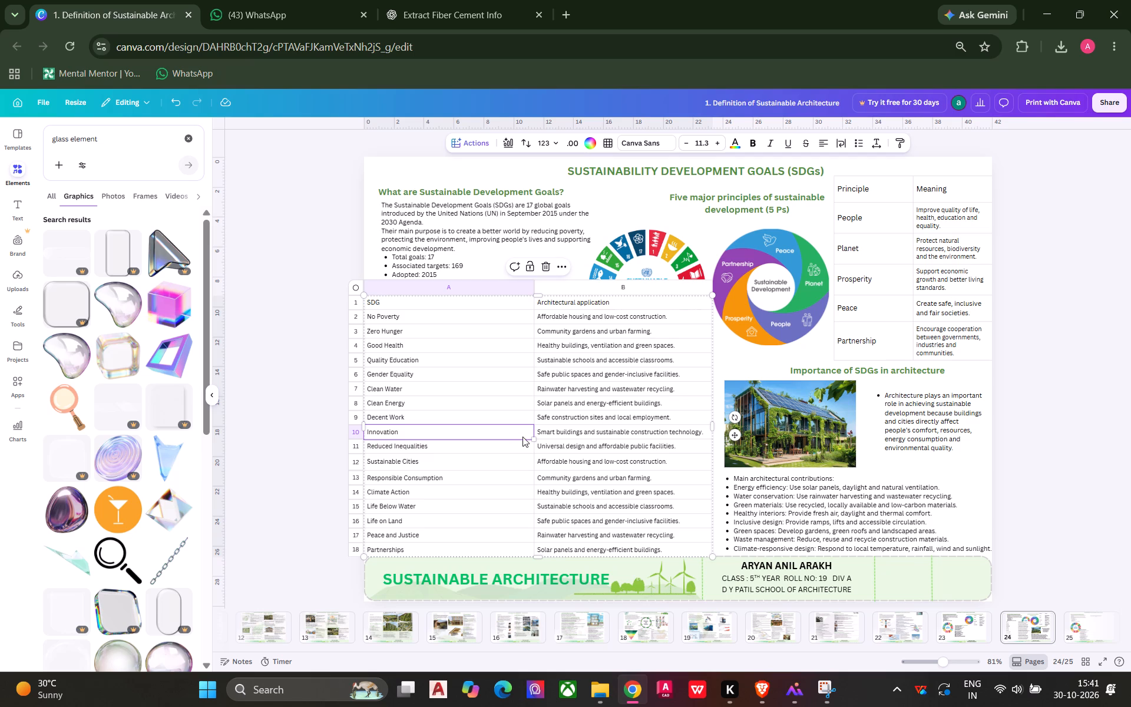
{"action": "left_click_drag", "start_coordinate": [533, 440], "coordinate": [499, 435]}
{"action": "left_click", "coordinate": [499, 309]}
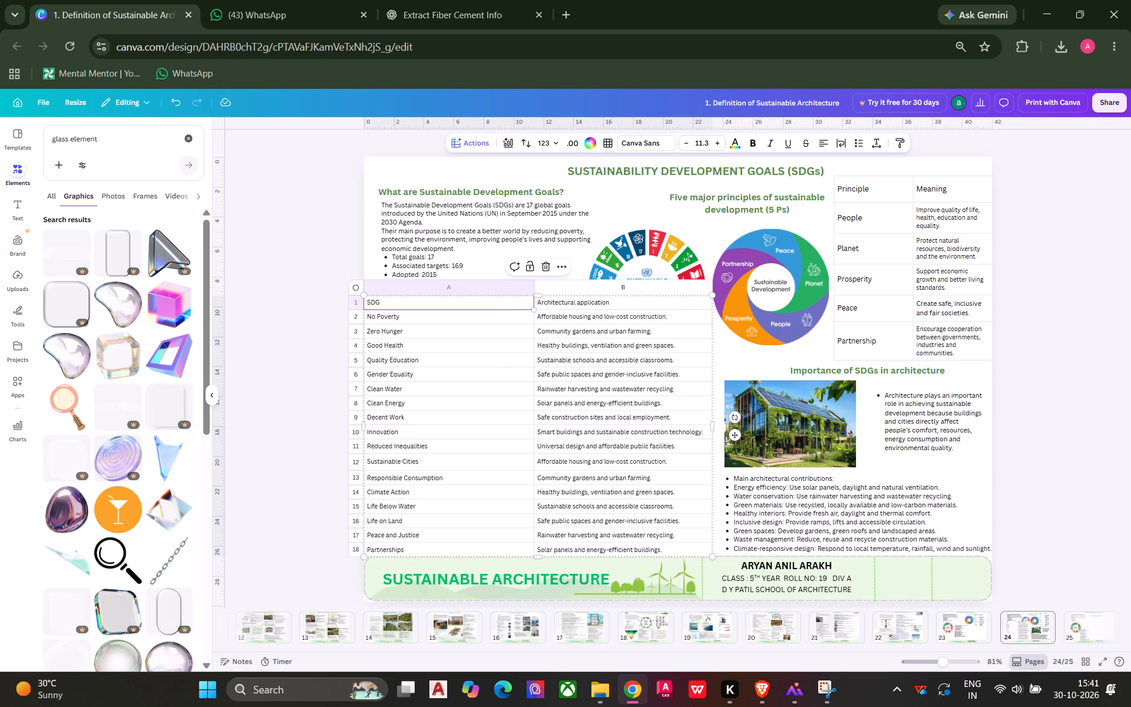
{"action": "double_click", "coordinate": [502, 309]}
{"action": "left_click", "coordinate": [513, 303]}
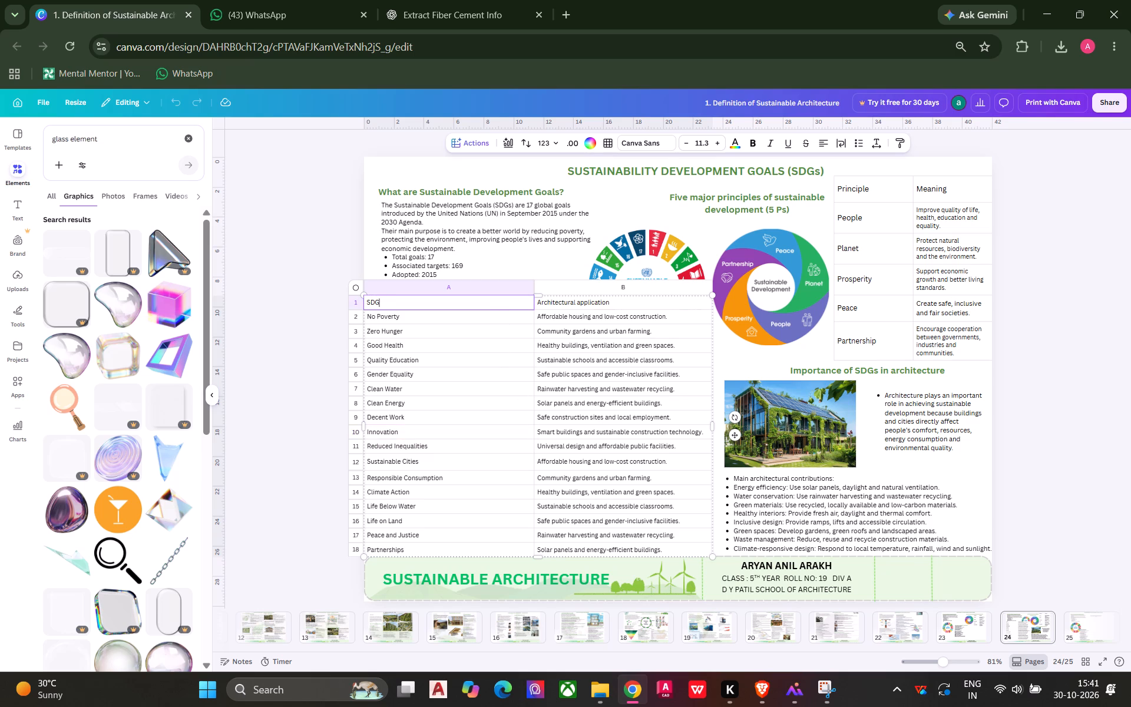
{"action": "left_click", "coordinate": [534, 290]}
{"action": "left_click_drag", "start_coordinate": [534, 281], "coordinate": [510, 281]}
Narrow the table's SDG column until the Responsible Consumption entry just fits on one line.
{"action": "left_click_drag", "start_coordinate": [534, 290], "coordinate": [497, 290]}
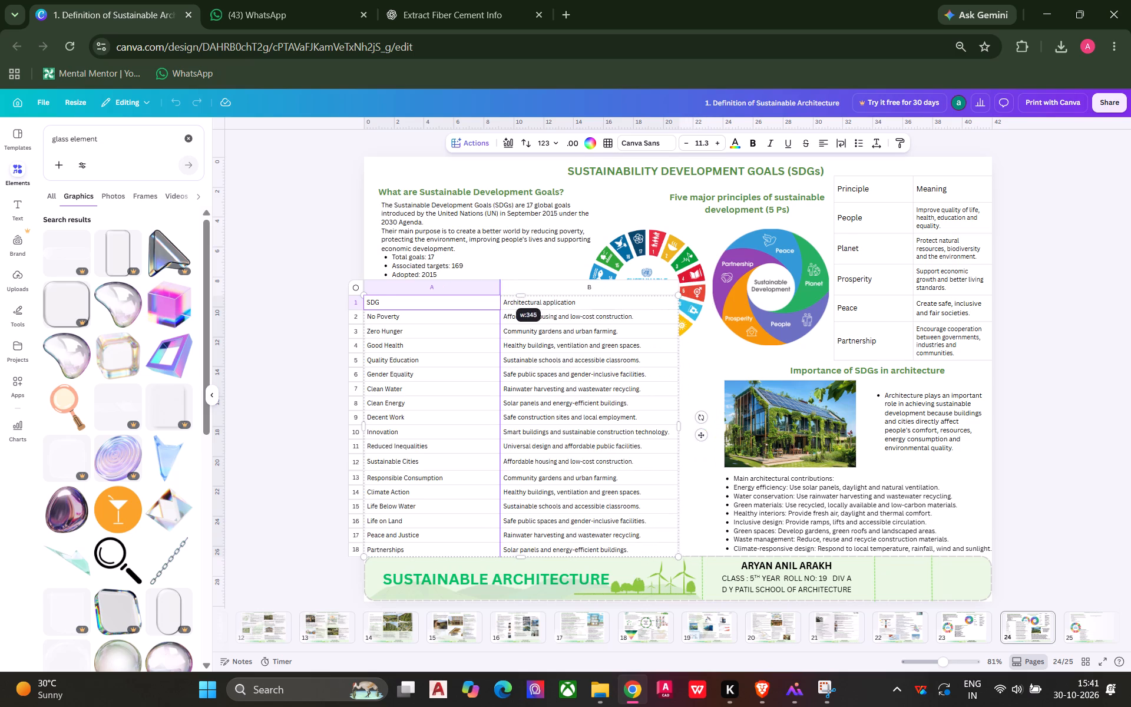
{"action": "left_click_drag", "start_coordinate": [497, 290], "coordinate": [449, 290]}
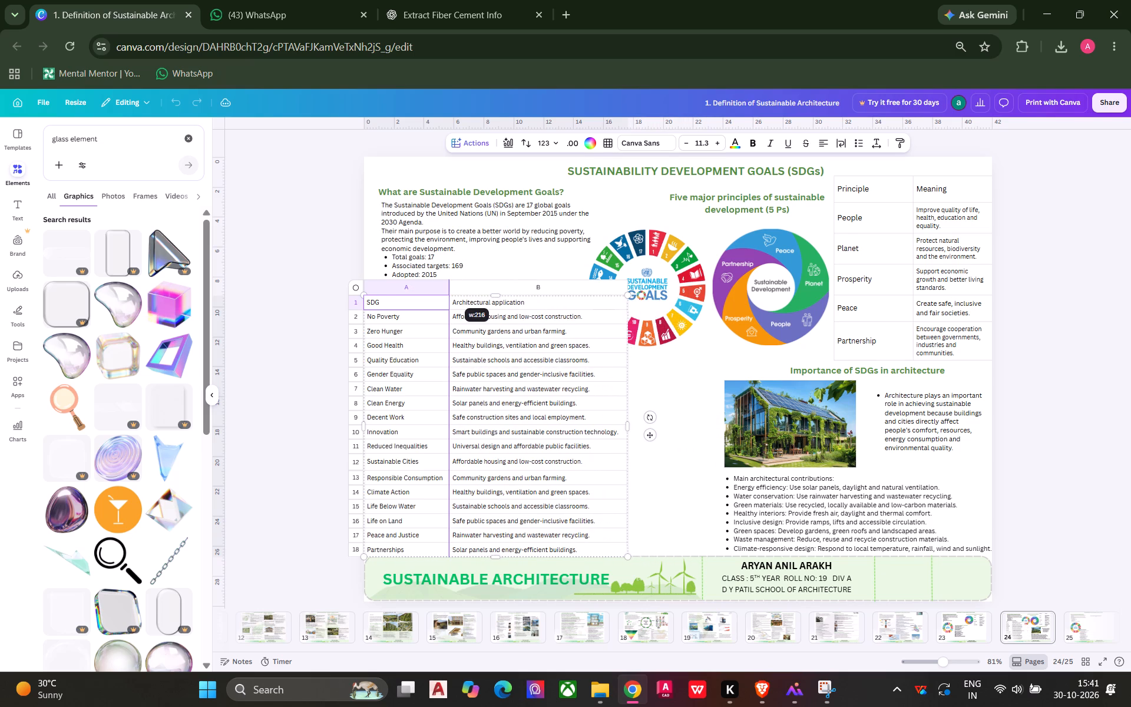
{"action": "left_click_drag", "start_coordinate": [449, 290], "coordinate": [442, 288]}
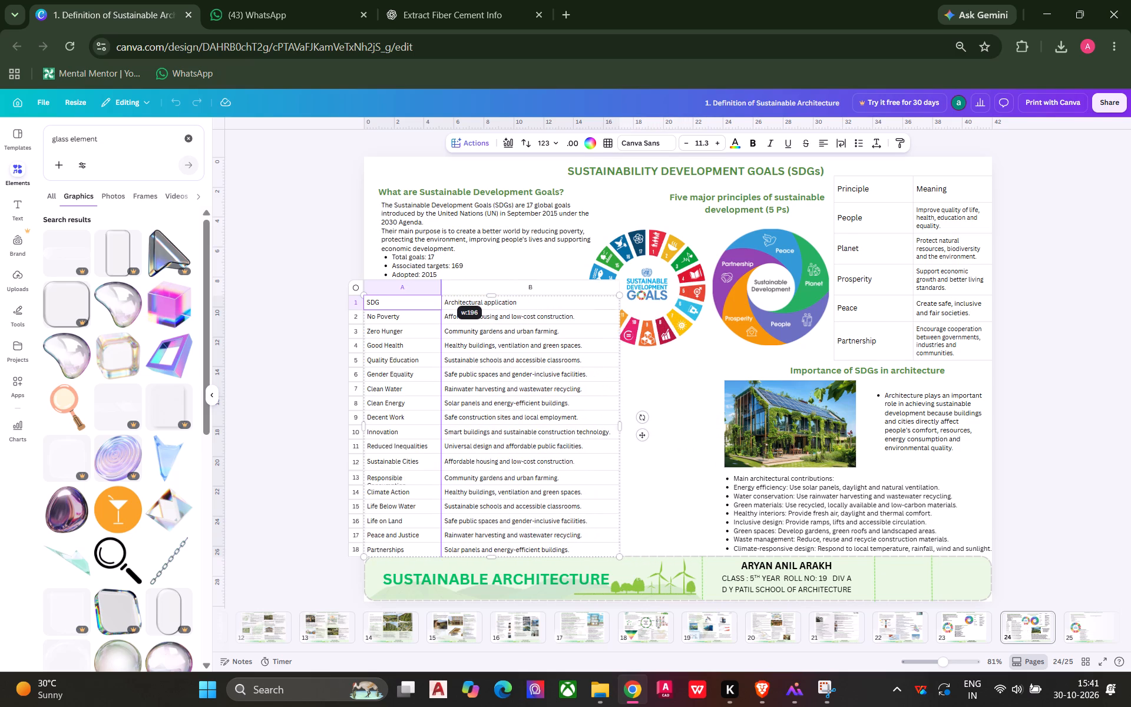
{"action": "left_click_drag", "start_coordinate": [442, 288], "coordinate": [447, 287]}
{"action": "left_click_drag", "start_coordinate": [447, 287], "coordinate": [447, 279]}
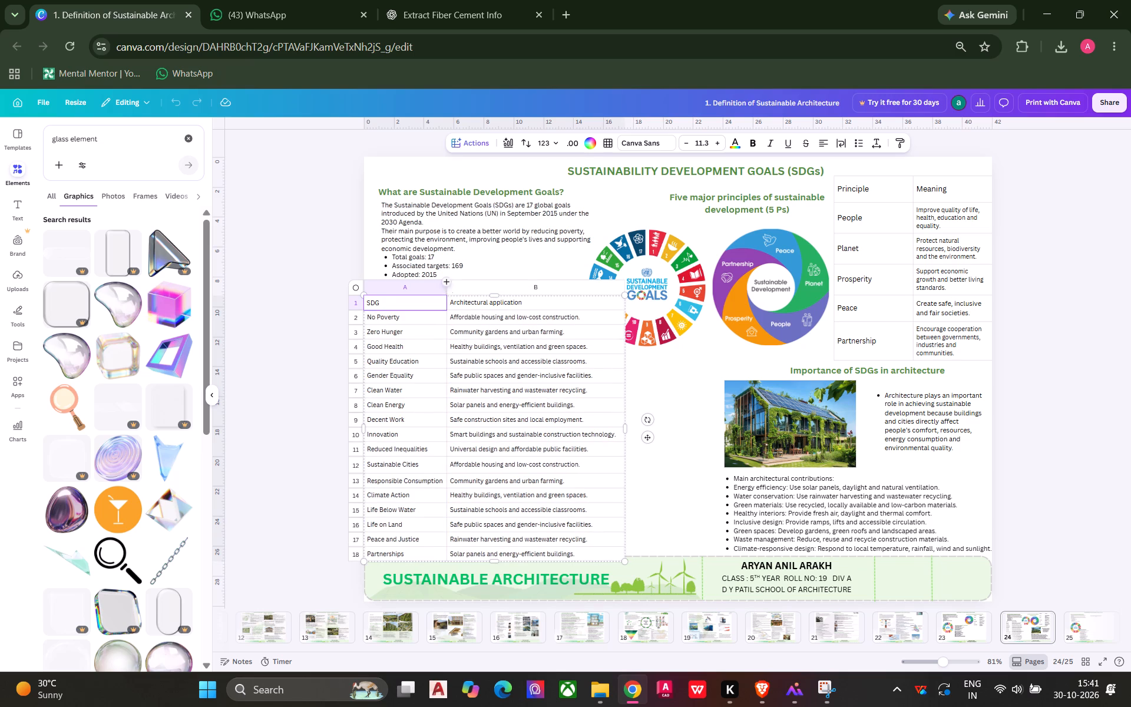
{"action": "left_click", "coordinate": [248, 424]}
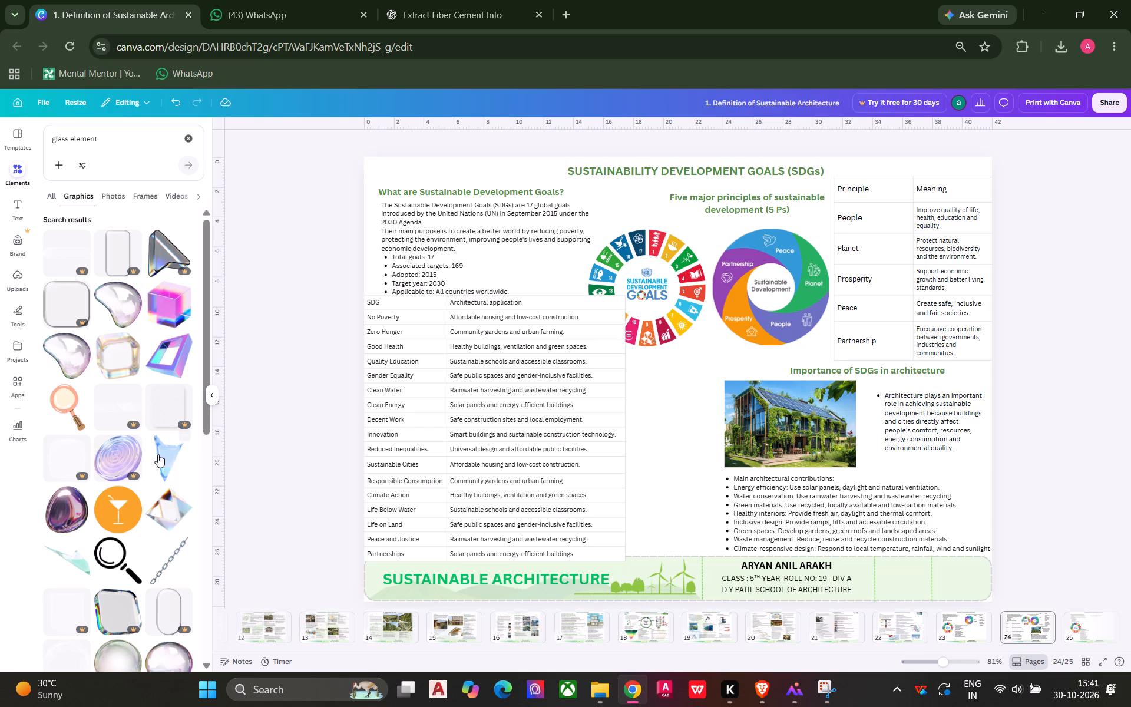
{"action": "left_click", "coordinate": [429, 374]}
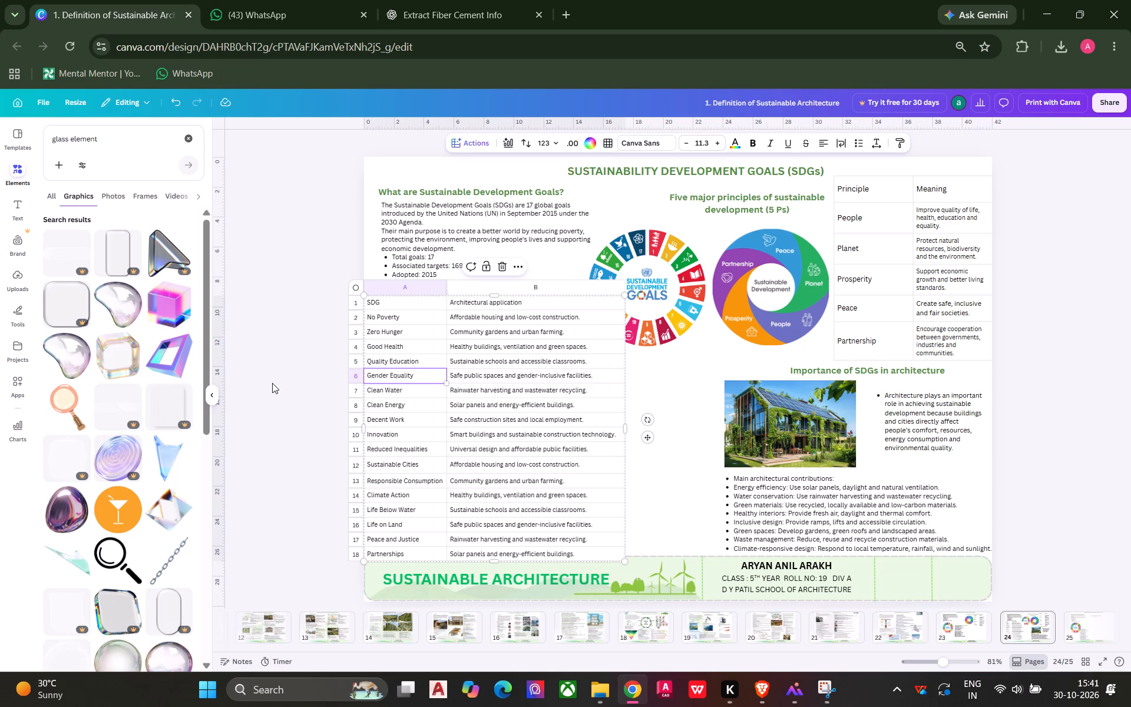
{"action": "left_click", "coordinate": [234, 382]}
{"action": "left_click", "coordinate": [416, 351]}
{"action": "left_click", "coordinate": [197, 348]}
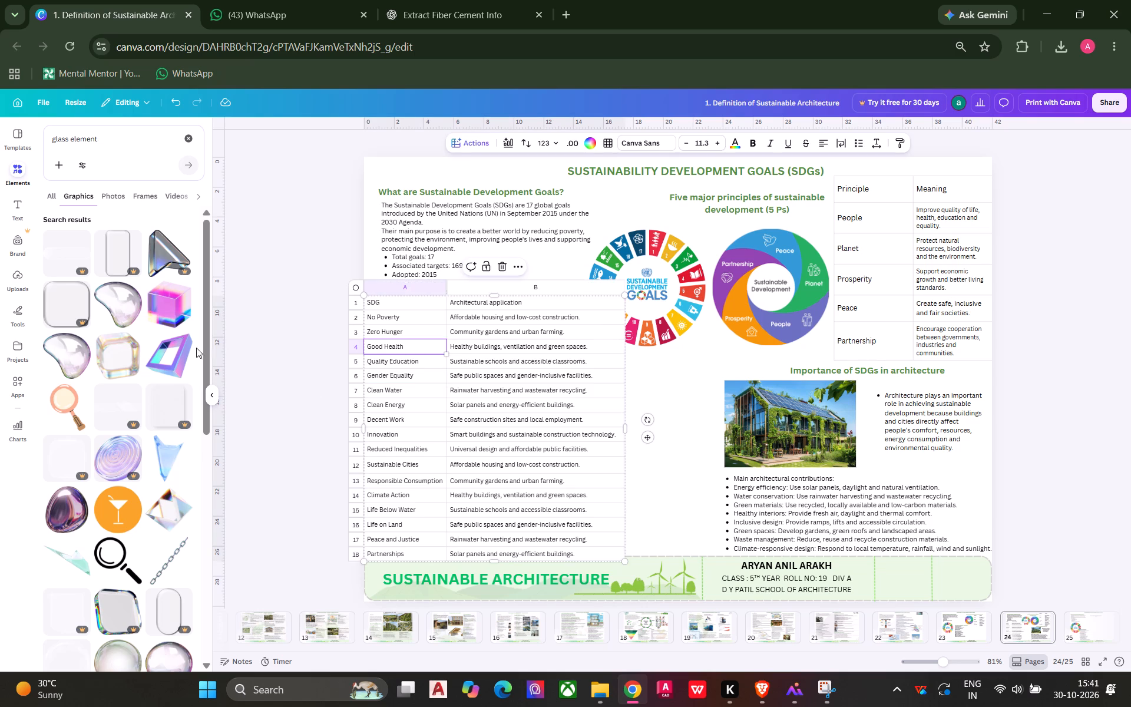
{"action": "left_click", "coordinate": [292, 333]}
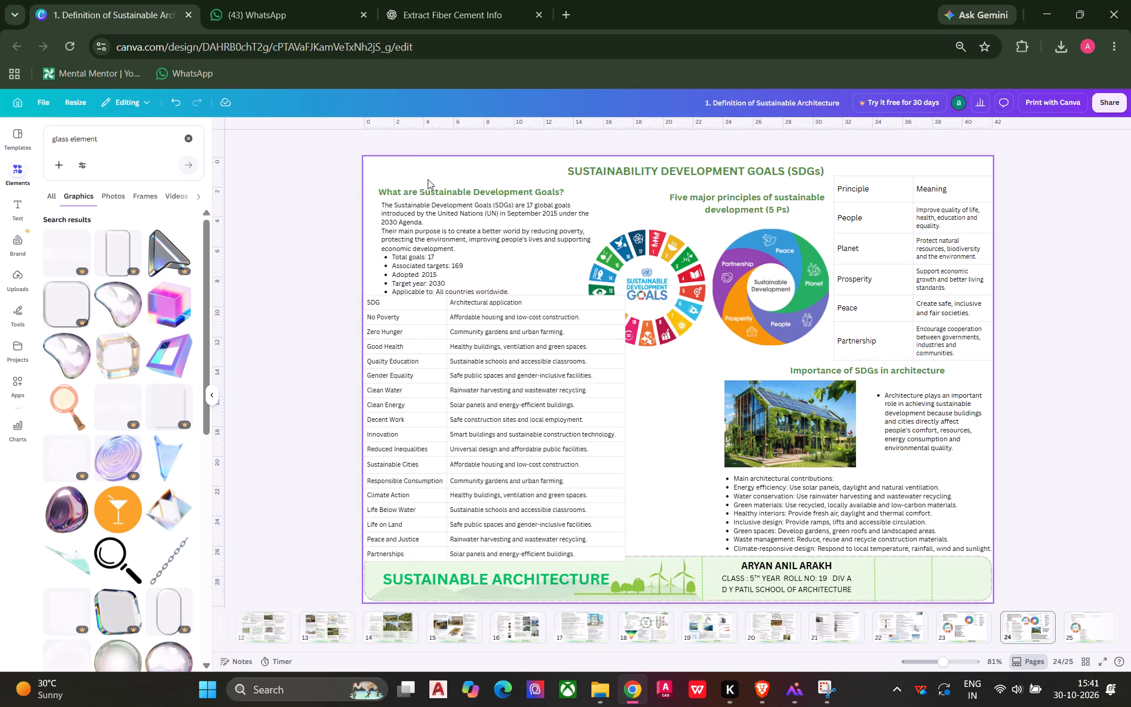
Move the "What are Sustainable Development Goals?" heading and its introductory text together slightly up, clear of the SDG table.
{"action": "left_click_drag", "start_coordinate": [428, 180], "coordinate": [398, 255]}
{"action": "left_click_drag", "start_coordinate": [396, 262], "coordinate": [393, 250]}
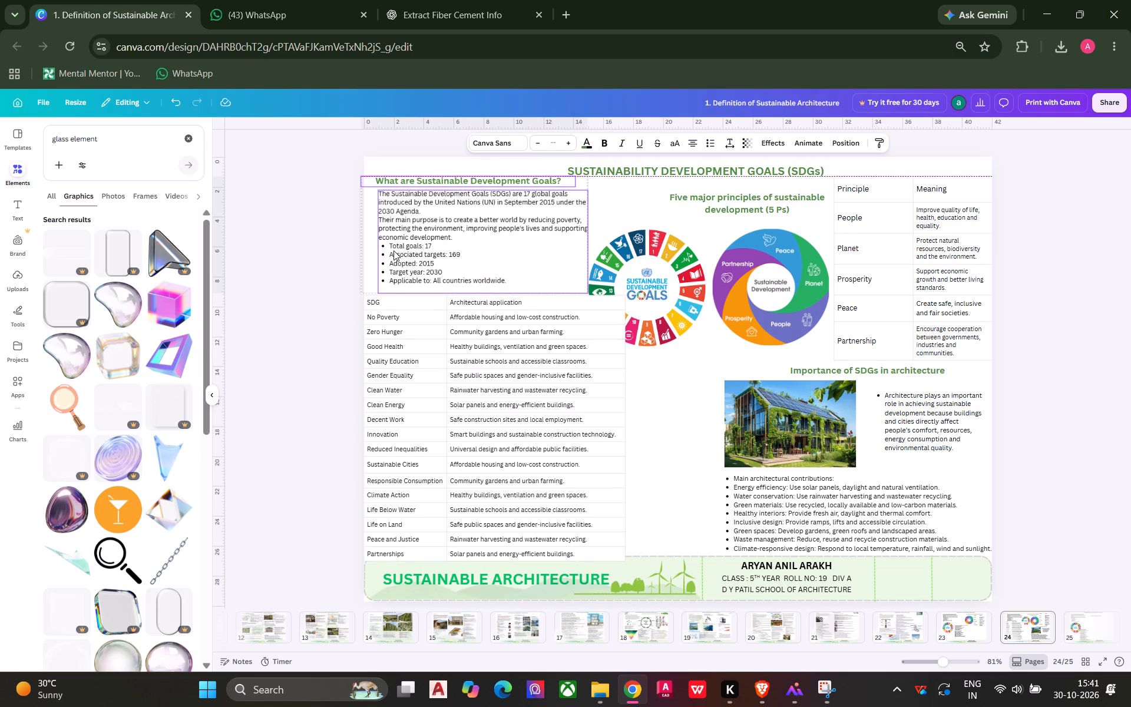
{"action": "left_click", "coordinate": [275, 286]}
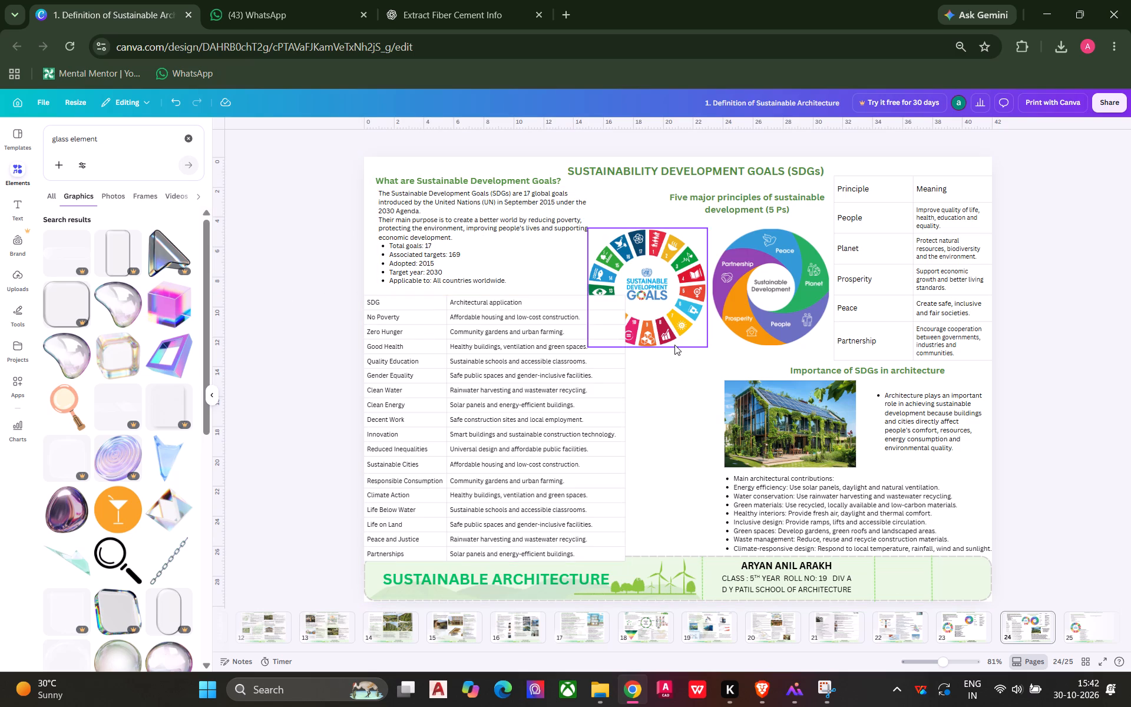
Shrink the 5 Ps diagram and place it against the Principle table, just below the five major principles heading.
{"action": "left_click", "coordinate": [766, 315]}
{"action": "left_click_drag", "start_coordinate": [828, 229], "coordinate": [809, 253]}
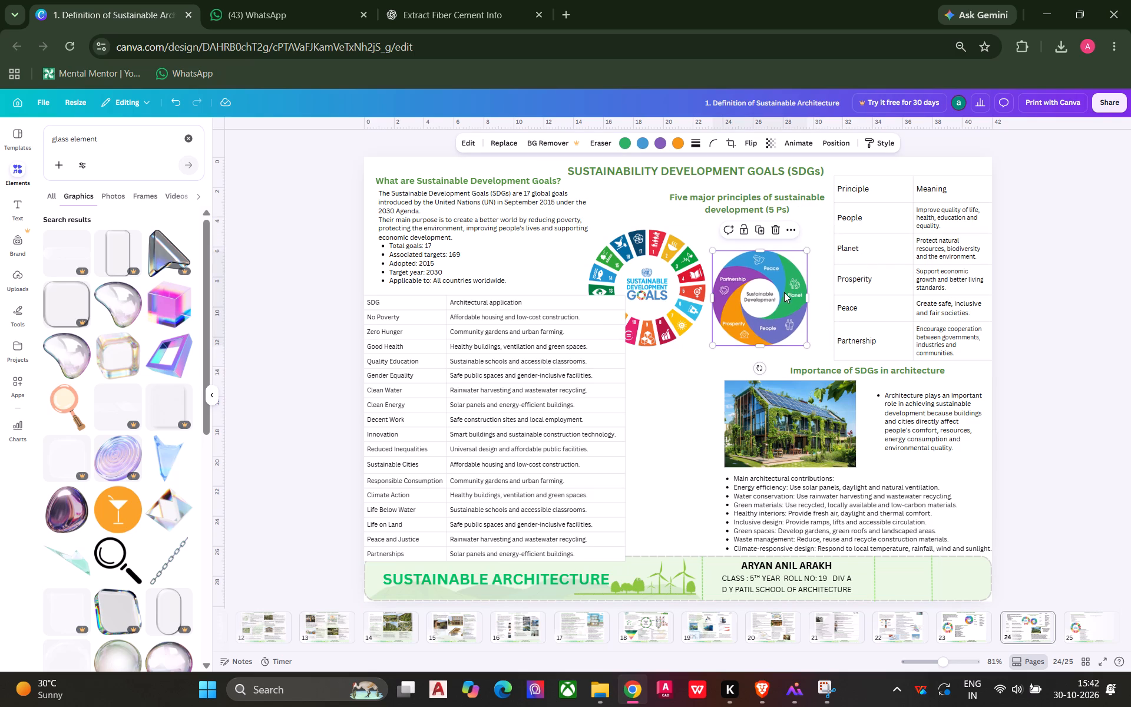
{"action": "left_click_drag", "start_coordinate": [772, 302], "coordinate": [796, 282]}
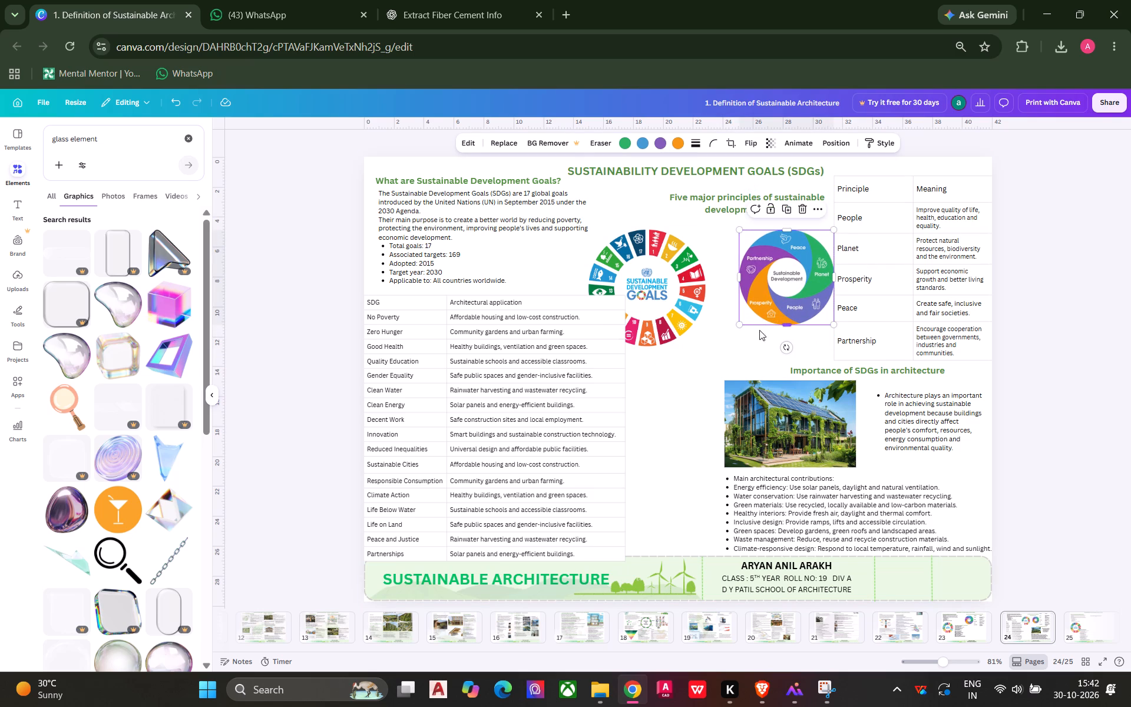
{"action": "left_click", "coordinate": [723, 345]}
Shrink the SDG wheel and position it beside the 5 Ps diagram with their top edges level, clear of the SDG table.
{"action": "left_click", "coordinate": [687, 296]}
{"action": "left_click_drag", "start_coordinate": [671, 299], "coordinate": [698, 292]}
{"action": "left_click_drag", "start_coordinate": [733, 220], "coordinate": [719, 236]}
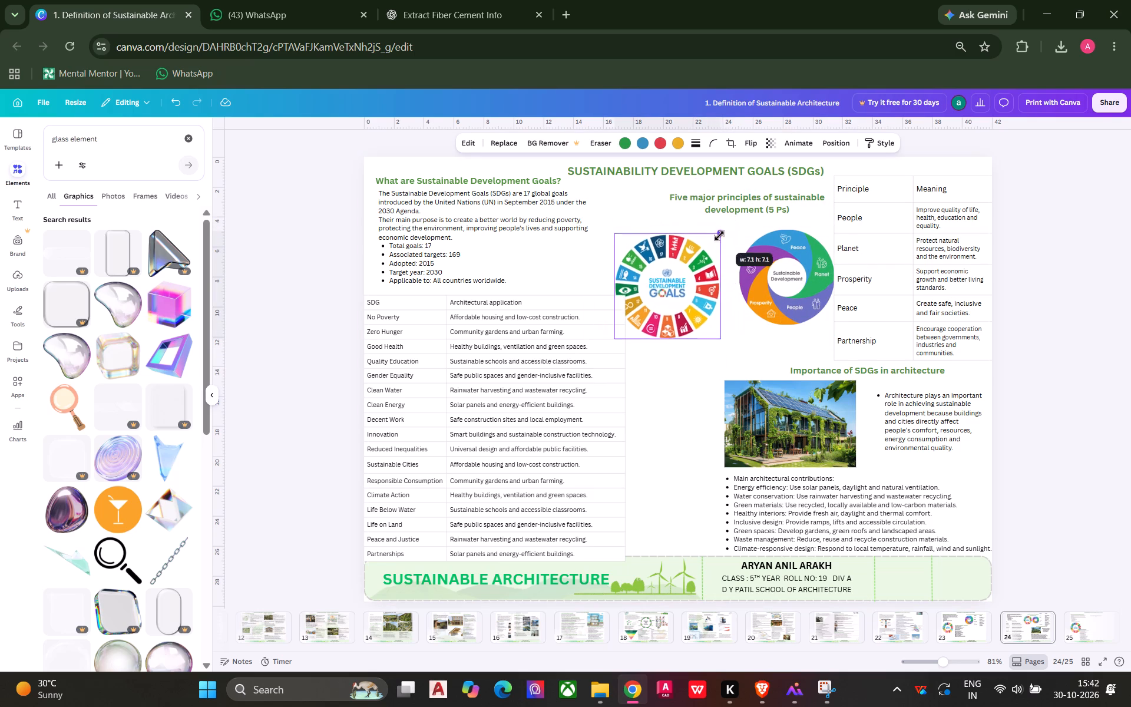
{"action": "left_click_drag", "start_coordinate": [719, 236], "coordinate": [714, 240]}
{"action": "left_click_drag", "start_coordinate": [666, 296], "coordinate": [681, 287]}
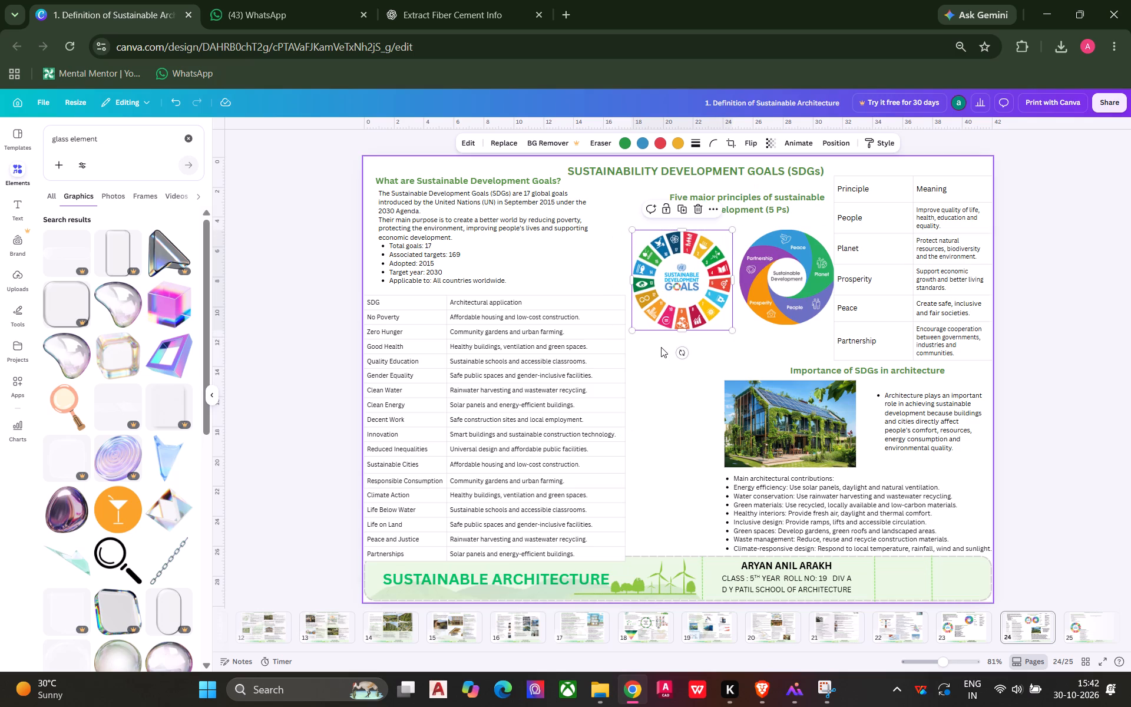
{"action": "left_click_drag", "start_coordinate": [634, 329], "coordinate": [631, 331]}
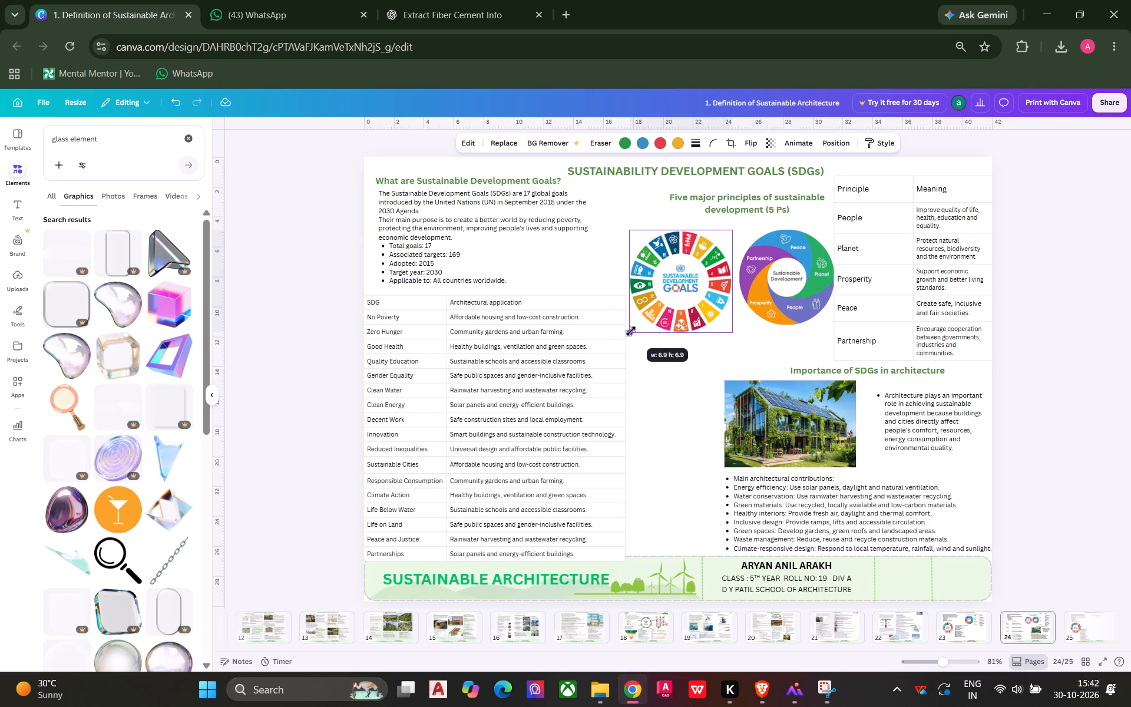
{"action": "left_click_drag", "start_coordinate": [631, 331], "coordinate": [619, 337]}
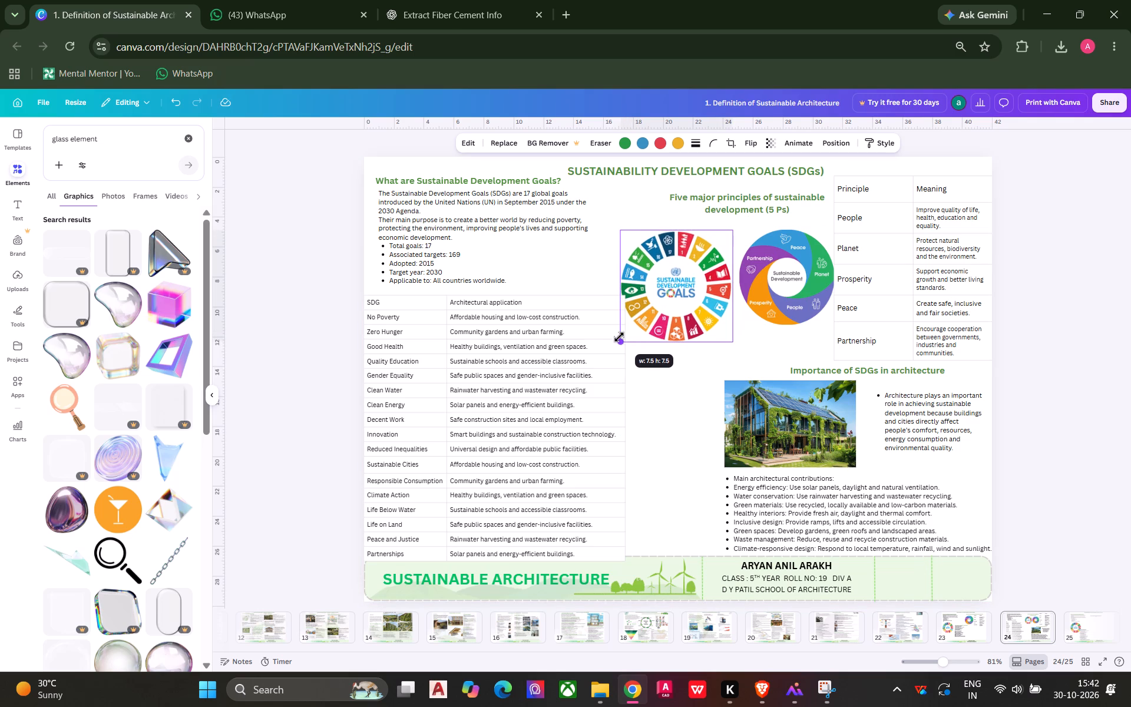
{"action": "left_click_drag", "start_coordinate": [619, 337], "coordinate": [624, 332]}
{"action": "left_click", "coordinate": [664, 356]}
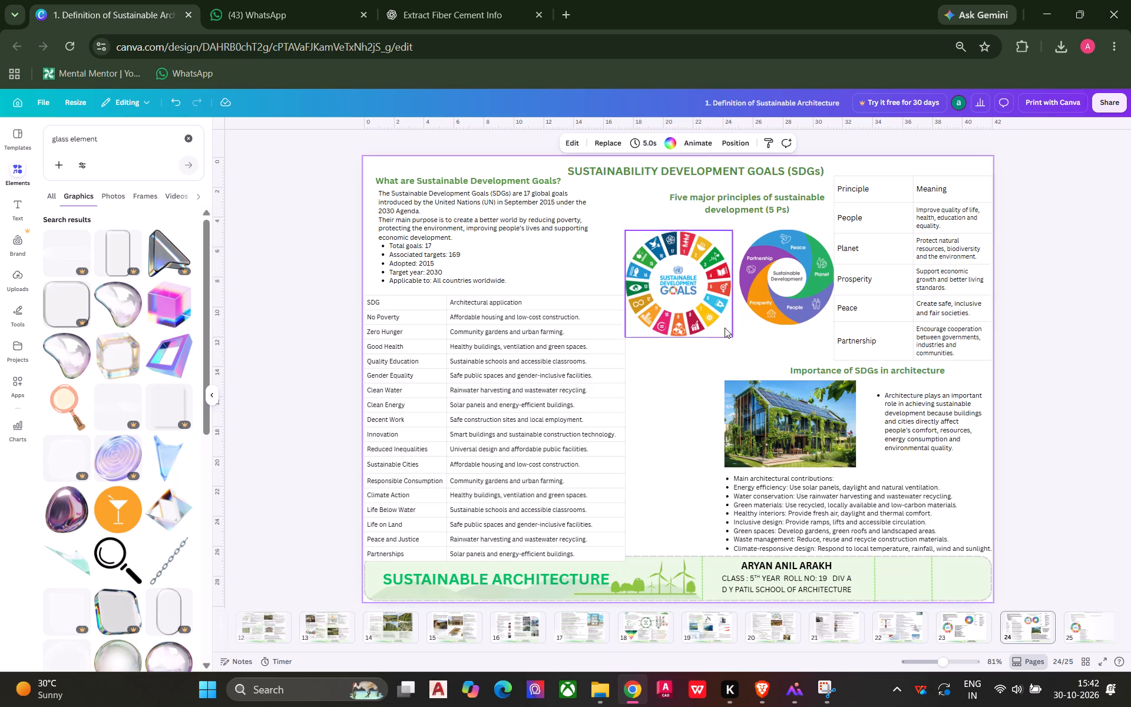
Enlarge the 5 Ps diagram to about 6.6 by 6.6, filling the gap between the SDG wheel and the Principle table, and save.
{"action": "left_click", "coordinate": [770, 299]}
{"action": "left_click_drag", "start_coordinate": [742, 325], "coordinate": [736, 331]}
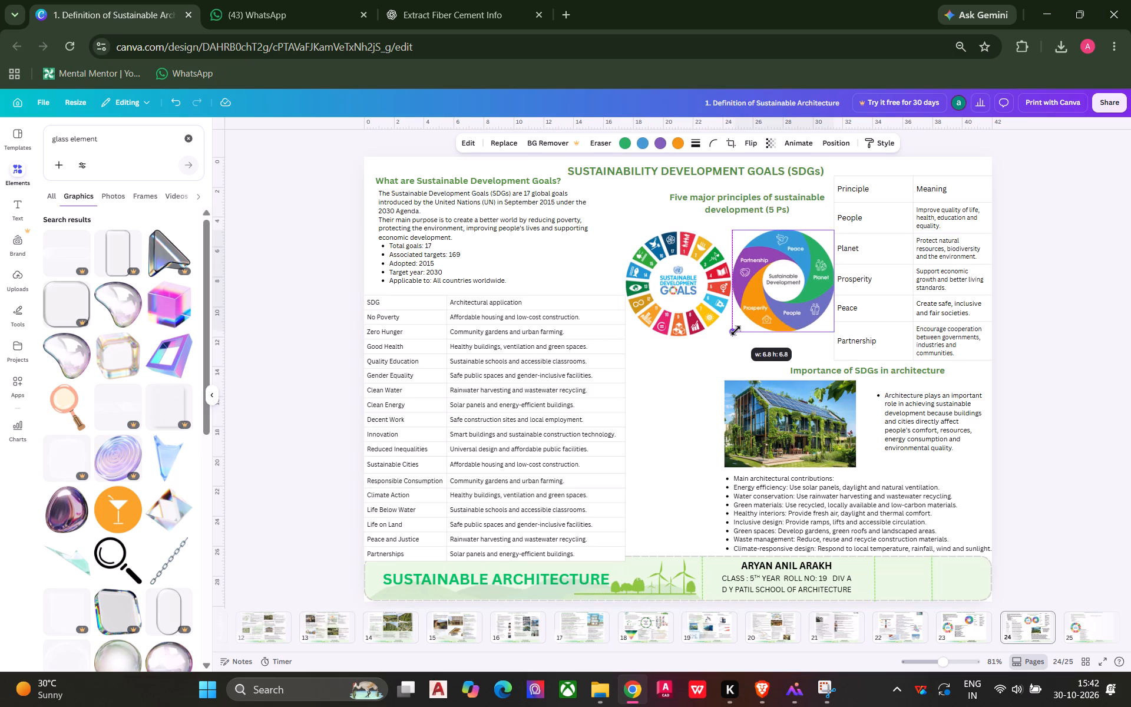
{"action": "left_click_drag", "start_coordinate": [736, 331], "coordinate": [735, 327]}
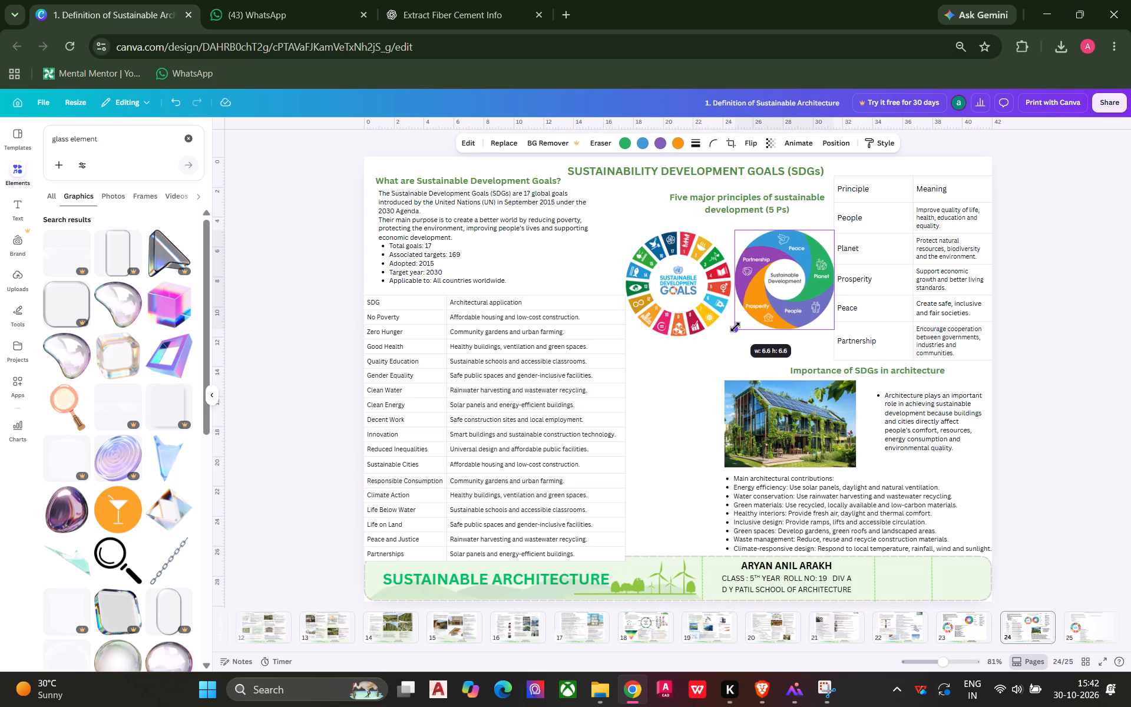
{"action": "left_click_drag", "start_coordinate": [735, 327], "coordinate": [735, 327]}
{"action": "left_click", "coordinate": [683, 365]}
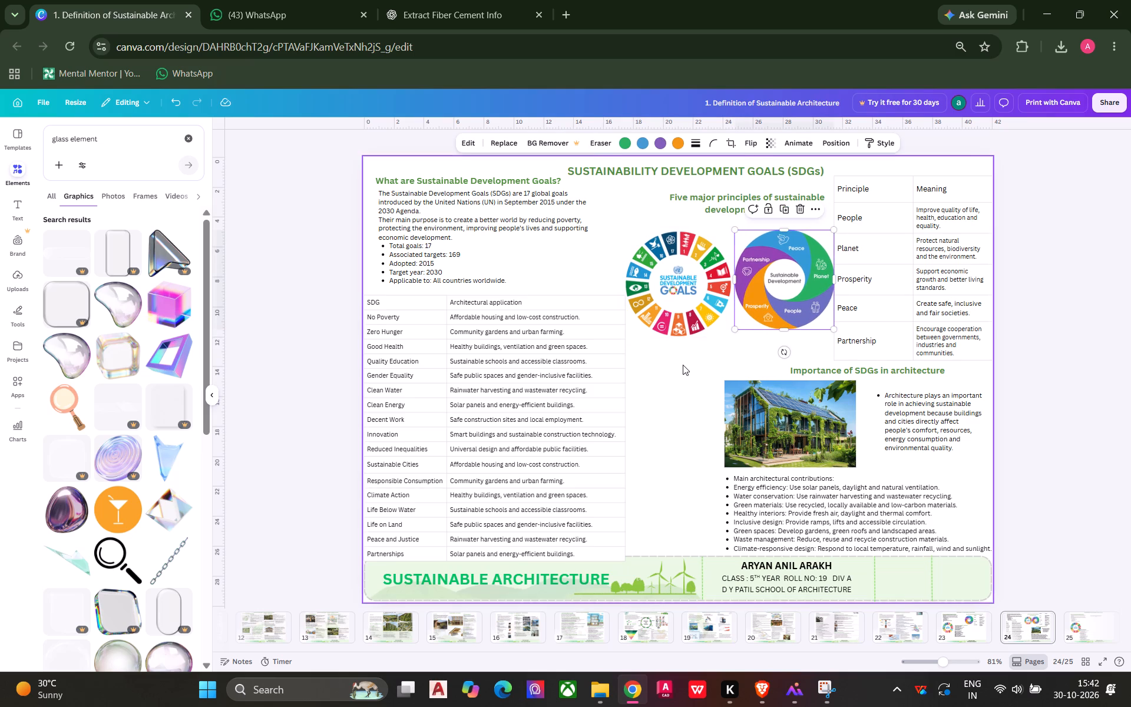
{"action": "key", "text": "ctrl+s"}
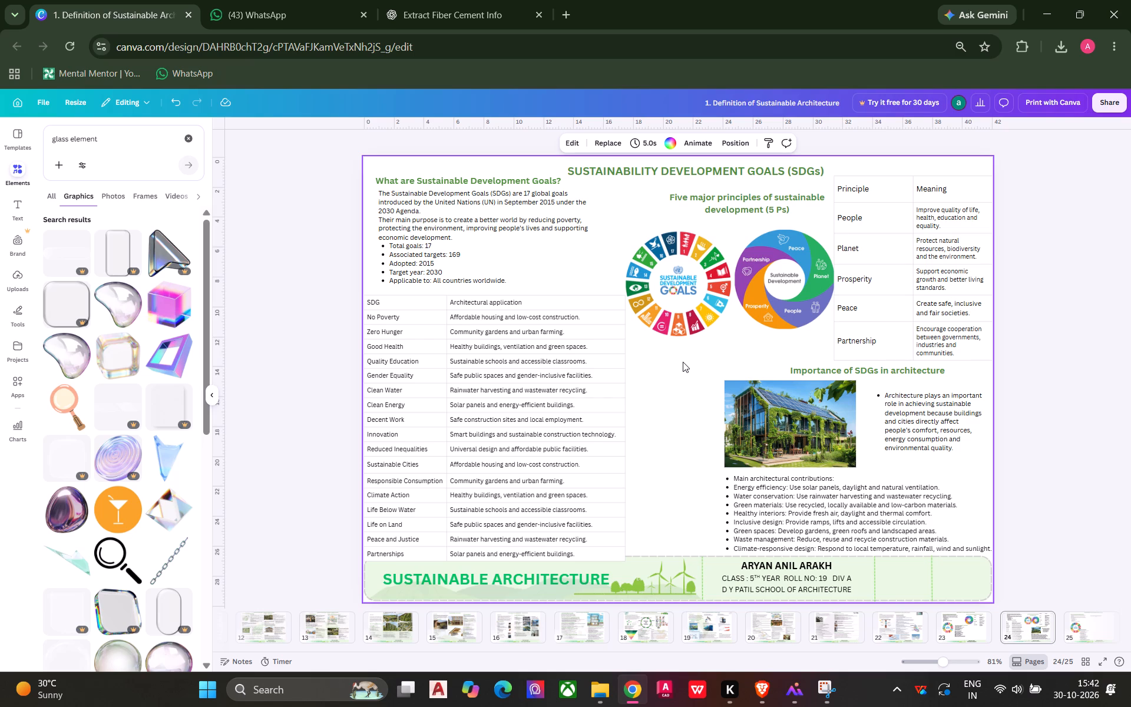
{"action": "key", "text": "ctrl+s"}
Move the Principle and Meaning table slightly up, keeping it against the page's right edge.
{"action": "left_click", "coordinate": [907, 326]}
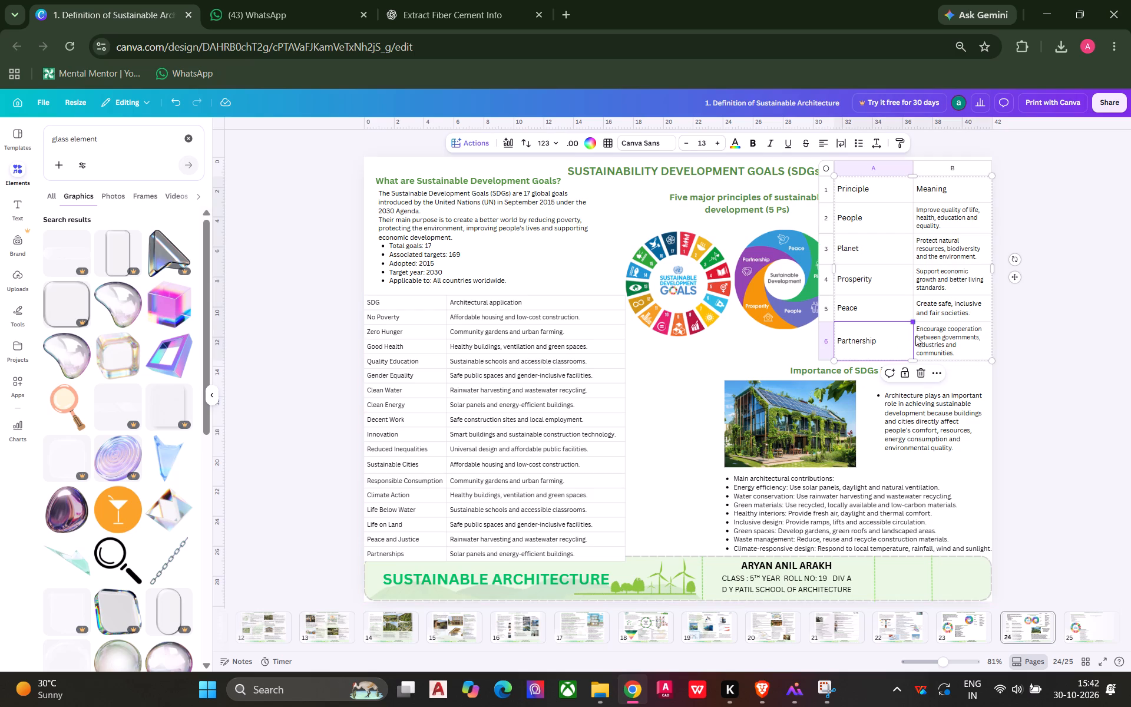
{"action": "left_click_drag", "start_coordinate": [1015, 276], "coordinate": [1015, 270]}
{"action": "left_click", "coordinate": [1116, 316]}
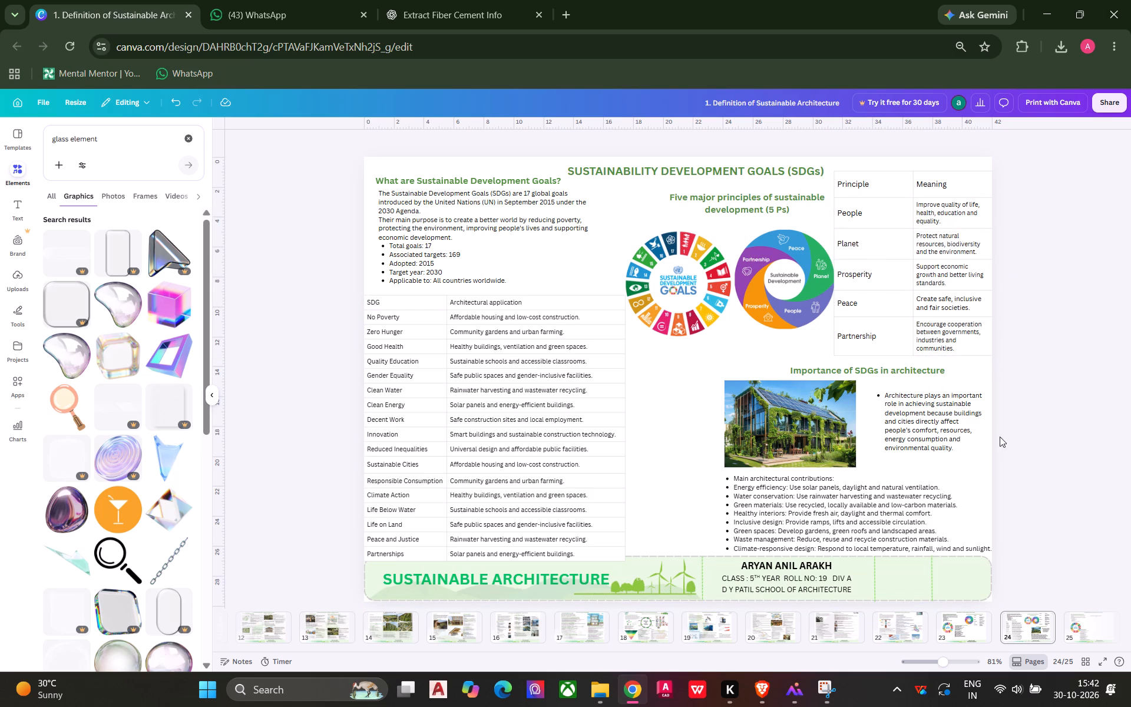
Move the "Importance of SDGs in architecture" heading slightly up and to the left, just below the Principle table.
{"action": "left_click", "coordinate": [862, 375]}
{"action": "left_click_drag", "start_coordinate": [860, 374], "coordinate": [856, 371]}
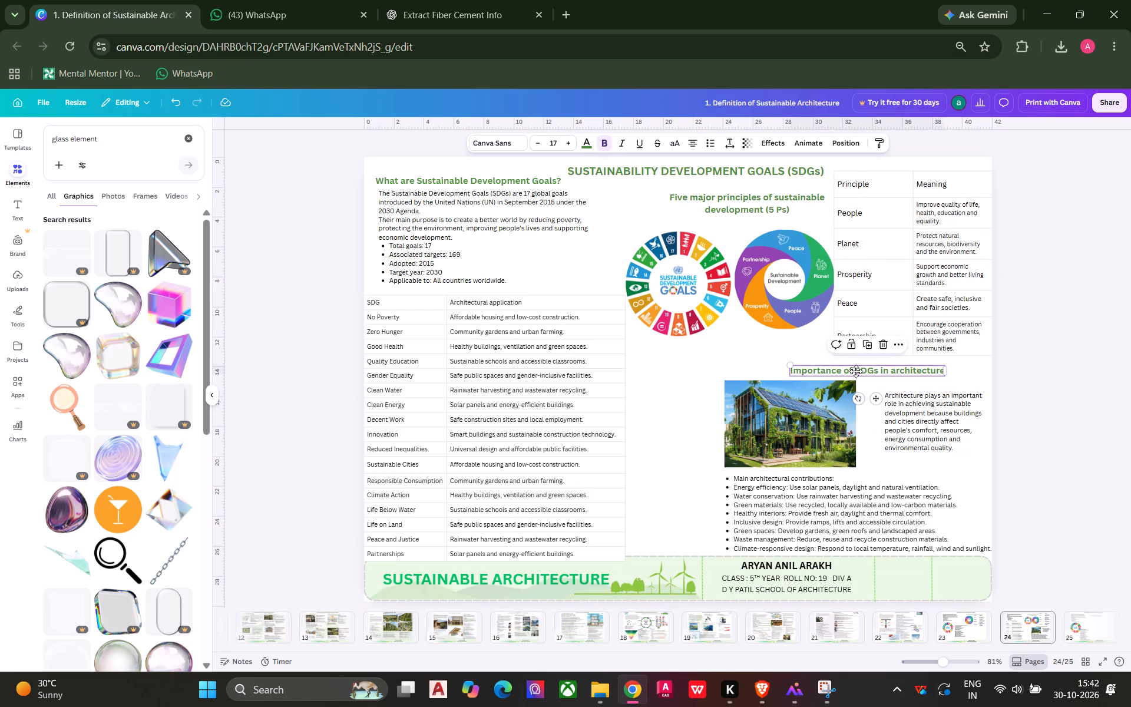
{"action": "left_click_drag", "start_coordinate": [856, 371], "coordinate": [847, 366]}
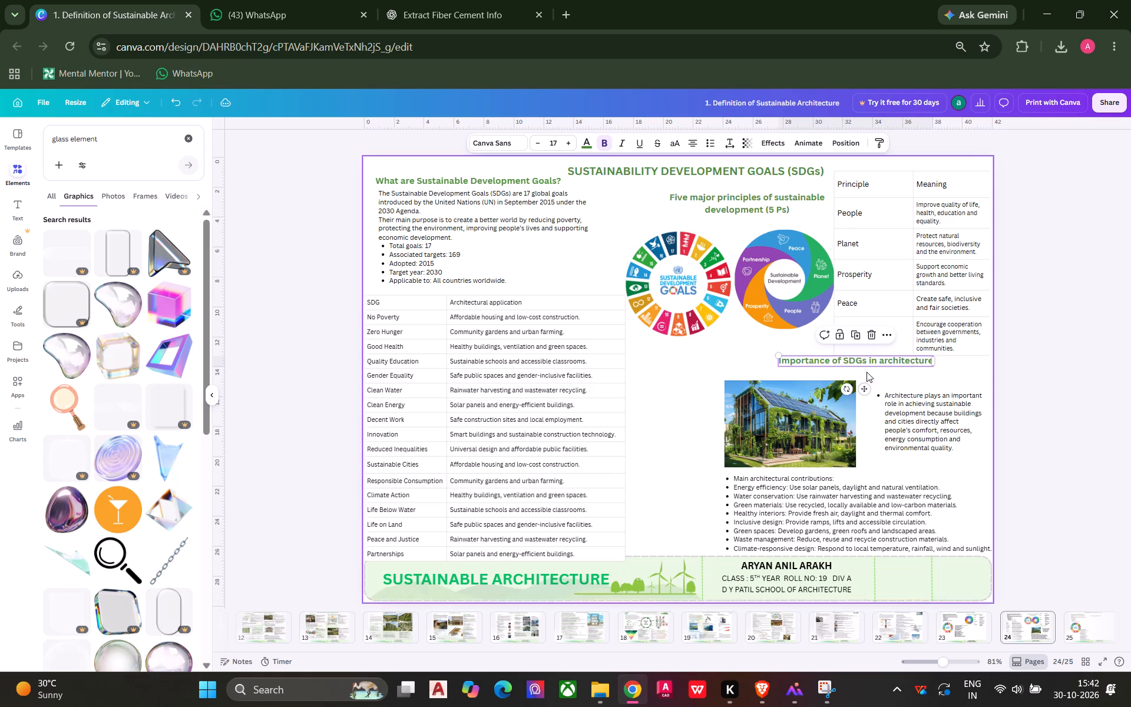
{"action": "left_click", "coordinate": [1076, 393]}
Move the green building photo and its architecture paragraph up under the Importance heading, side by side, with the paragraph against the page's right edge.
{"action": "left_click_drag", "start_coordinate": [783, 434], "coordinate": [807, 418]}
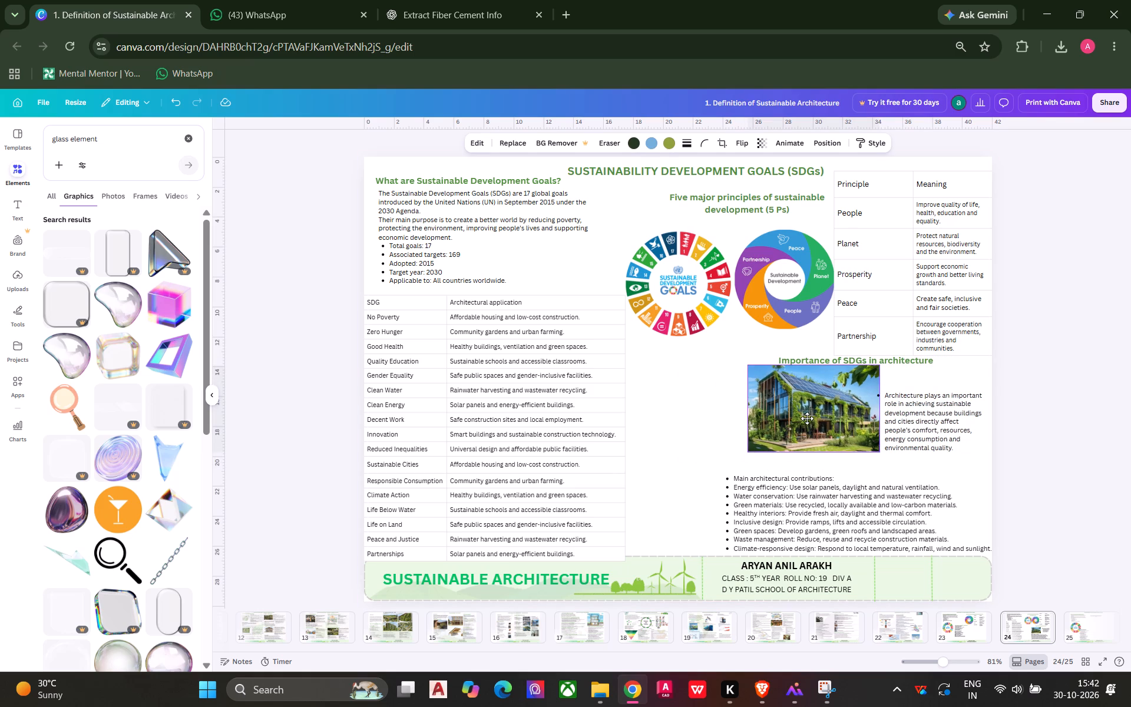
{"action": "left_click_drag", "start_coordinate": [807, 418], "coordinate": [808, 421]}
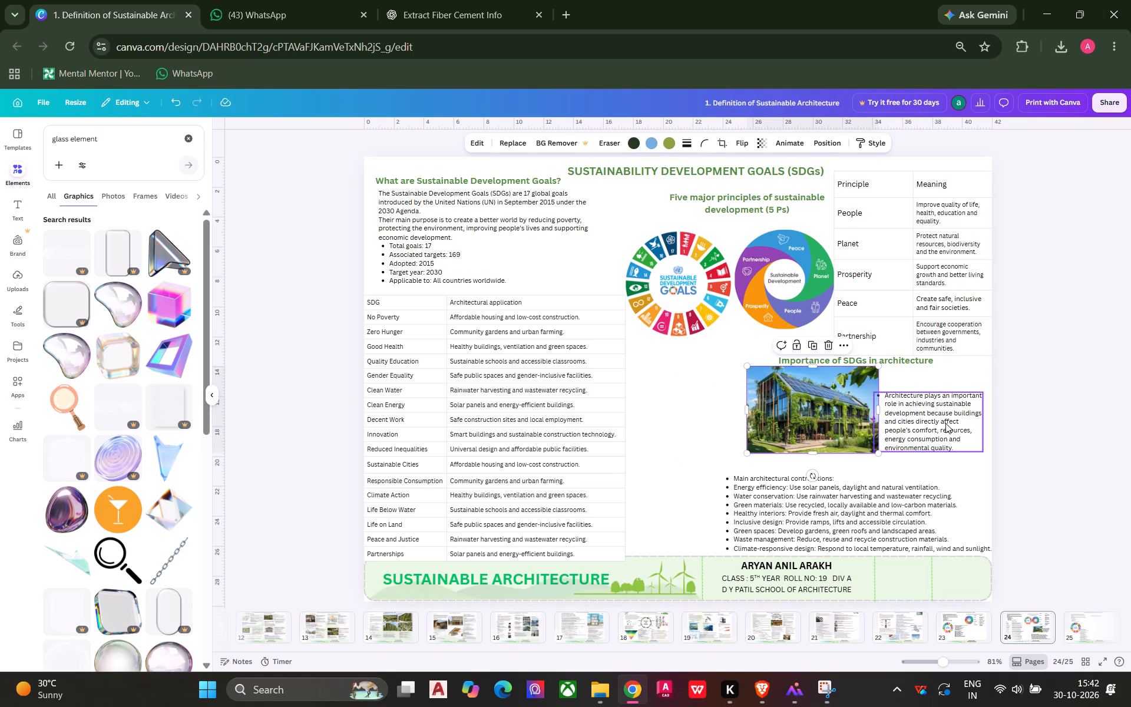
{"action": "left_click_drag", "start_coordinate": [927, 423], "coordinate": [934, 408]}
{"action": "left_click", "coordinate": [1064, 432]}
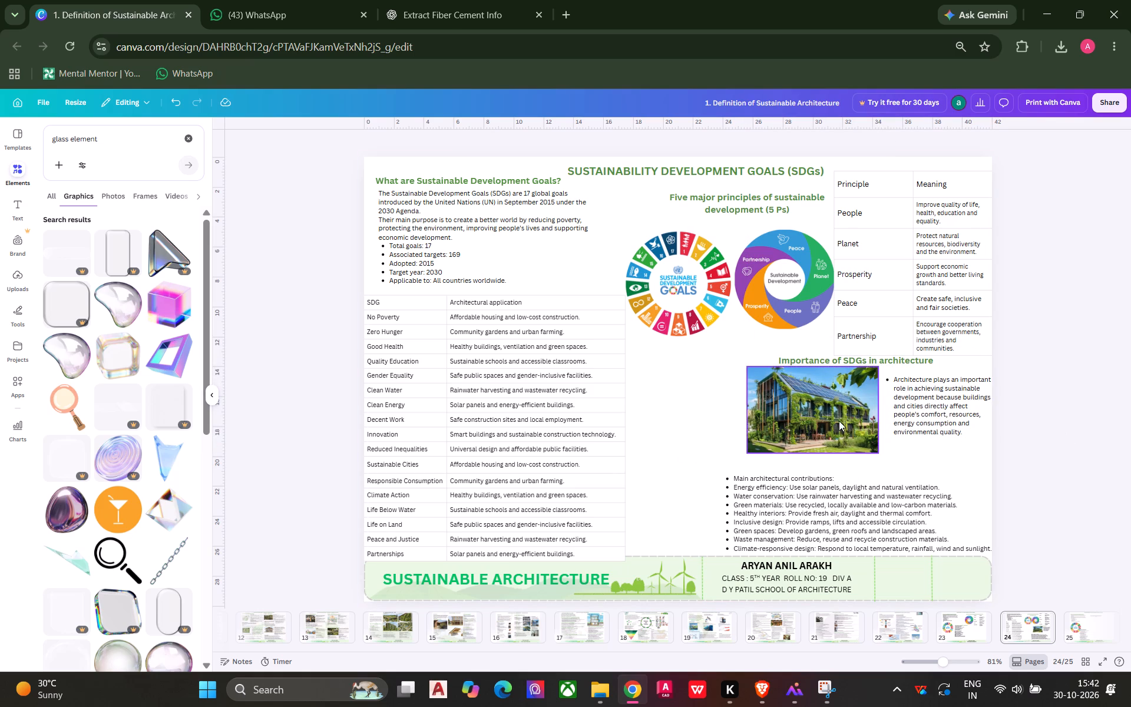
{"action": "left_click_drag", "start_coordinate": [832, 417], "coordinate": [838, 415]}
{"action": "left_click", "coordinate": [1073, 438]}
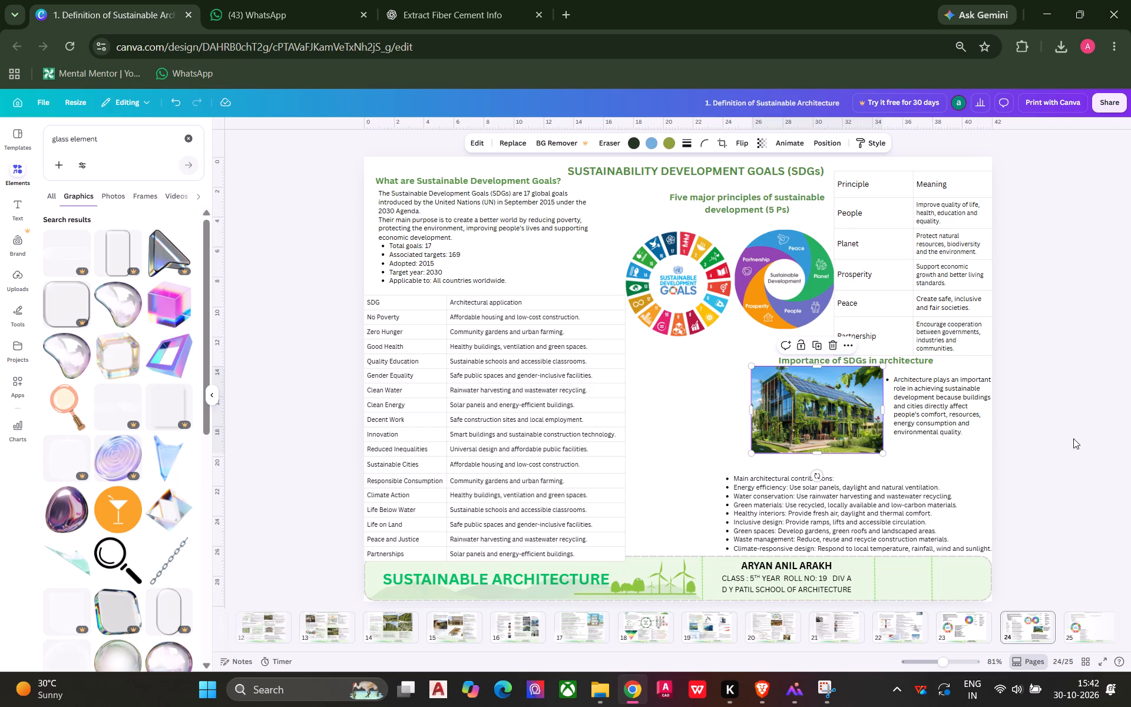
Move the main architectural contributions list directly below the building photo and narrow its text box to about 15.4 wide.
{"action": "left_click", "coordinate": [806, 484]}
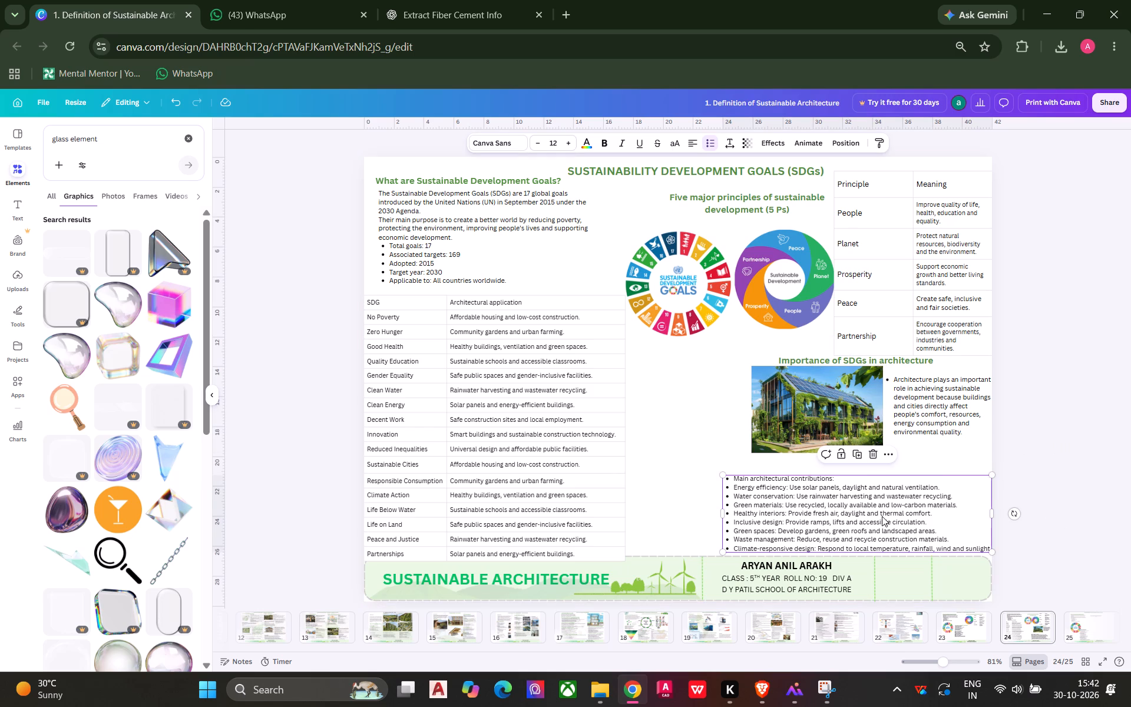
{"action": "left_click_drag", "start_coordinate": [882, 516], "coordinate": [913, 497]}
{"action": "left_click_drag", "start_coordinate": [1027, 495], "coordinate": [1005, 494]}
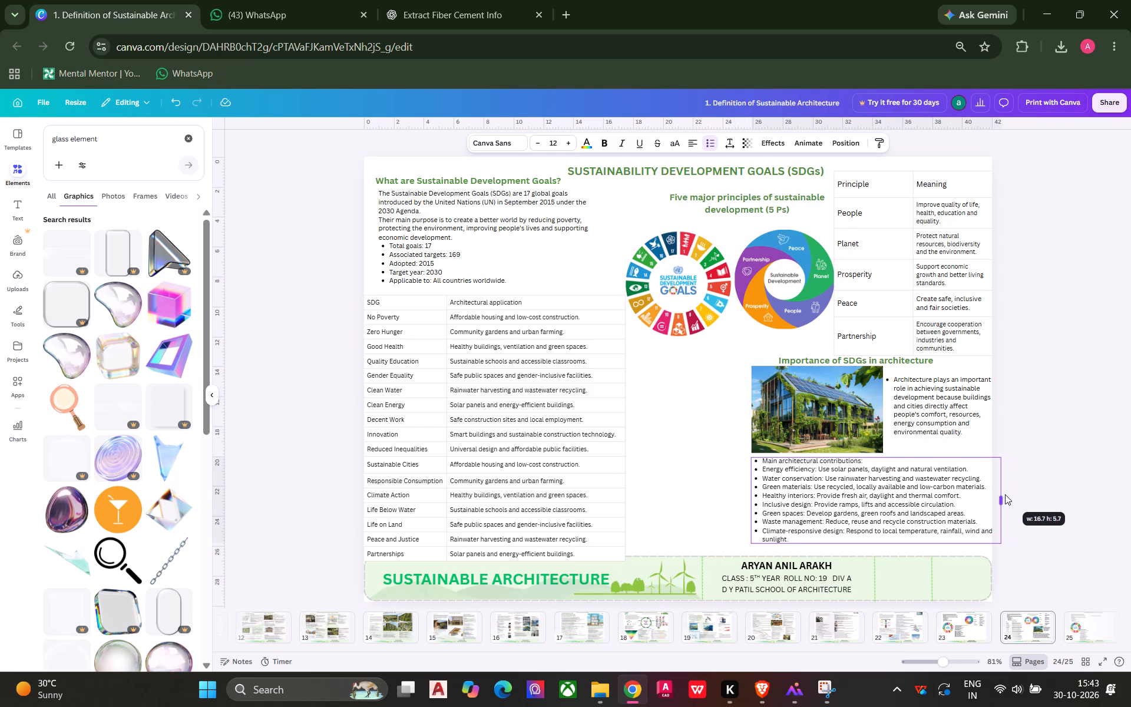
{"action": "left_click_drag", "start_coordinate": [1005, 494], "coordinate": [1001, 494]}
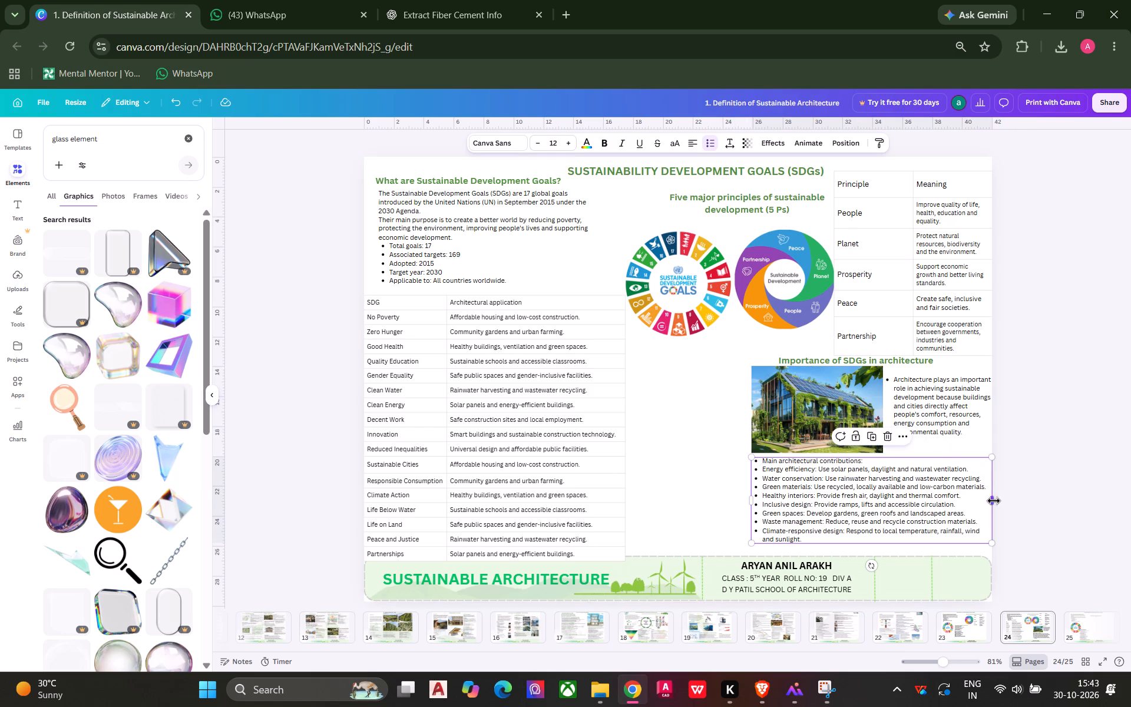
{"action": "left_click_drag", "start_coordinate": [993, 501], "coordinate": [981, 501]}
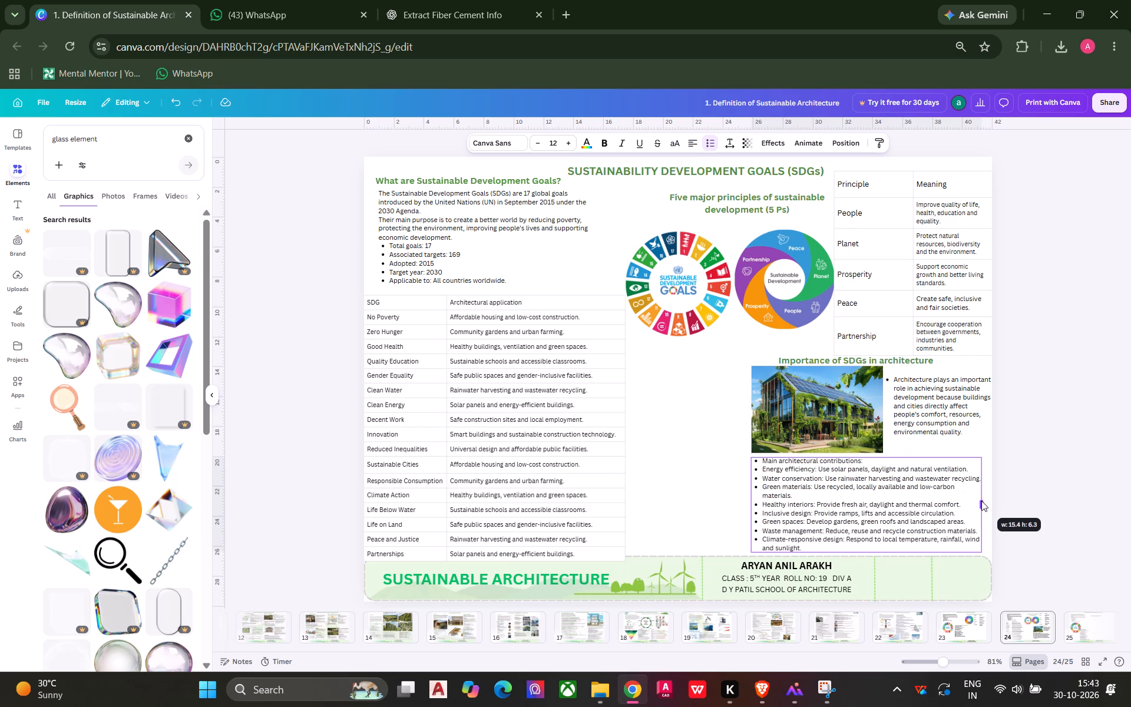
{"action": "left_click_drag", "start_coordinate": [981, 501], "coordinate": [980, 501]}
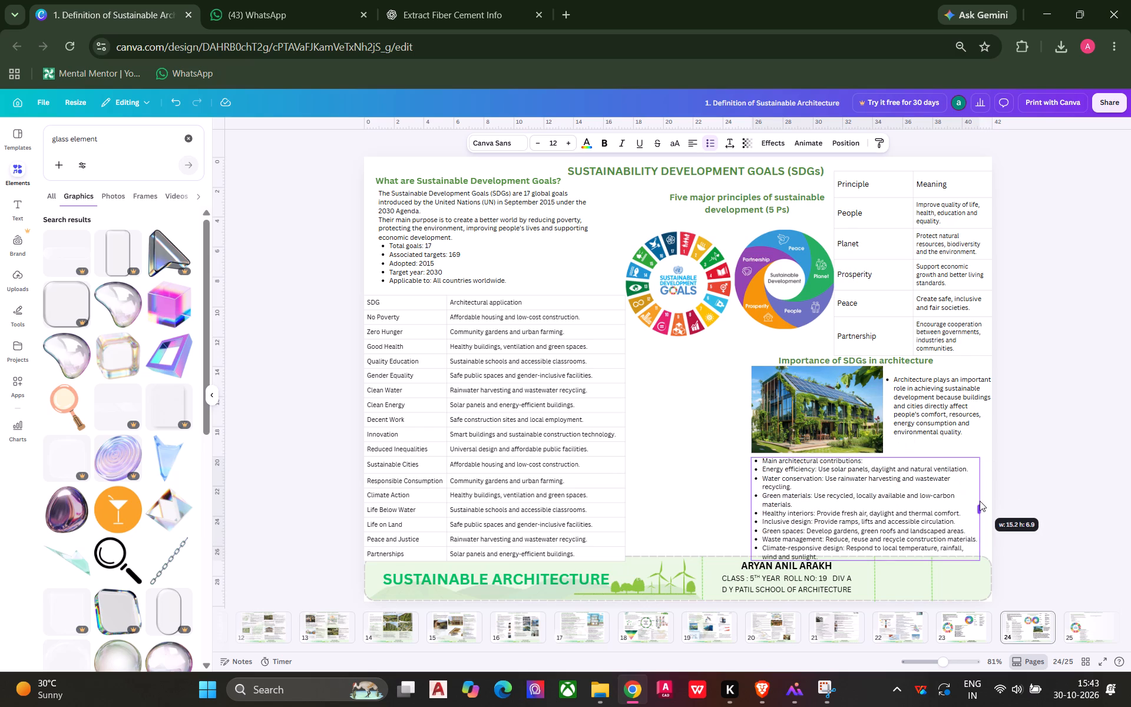
{"action": "left_click_drag", "start_coordinate": [980, 501], "coordinate": [984, 501]}
{"action": "left_click", "coordinate": [1027, 501]}
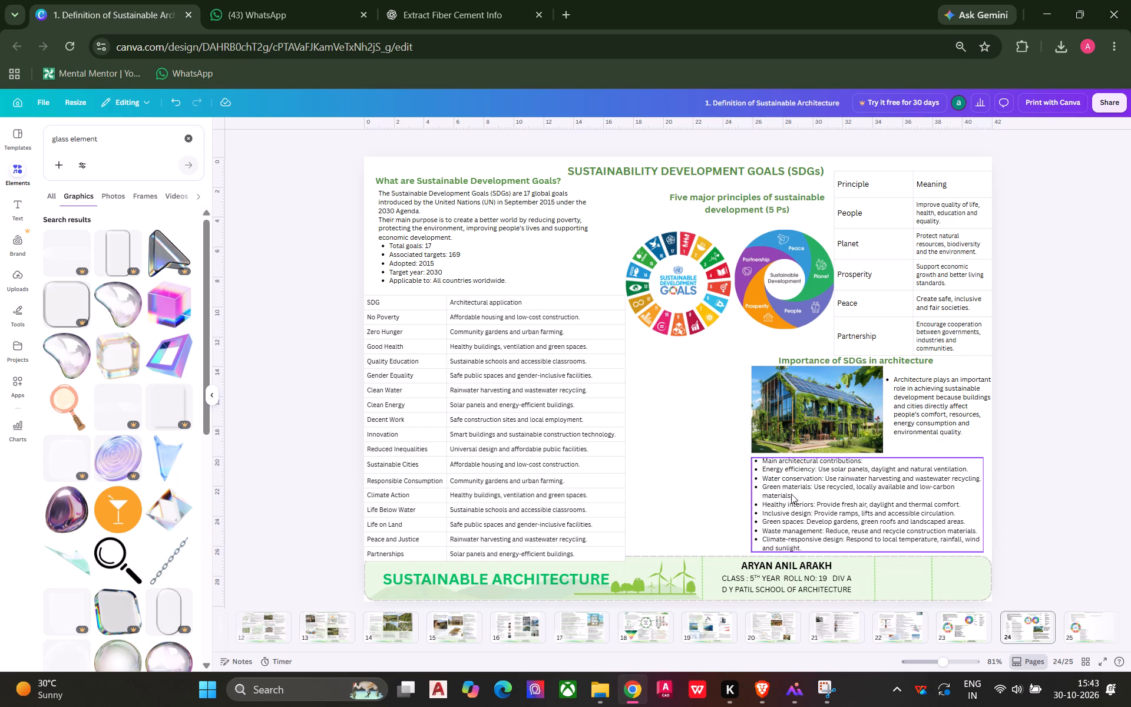
Align the contributions list with the page's right edge, leaving a small gap between the photo and the footer, and save the design.
{"action": "left_click_drag", "start_coordinate": [978, 503], "coordinate": [983, 502]}
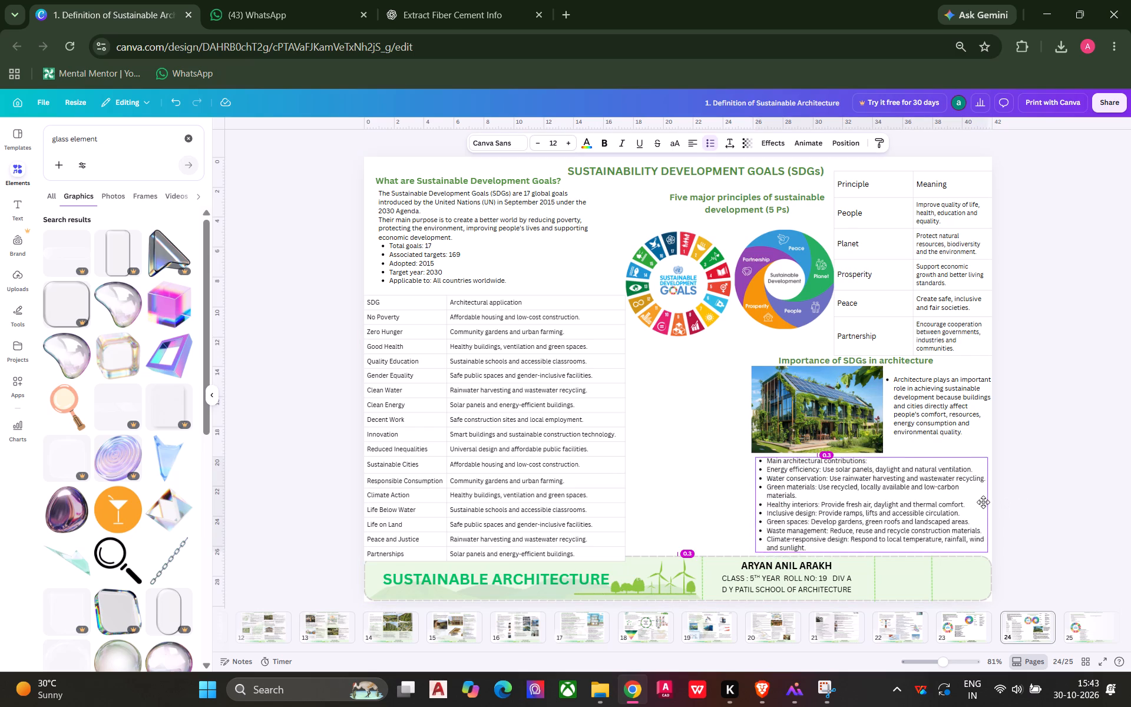
{"action": "left_click_drag", "start_coordinate": [983, 502], "coordinate": [987, 502]}
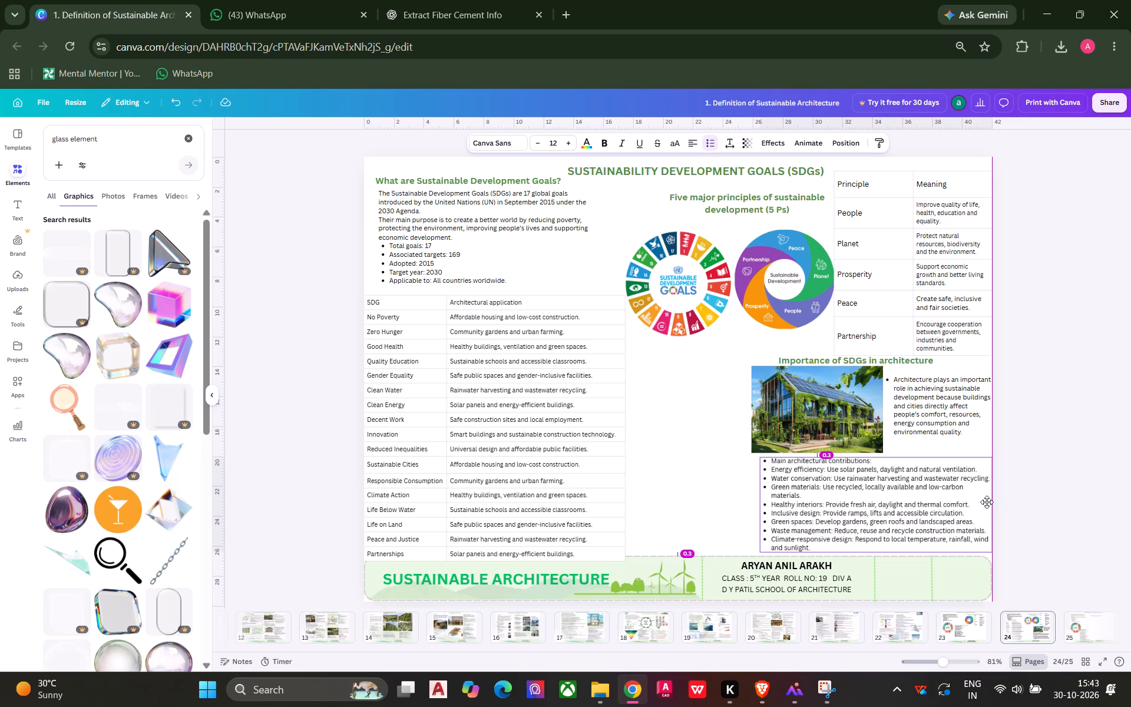
{"action": "left_click_drag", "start_coordinate": [987, 502], "coordinate": [988, 501]}
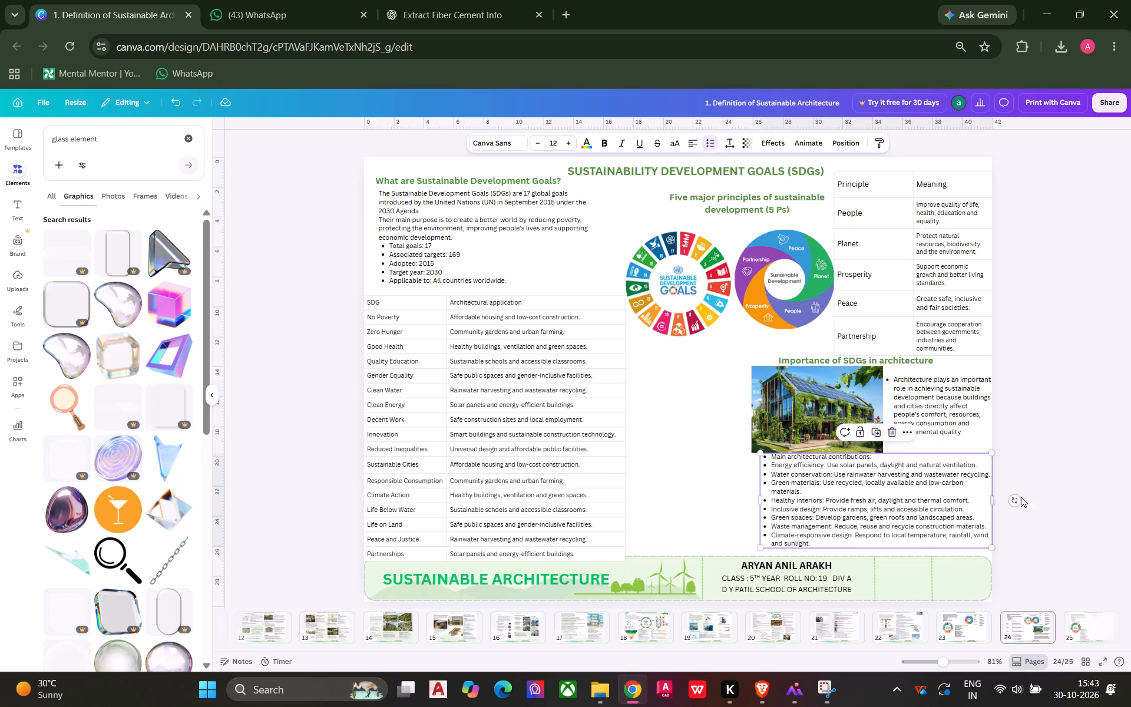
{"action": "left_click", "coordinate": [1075, 496]}
{"action": "left_click", "coordinate": [880, 491]}
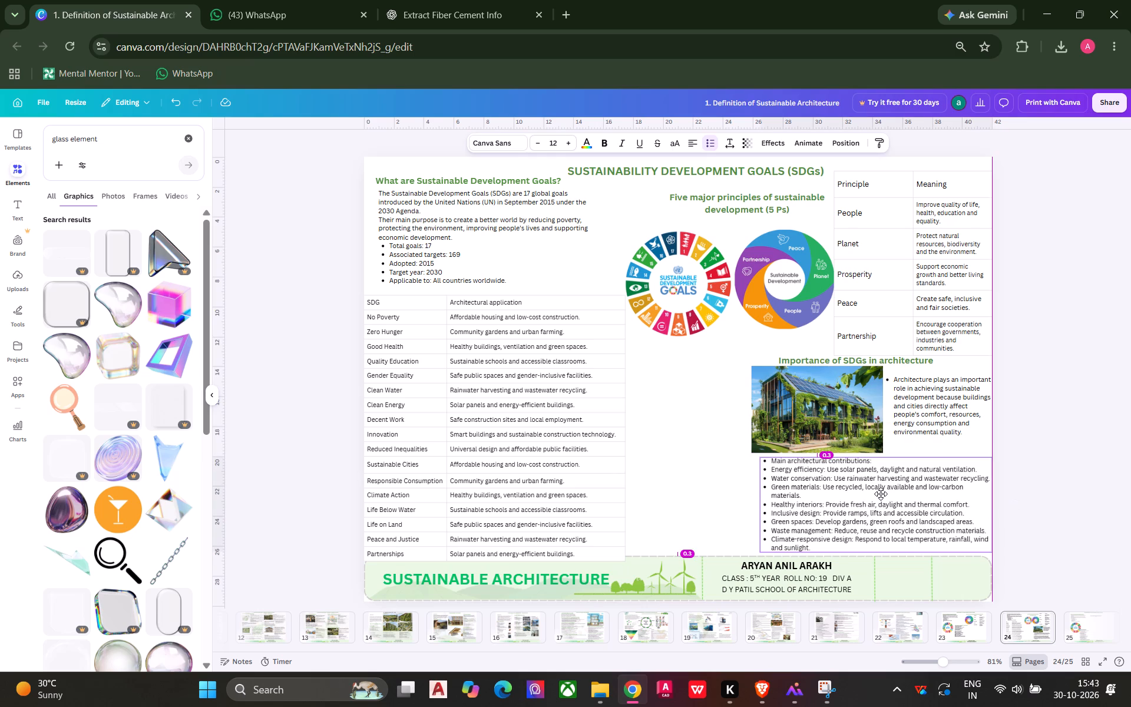
{"action": "left_click", "coordinate": [1066, 489]}
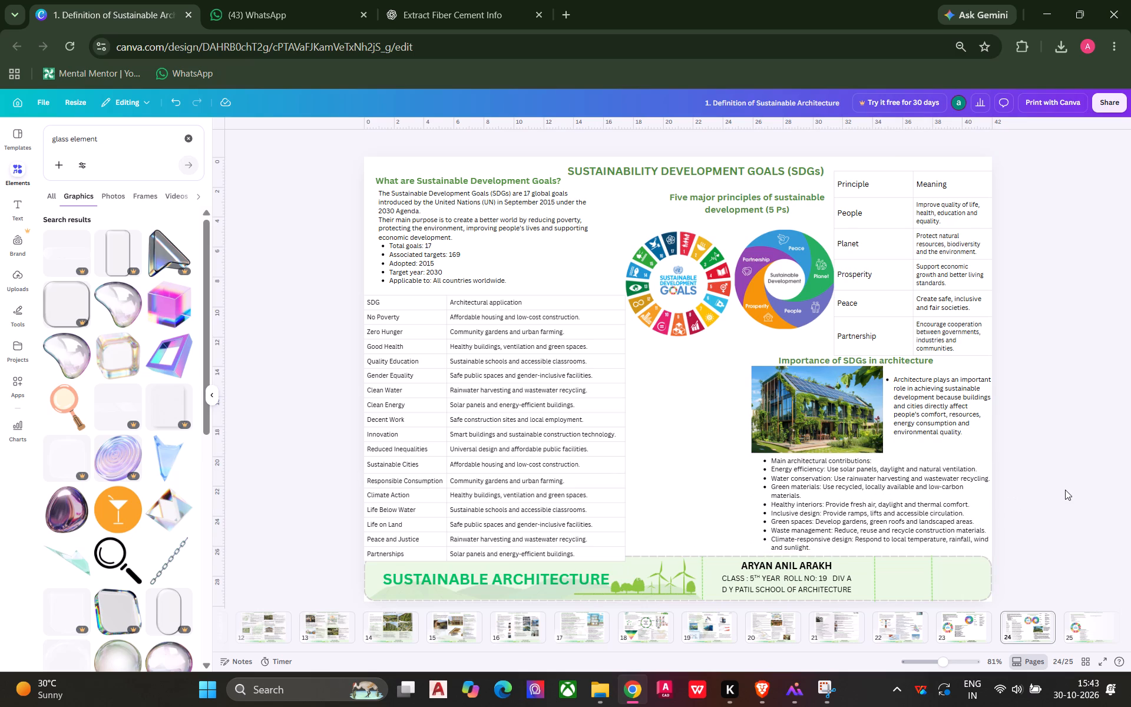
{"action": "key", "text": "ctrl+s"}
{"action": "key", "text": "ctrl+s"}
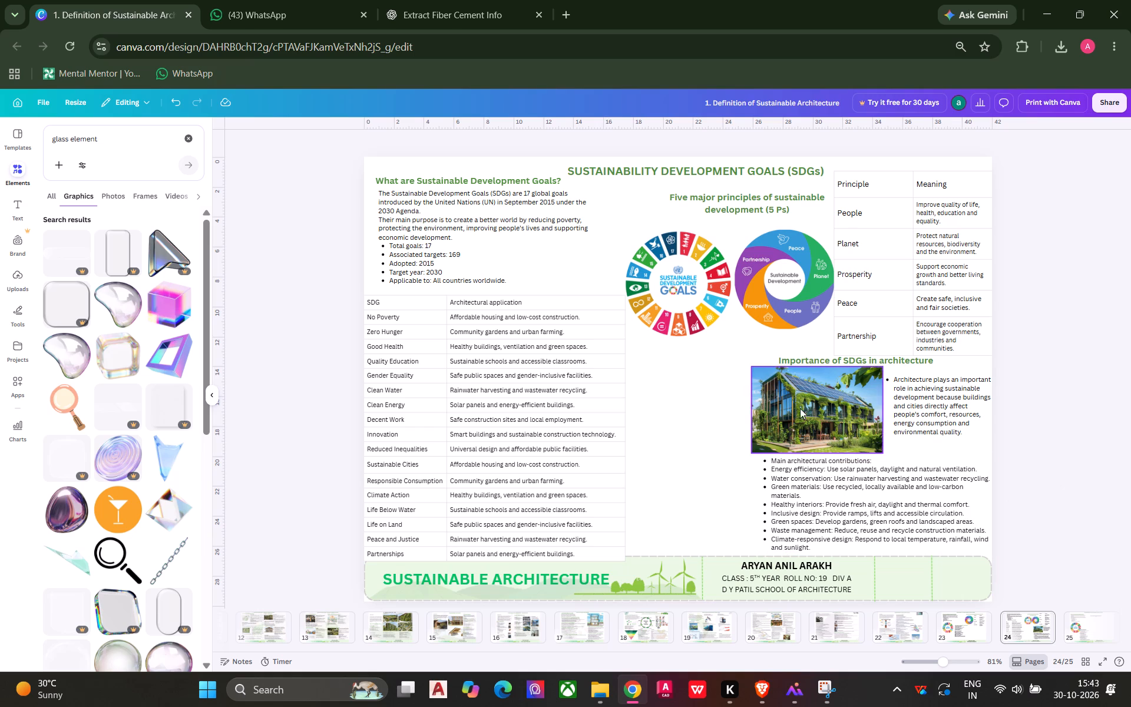
Reposition the SDG wheel beside the 5 Ps diagram, slightly lower than the diagram, after trying it in the empty space near the footer.
{"action": "left_click", "coordinate": [684, 316]}
{"action": "left_click_drag", "start_coordinate": [683, 313], "coordinate": [703, 497]}
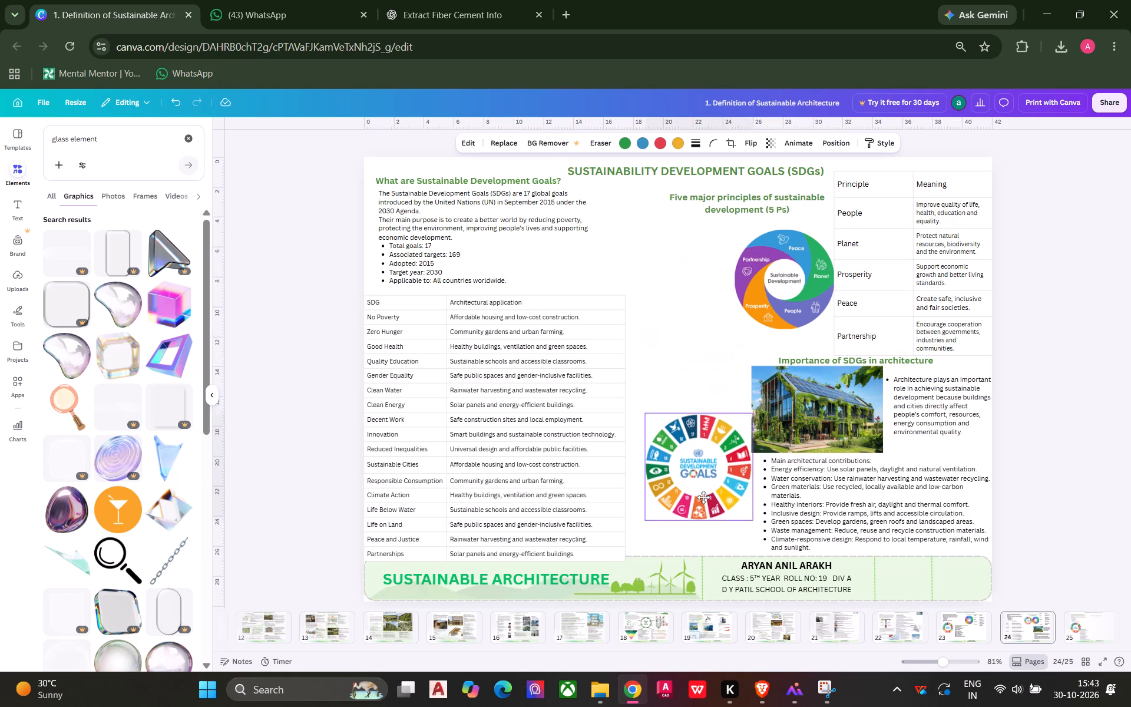
{"action": "left_click_drag", "start_coordinate": [703, 497], "coordinate": [686, 528]}
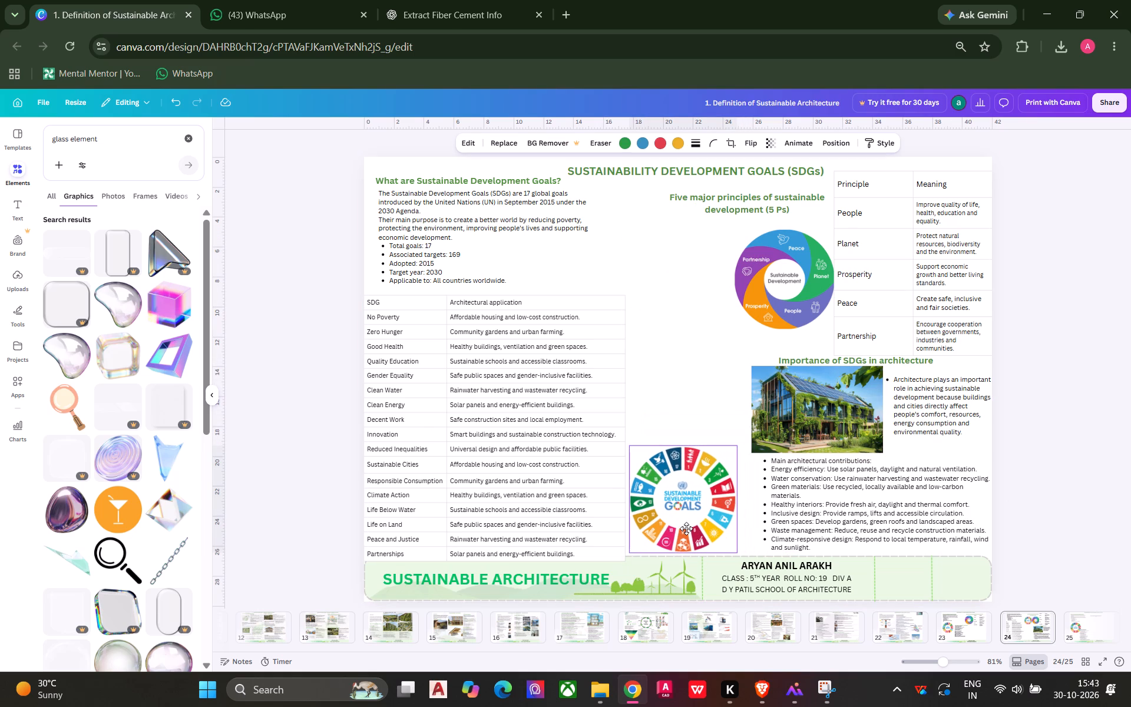
{"action": "left_click_drag", "start_coordinate": [686, 528], "coordinate": [678, 383]}
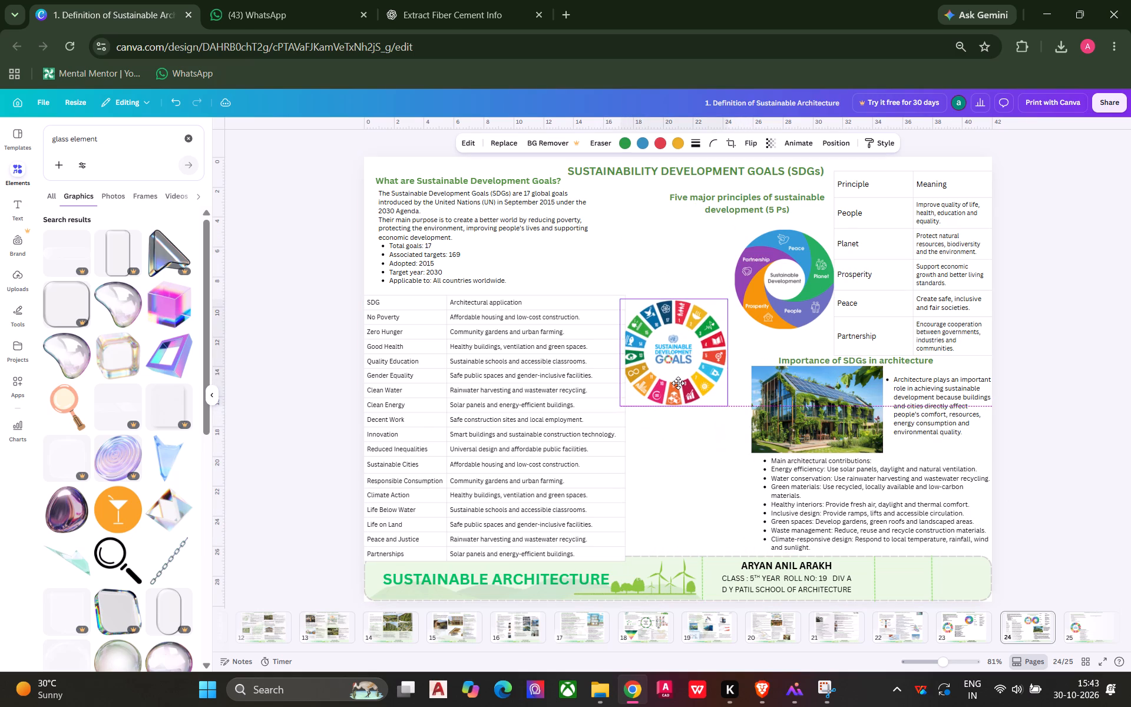
{"action": "left_click_drag", "start_coordinate": [678, 383], "coordinate": [683, 335]}
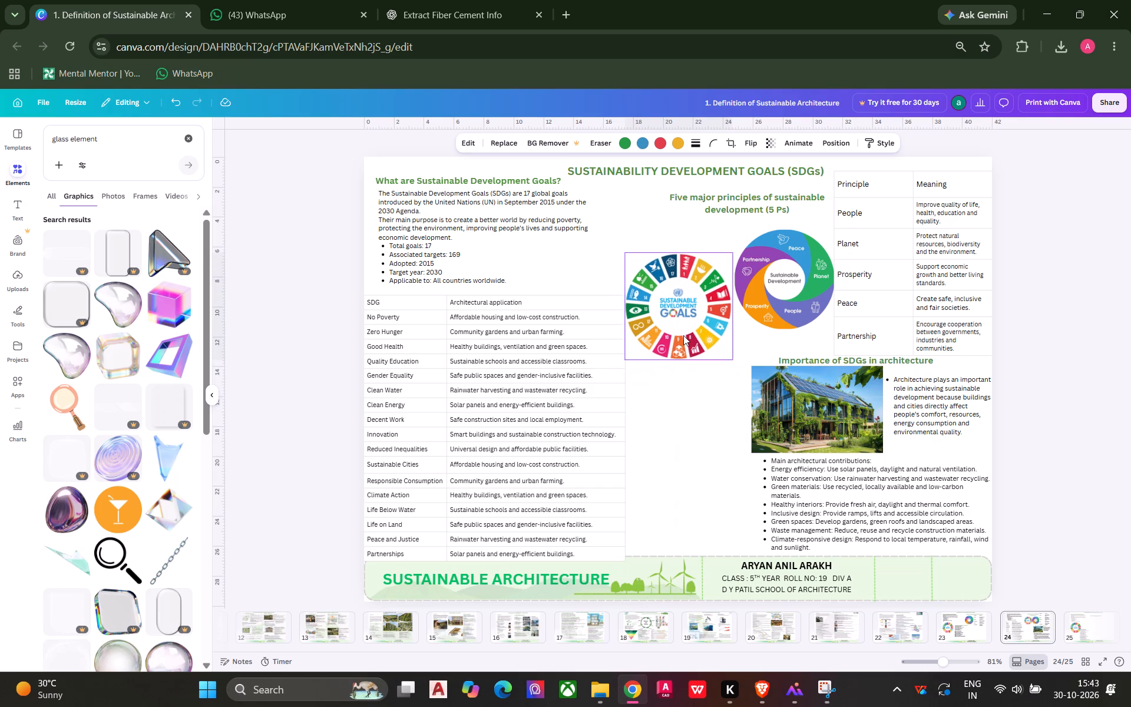
Reduce the SDG applications table's height so its last row ends right at the footer's top edge, and save the design.
{"action": "left_click", "coordinate": [632, 557]}
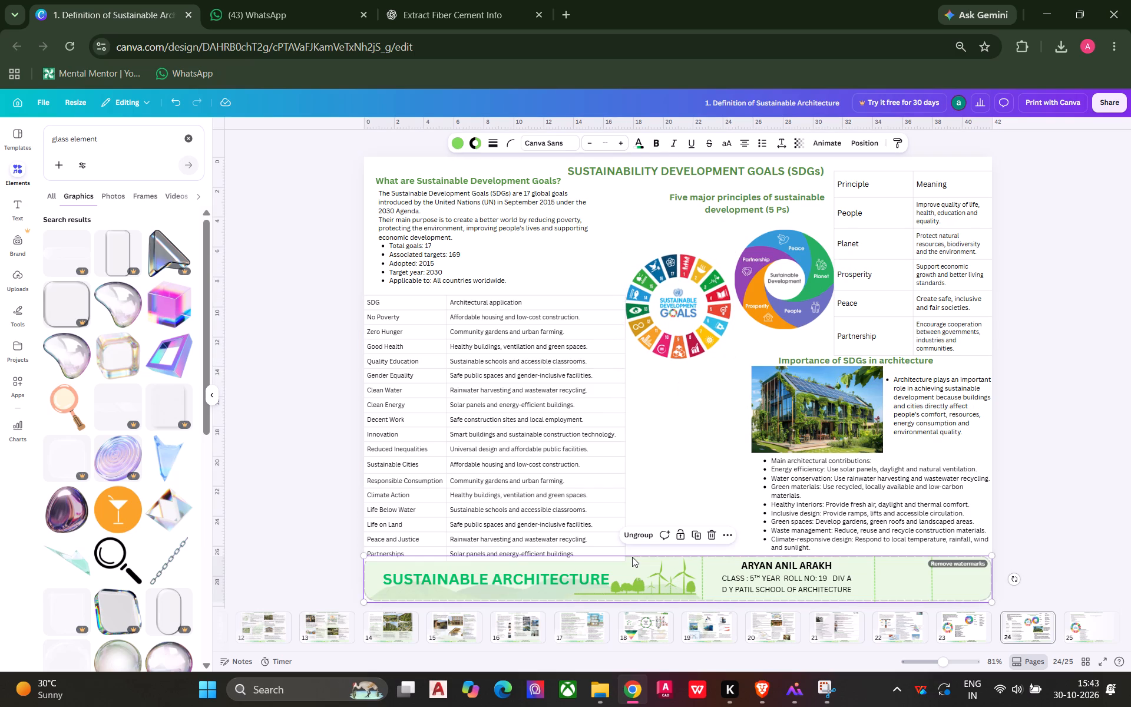
{"action": "left_click", "coordinate": [673, 470]}
{"action": "left_click", "coordinate": [617, 546]}
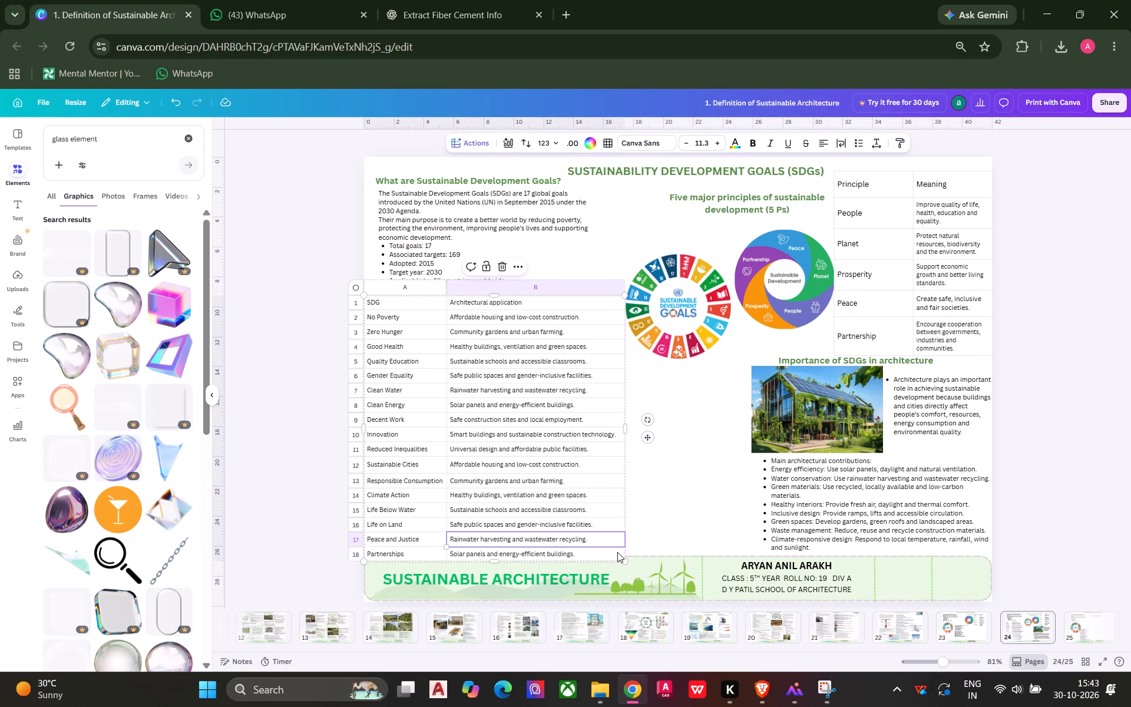
{"action": "left_click_drag", "start_coordinate": [625, 563], "coordinate": [625, 560]}
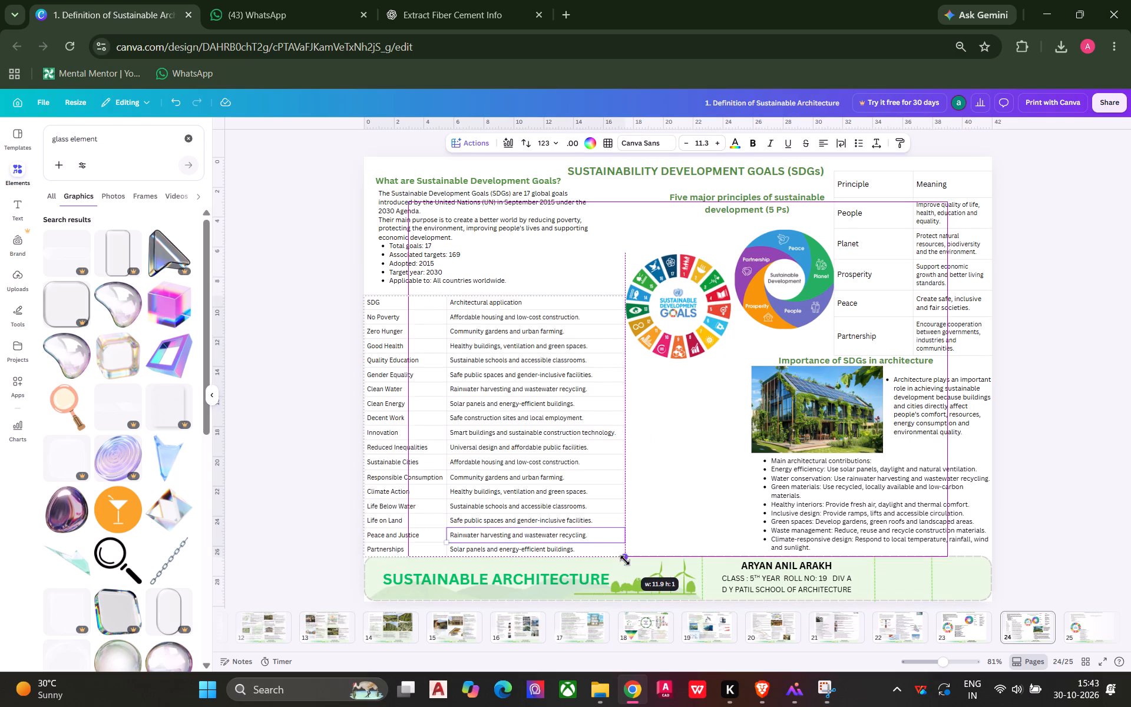
{"action": "left_click_drag", "start_coordinate": [625, 560], "coordinate": [625, 543]}
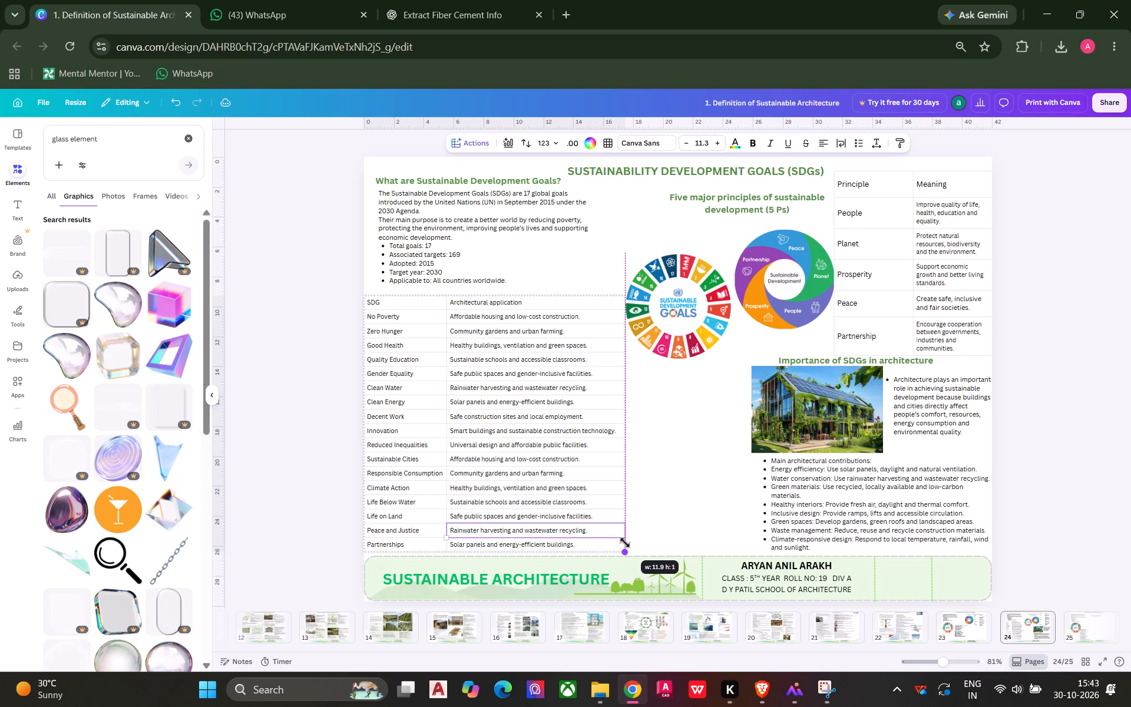
{"action": "left_click_drag", "start_coordinate": [625, 543], "coordinate": [625, 557]}
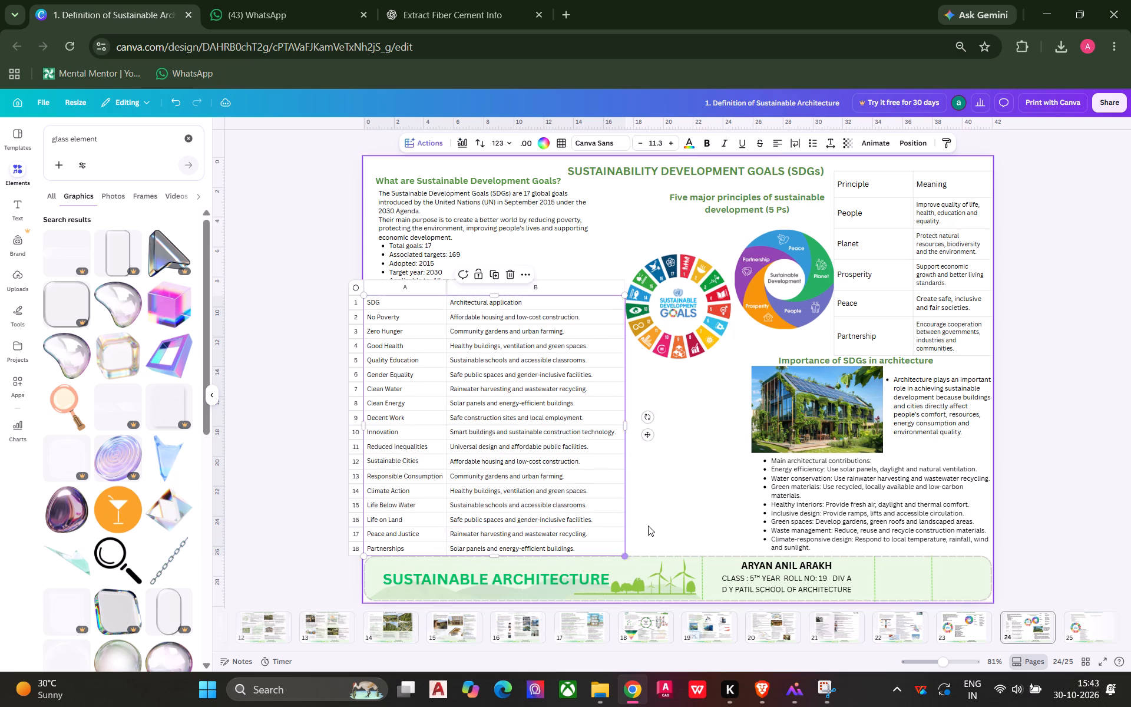
{"action": "left_click", "coordinate": [669, 504]}
{"action": "key", "text": "ctrl+s"}
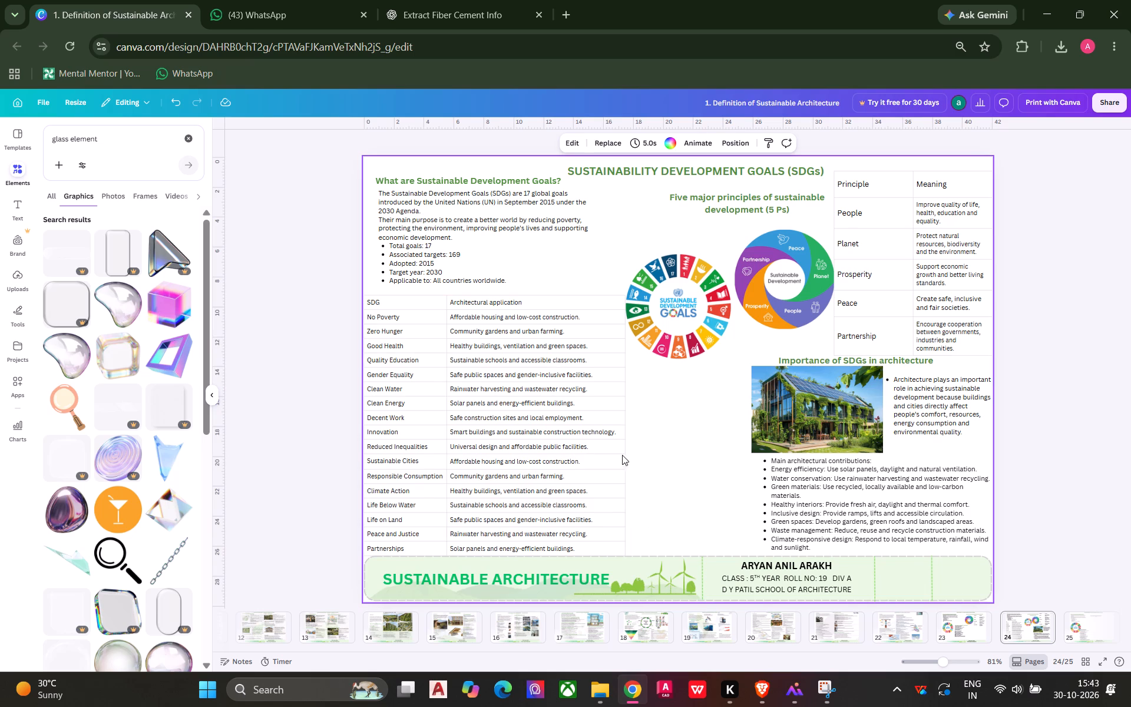
Move the SDG wheel up into the space beside the "What are Sustainable Development Goals?" text, above the applications table.
{"action": "left_click", "coordinate": [673, 317]}
{"action": "left_click_drag", "start_coordinate": [667, 308], "coordinate": [655, 293]}
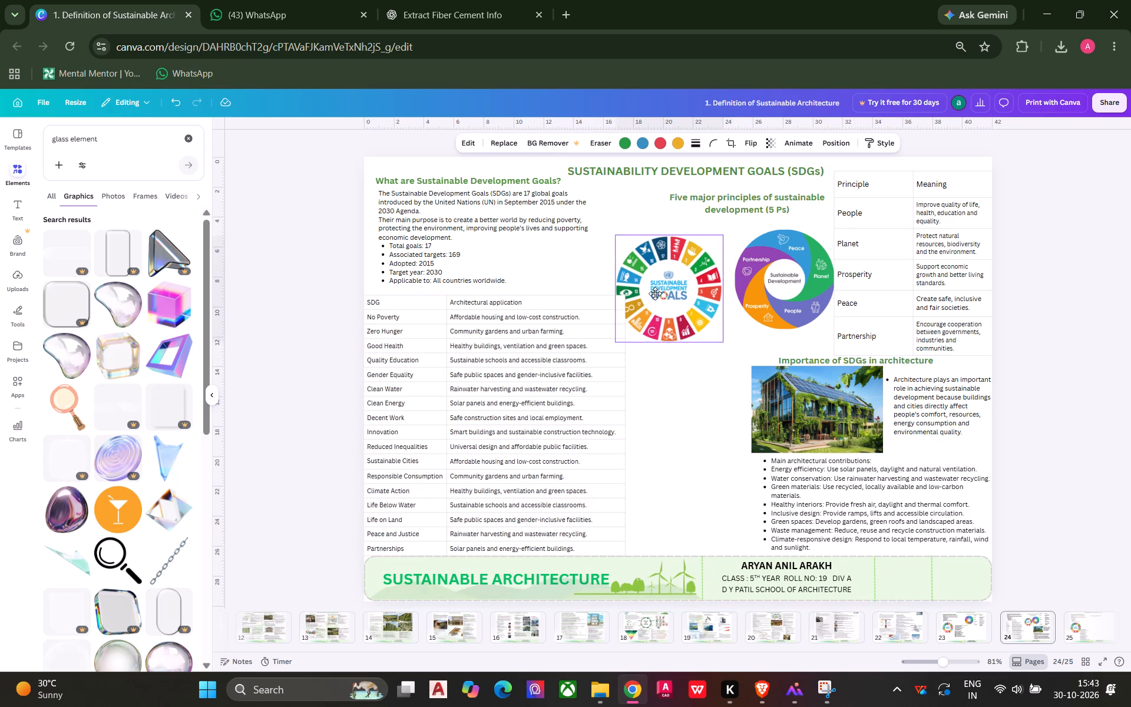
{"action": "left_click_drag", "start_coordinate": [655, 293], "coordinate": [631, 258]}
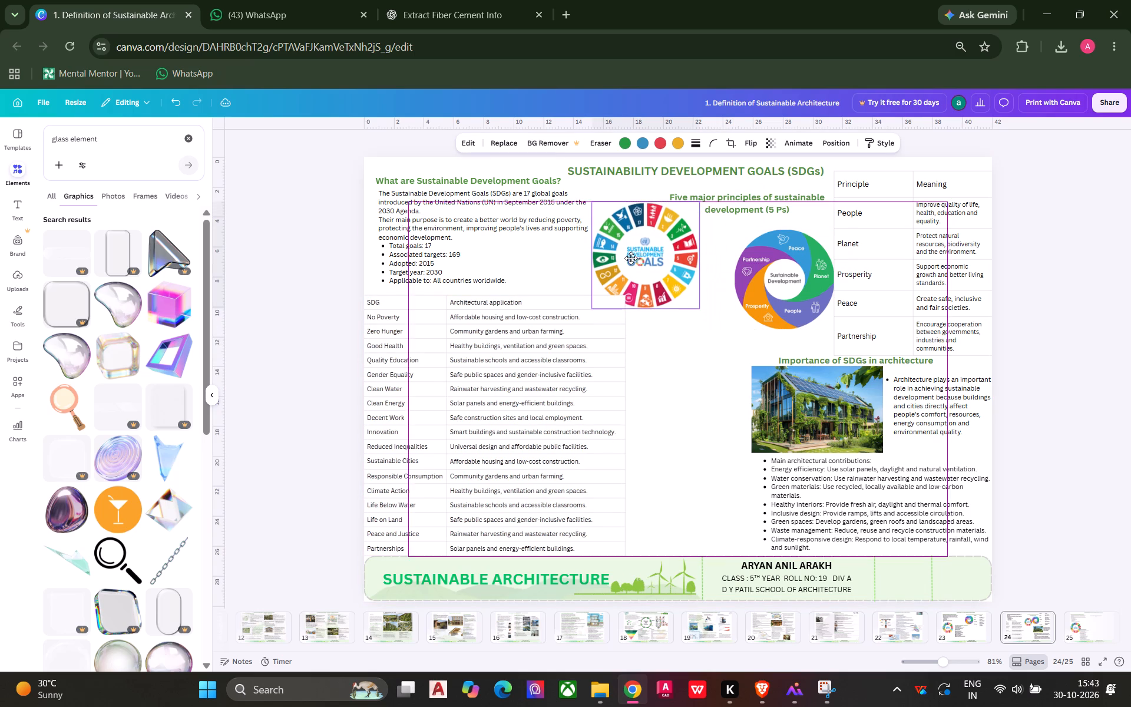
{"action": "left_click_drag", "start_coordinate": [631, 258], "coordinate": [629, 246]}
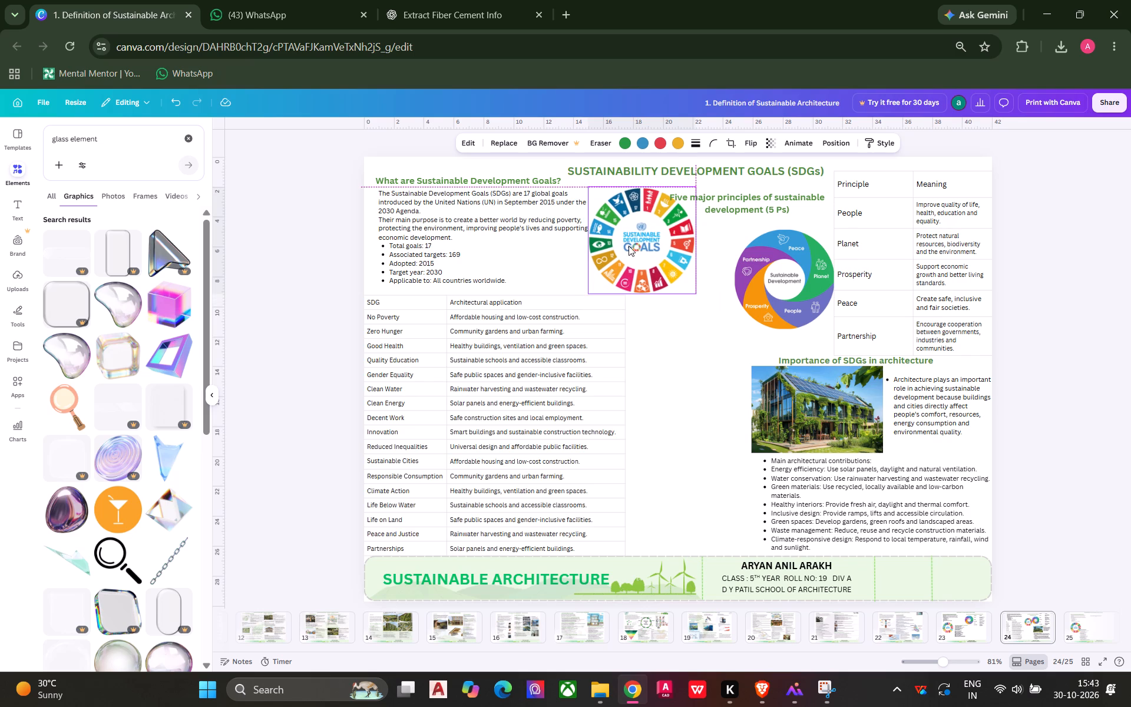
Narrow the "Five major principles" heading's text box and shift it away from the SDG wheel, over the 5 Ps diagram.
{"action": "left_click", "coordinate": [729, 202]}
{"action": "left_click_drag", "start_coordinate": [830, 203], "coordinate": [802, 203]}
{"action": "left_click_drag", "start_coordinate": [751, 204], "coordinate": [778, 200]}
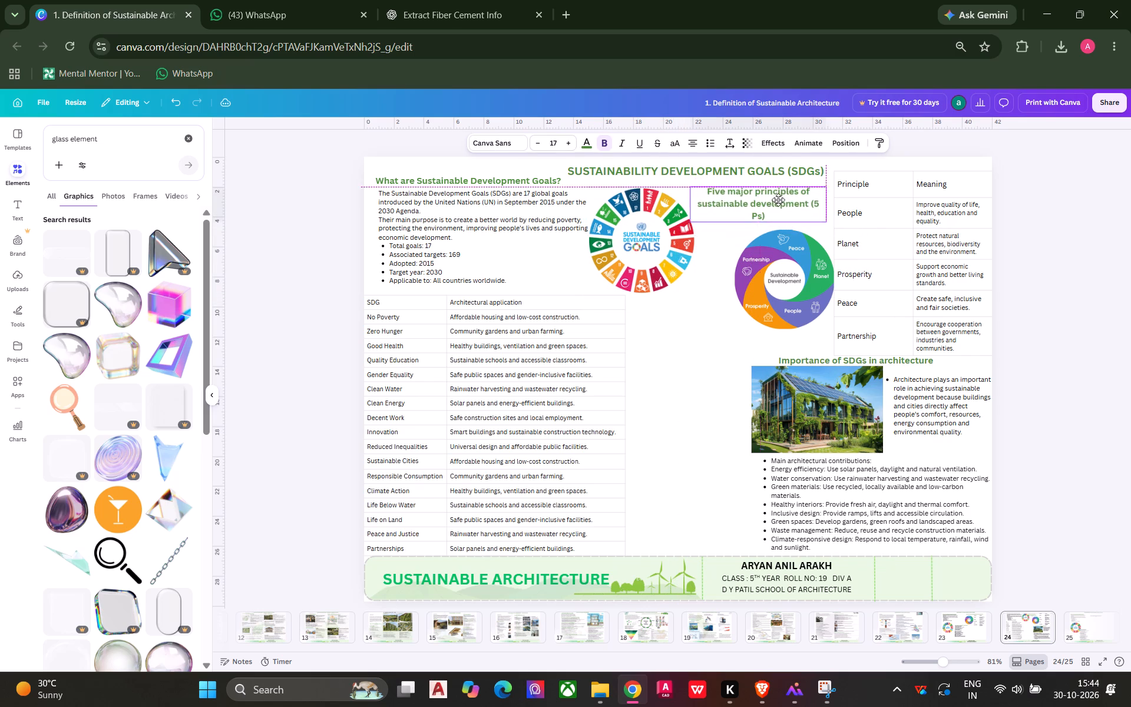
{"action": "left_click_drag", "start_coordinate": [778, 200], "coordinate": [782, 204]}
{"action": "left_click", "coordinate": [786, 204]}
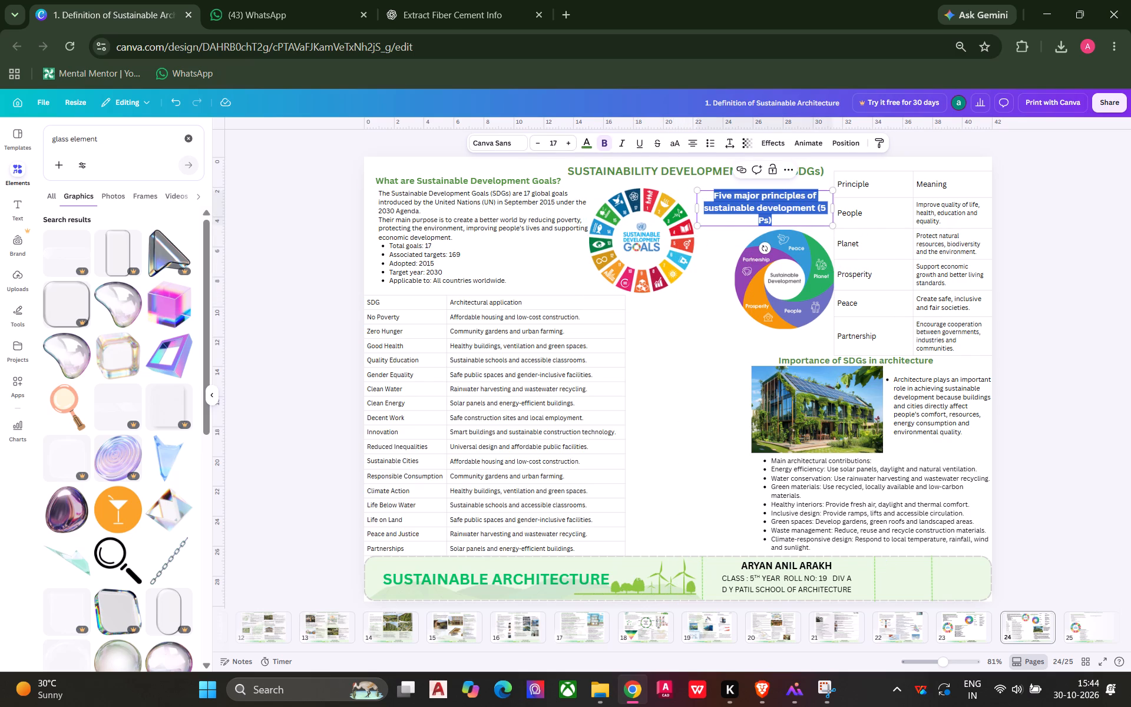
Delete "(5 Ps)" from the heading so it reads "Five major principles of sustainable development".
{"action": "left_click", "coordinate": [795, 220]}
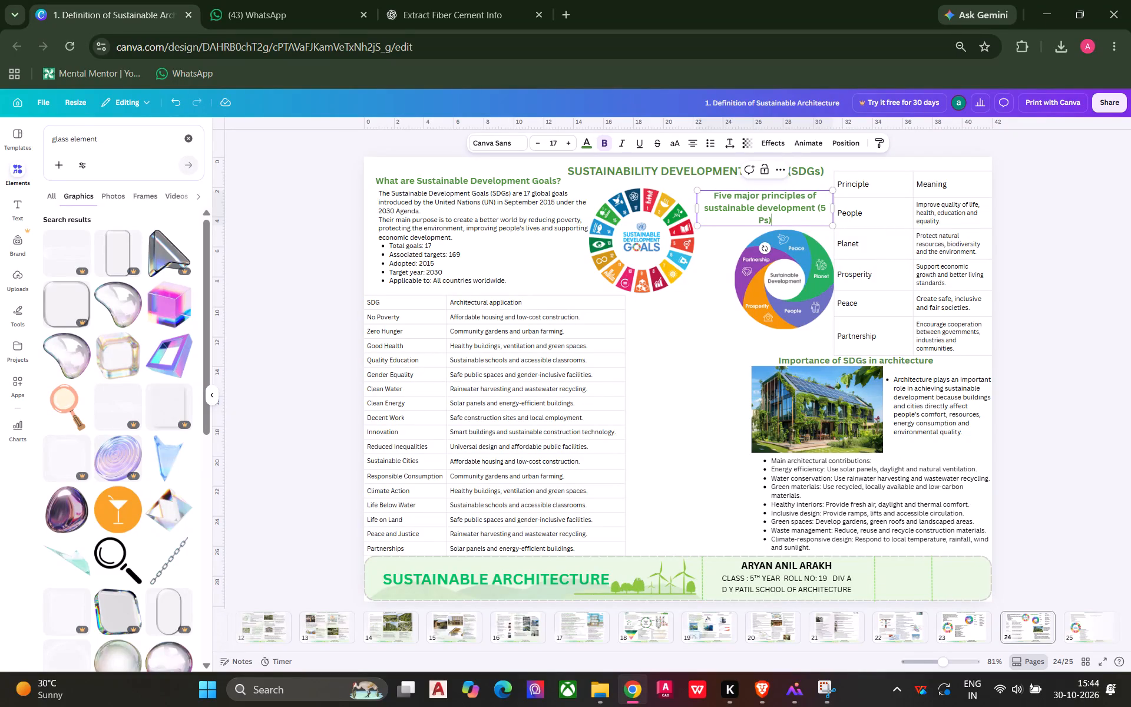
{"action": "key", "text": "BackSpace"}
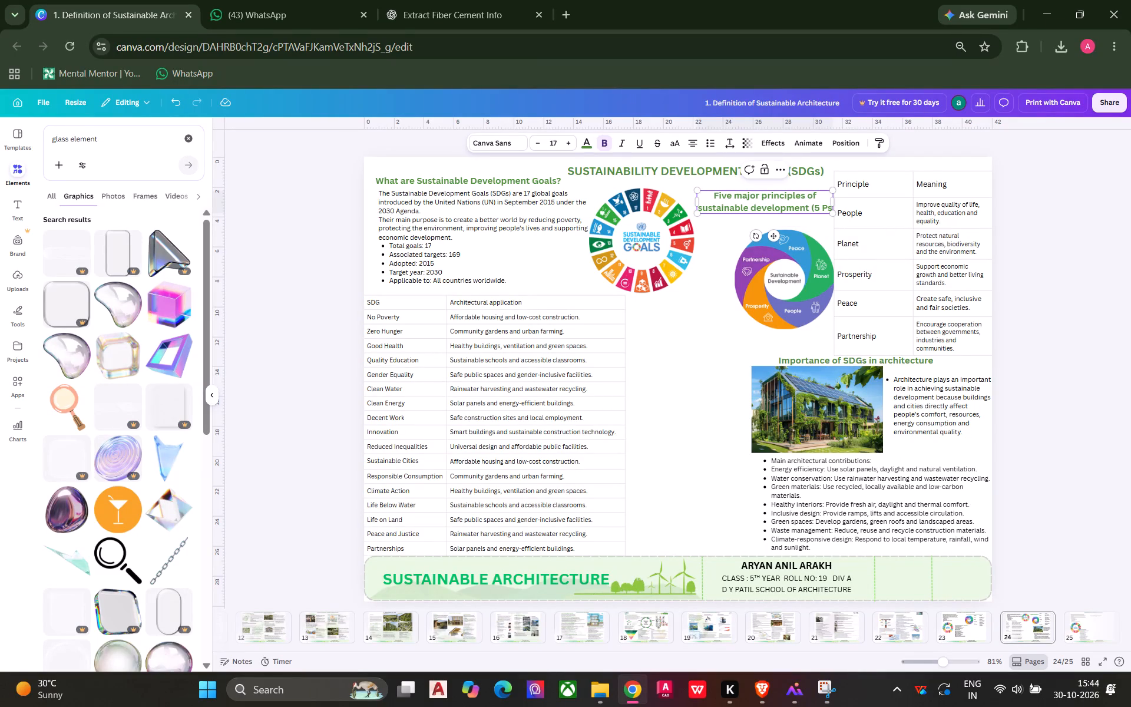
{"action": "key", "text": "BackSpace"}
{"action": "key", "text": "BackSpace"}
{"action": "key", "text": "BackSpace"}
{"action": "key", "text": "BackSpace"}
{"action": "key", "text": "BackSpace"}
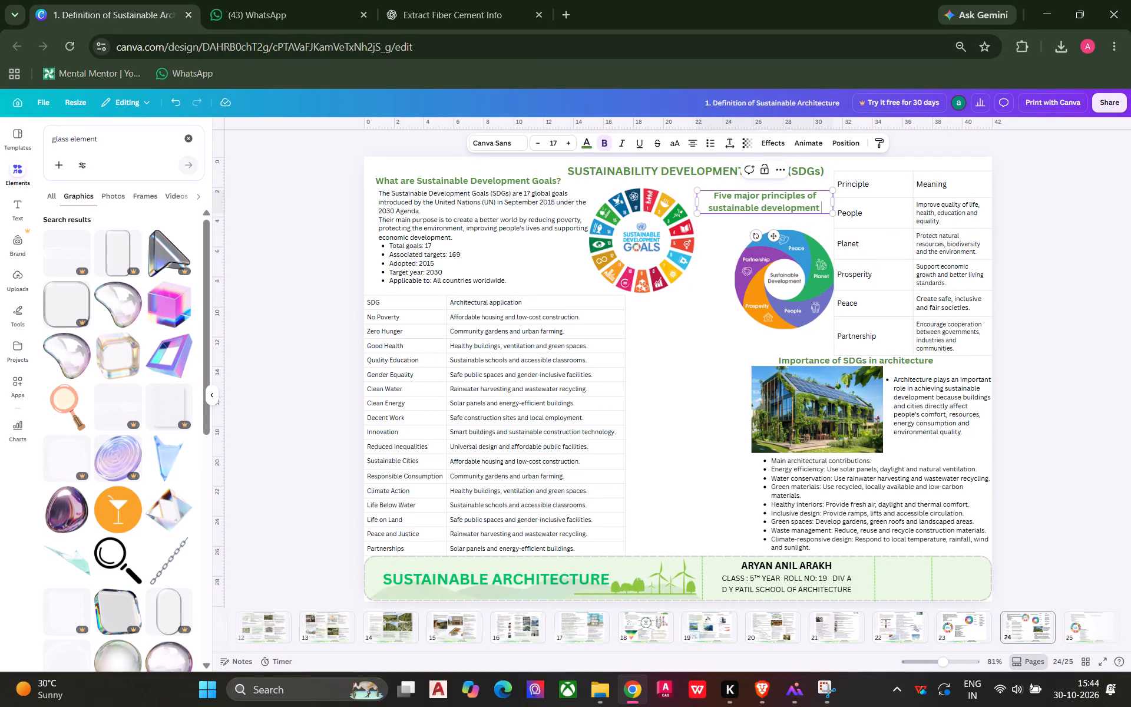
{"action": "left_click", "coordinate": [684, 315]}
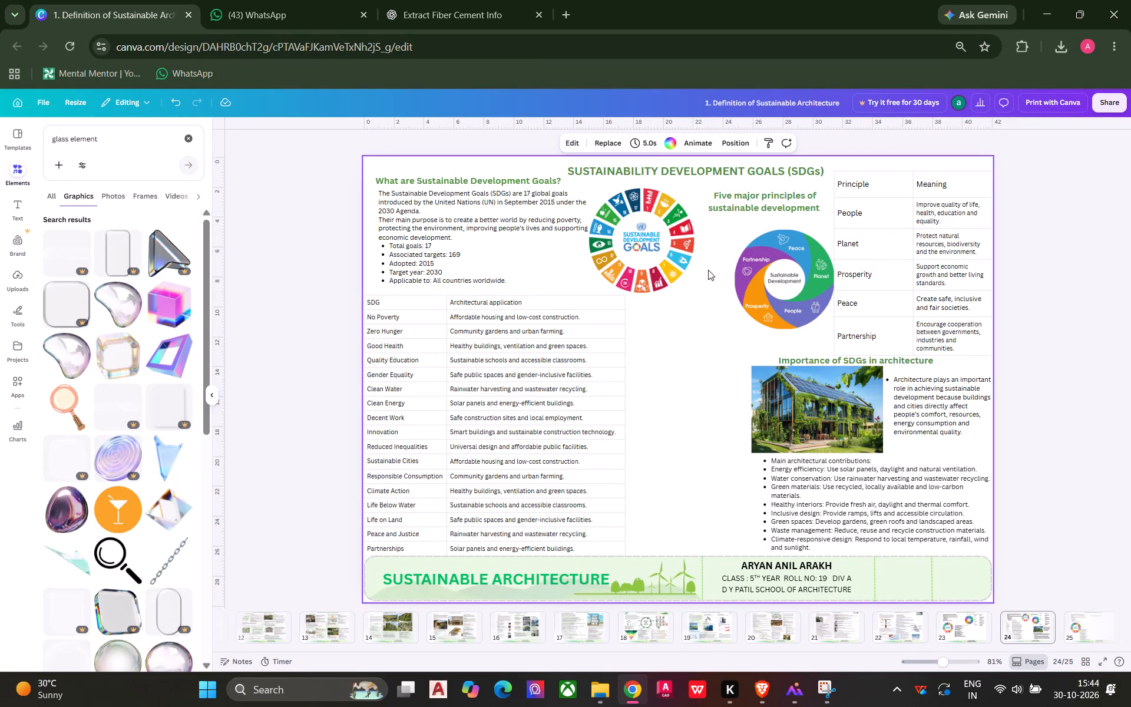
Shift the two-line "Five major principles" heading slightly toward the principles table and up, just beneath the page title.
{"action": "left_click_drag", "start_coordinate": [738, 207], "coordinate": [744, 209]}
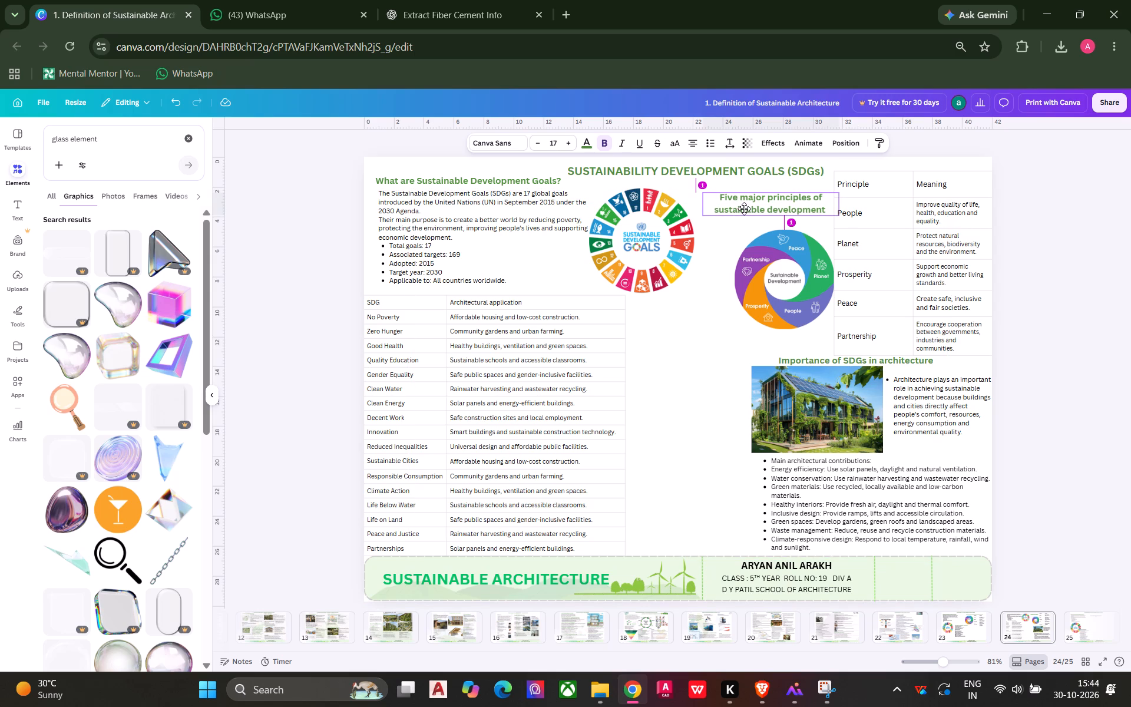
{"action": "left_click_drag", "start_coordinate": [744, 209], "coordinate": [753, 204]}
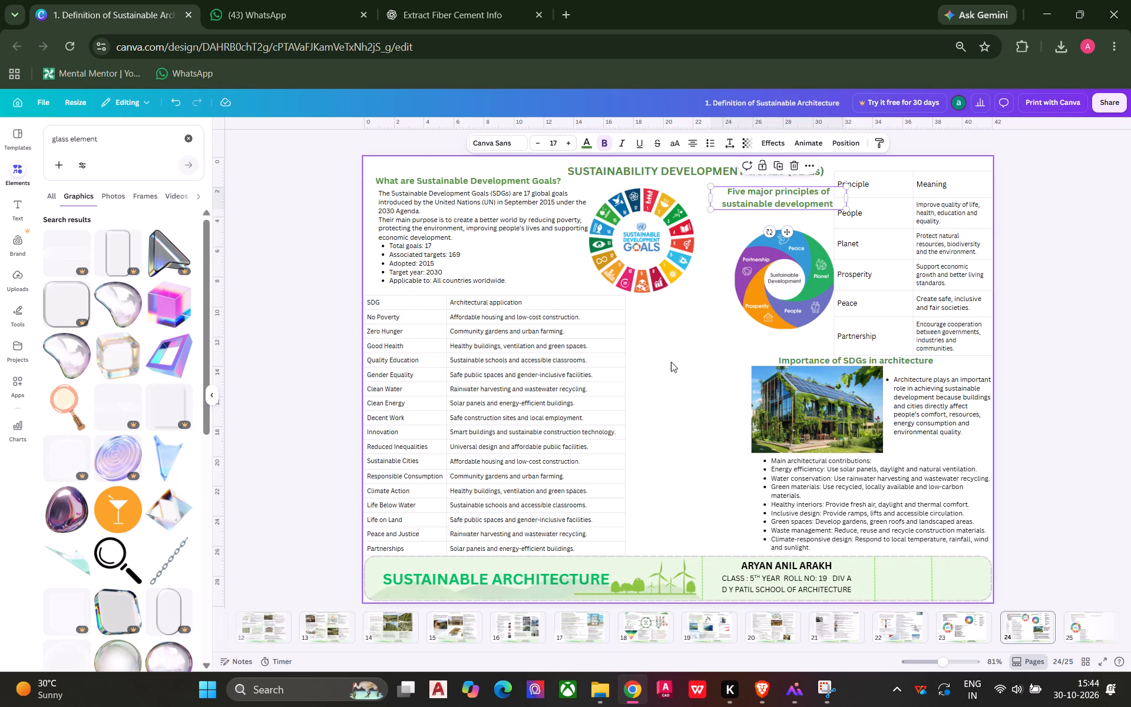
{"action": "left_click", "coordinate": [716, 351]}
Move the 5 Ps diagram up directly beneath its heading and enlarge it slightly.
{"action": "left_click_drag", "start_coordinate": [769, 270], "coordinate": [765, 256]}
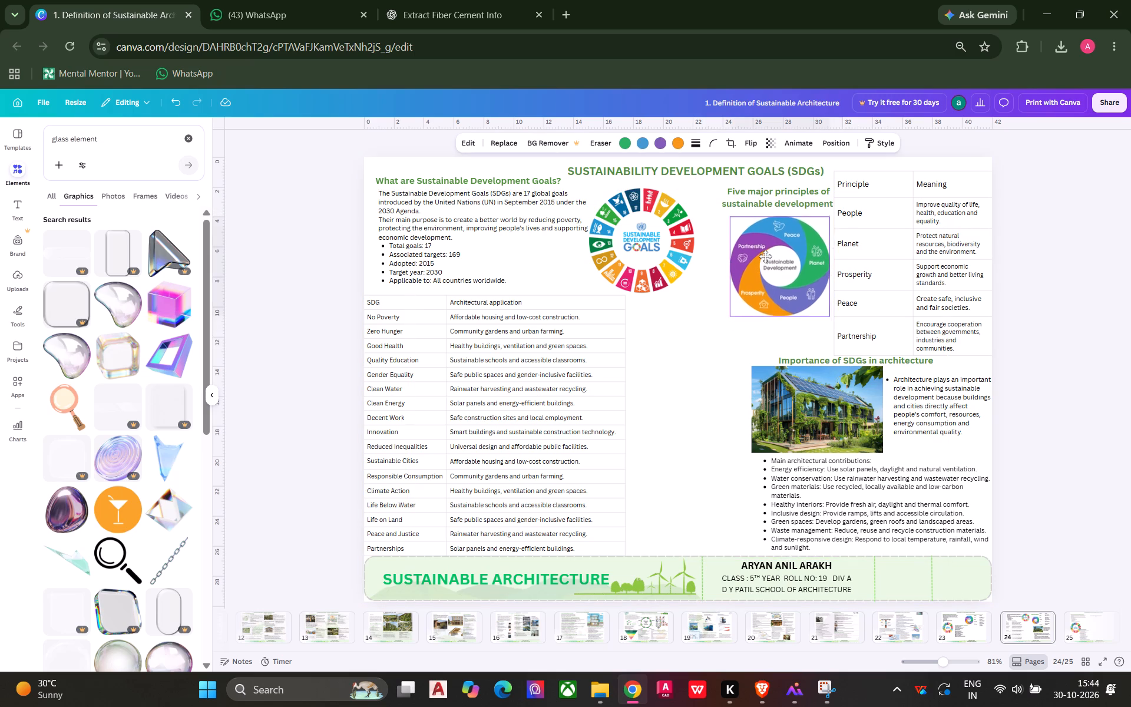
{"action": "left_click_drag", "start_coordinate": [765, 256], "coordinate": [765, 256]}
{"action": "left_click_drag", "start_coordinate": [730, 313], "coordinate": [726, 327]}
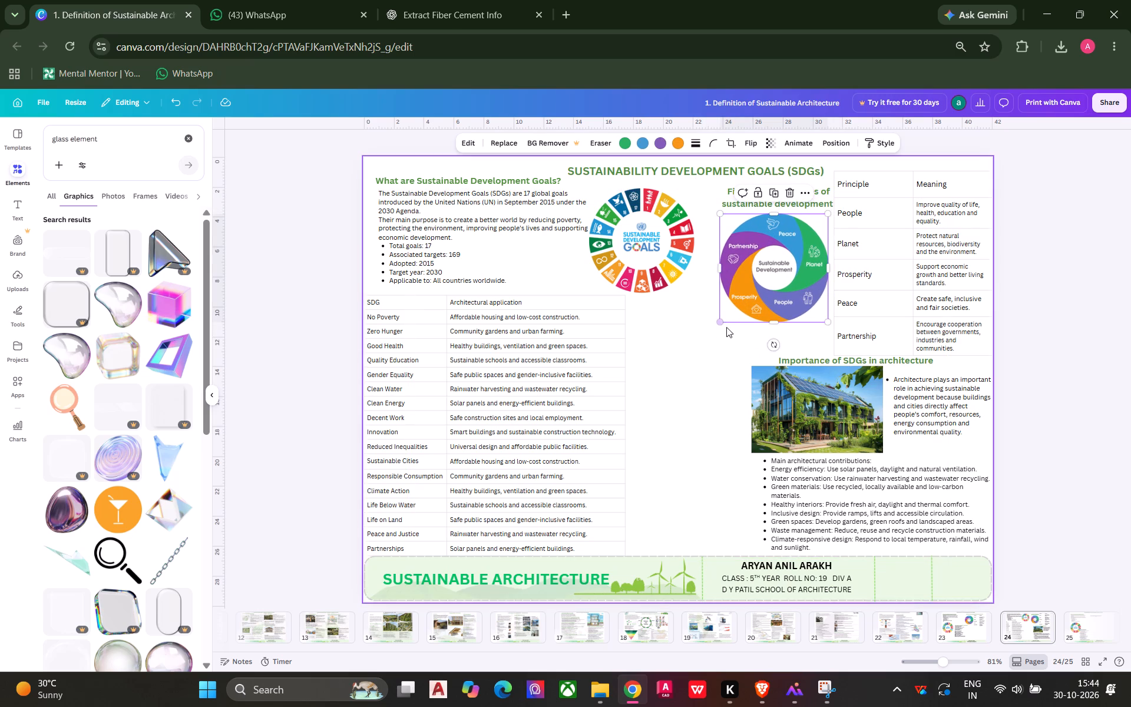
{"action": "left_click", "coordinate": [706, 346]}
{"action": "left_click", "coordinate": [752, 303]}
Narrow the Principle column of the principles table so it takes only about half its width.
{"action": "left_click", "coordinate": [913, 253]}
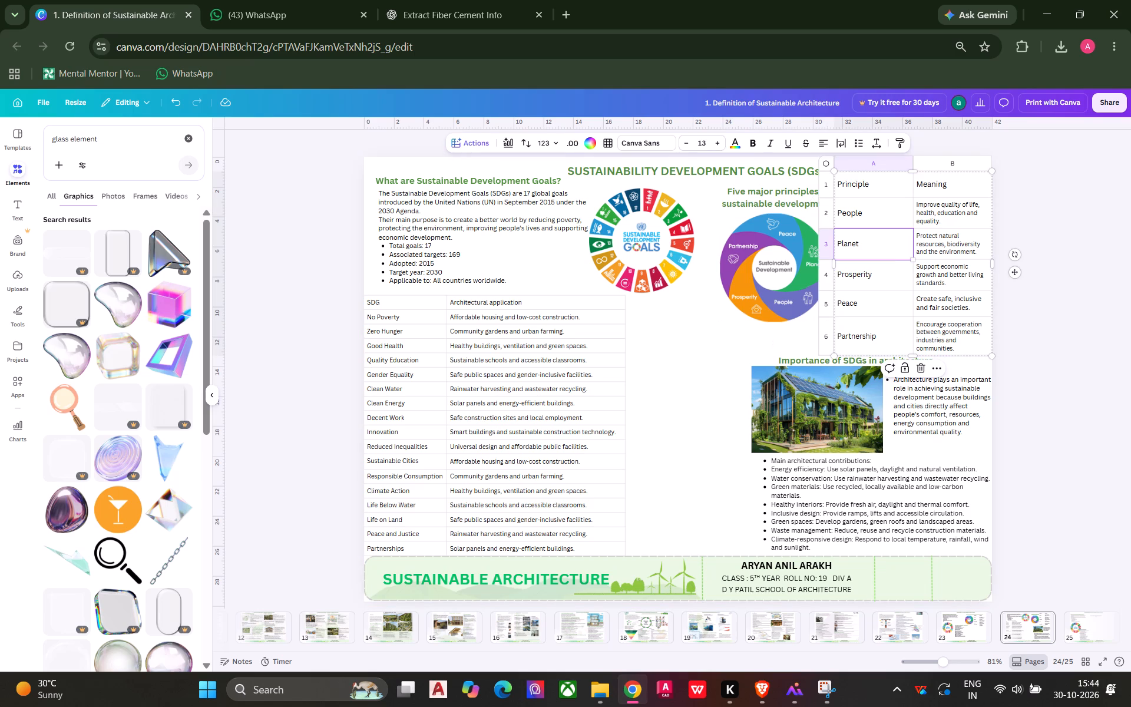
{"action": "left_click_drag", "start_coordinate": [915, 165], "coordinate": [899, 169]}
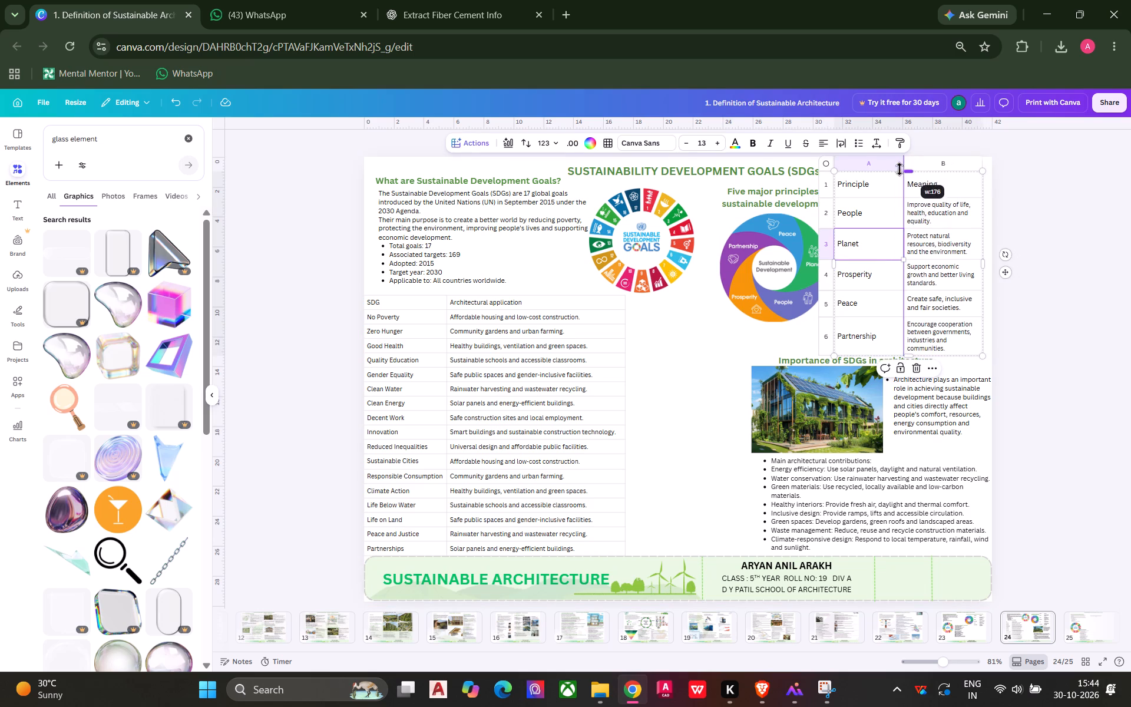
{"action": "left_click_drag", "start_coordinate": [899, 169], "coordinate": [875, 174]}
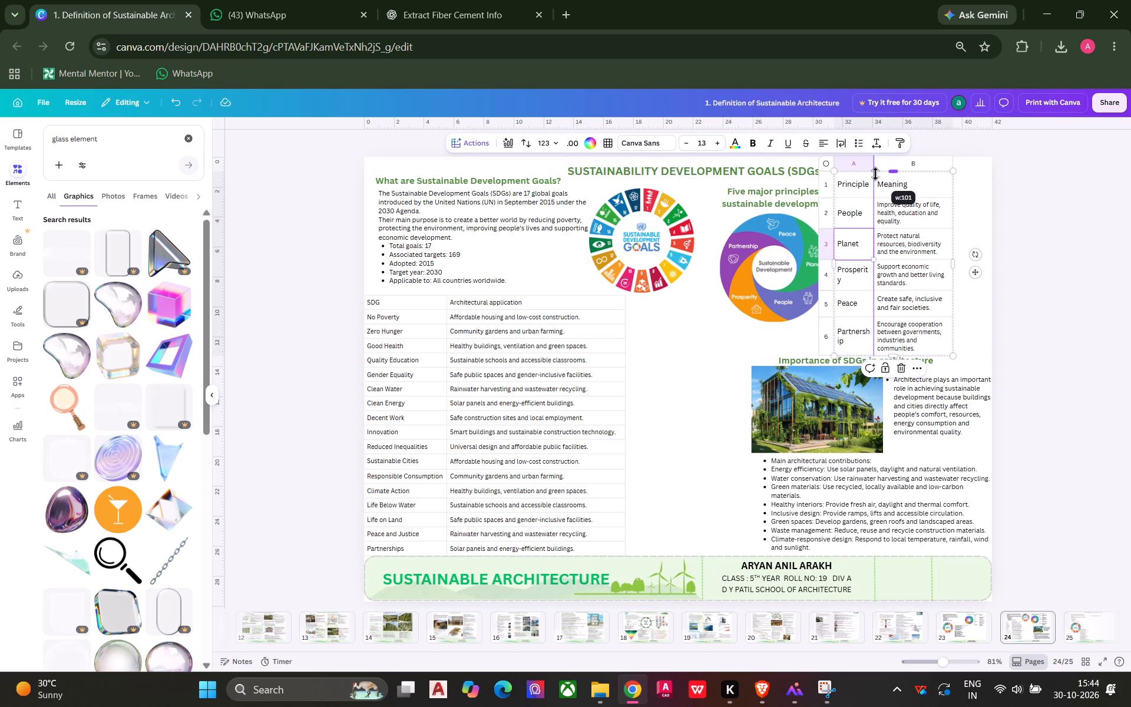
{"action": "left_click_drag", "start_coordinate": [875, 174], "coordinate": [881, 174]}
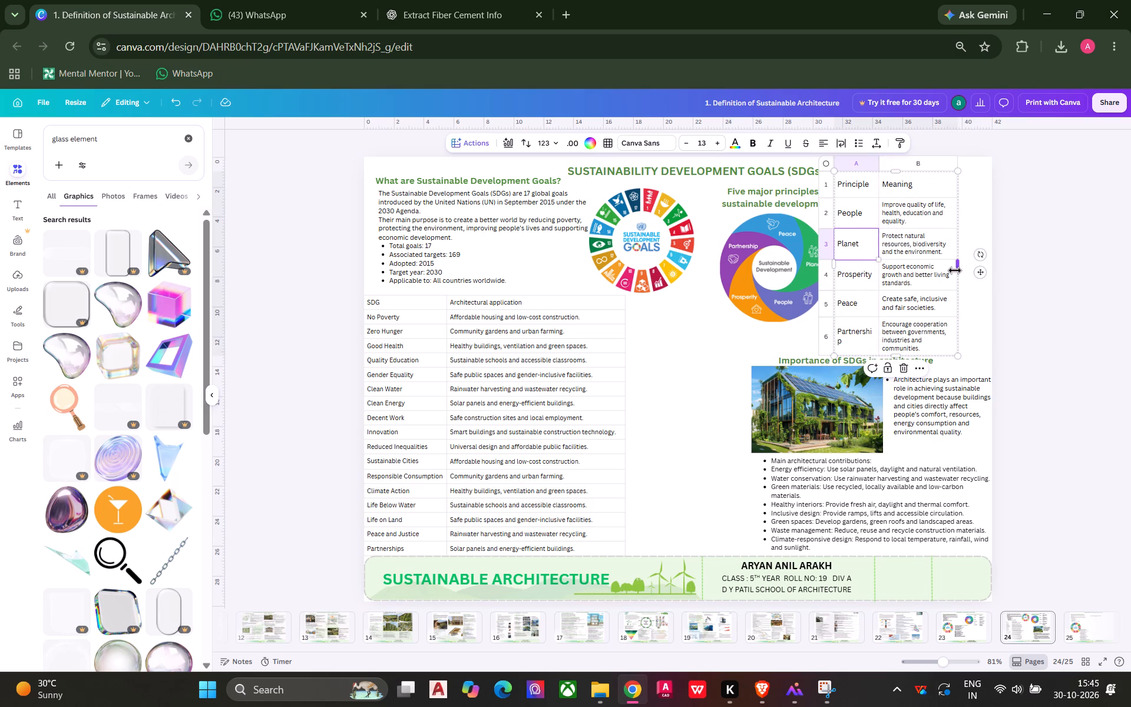
Move the narrowed principles table against the page's right edge, keeping its top level with the page title.
{"action": "left_click", "coordinate": [957, 265]}
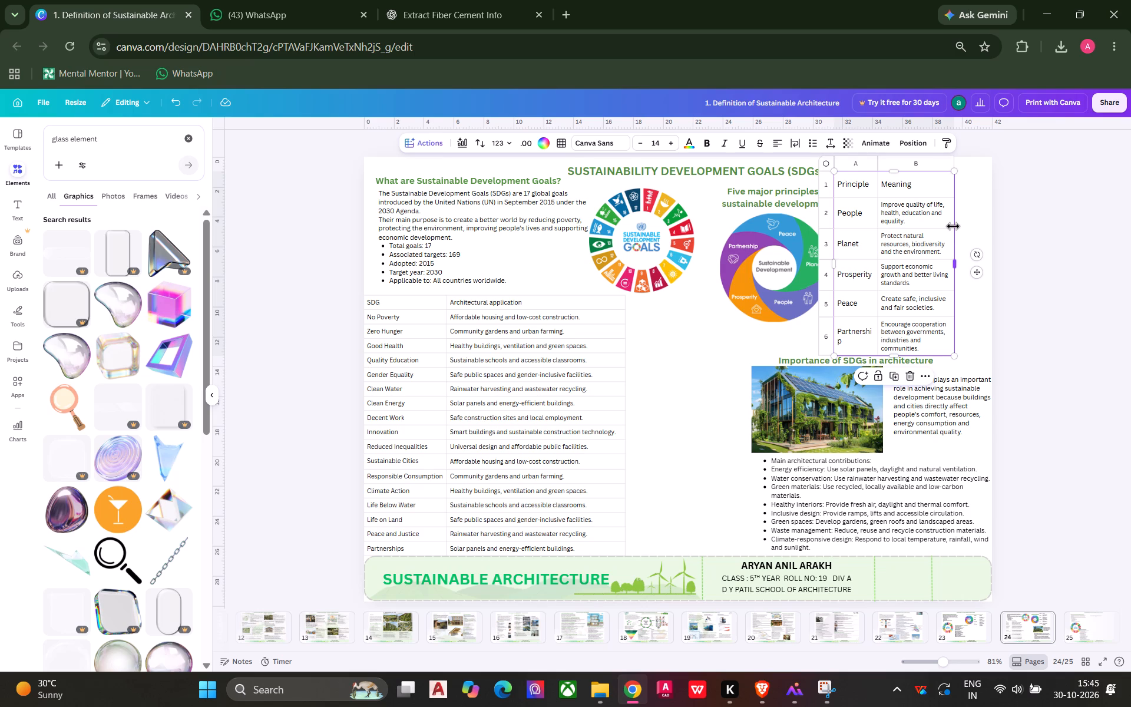
{"action": "left_click_drag", "start_coordinate": [976, 272], "coordinate": [1004, 271]}
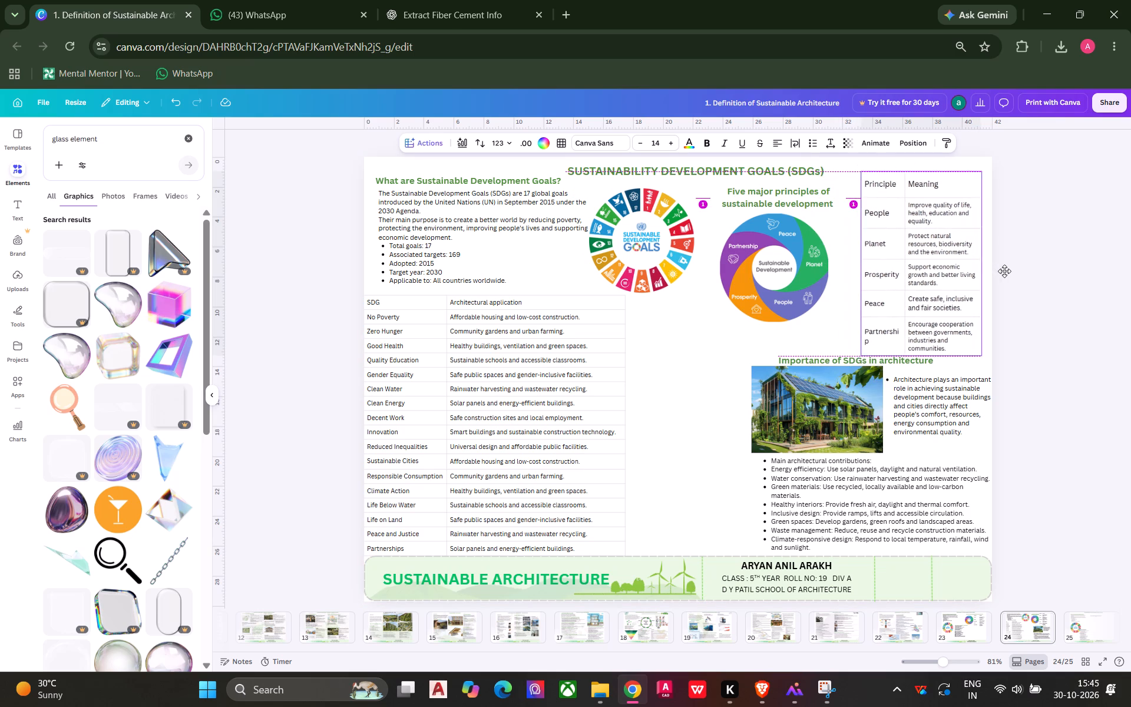
{"action": "left_click_drag", "start_coordinate": [1004, 271], "coordinate": [1010, 271]}
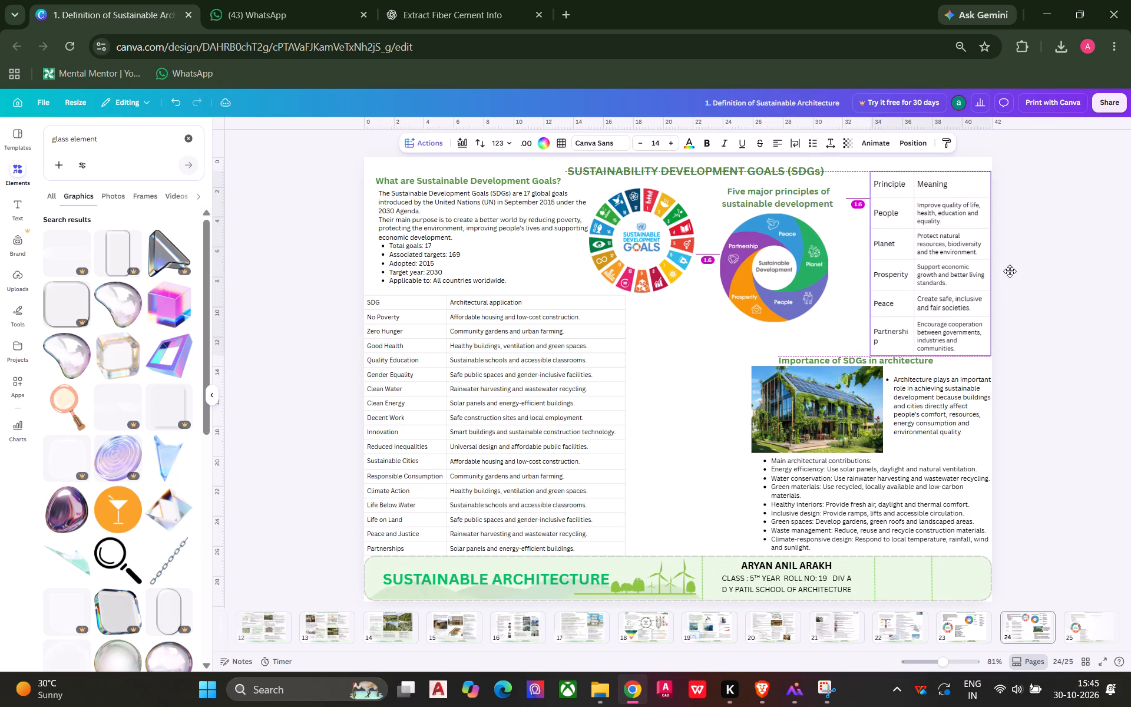
{"action": "left_click_drag", "start_coordinate": [1010, 271], "coordinate": [1010, 272]}
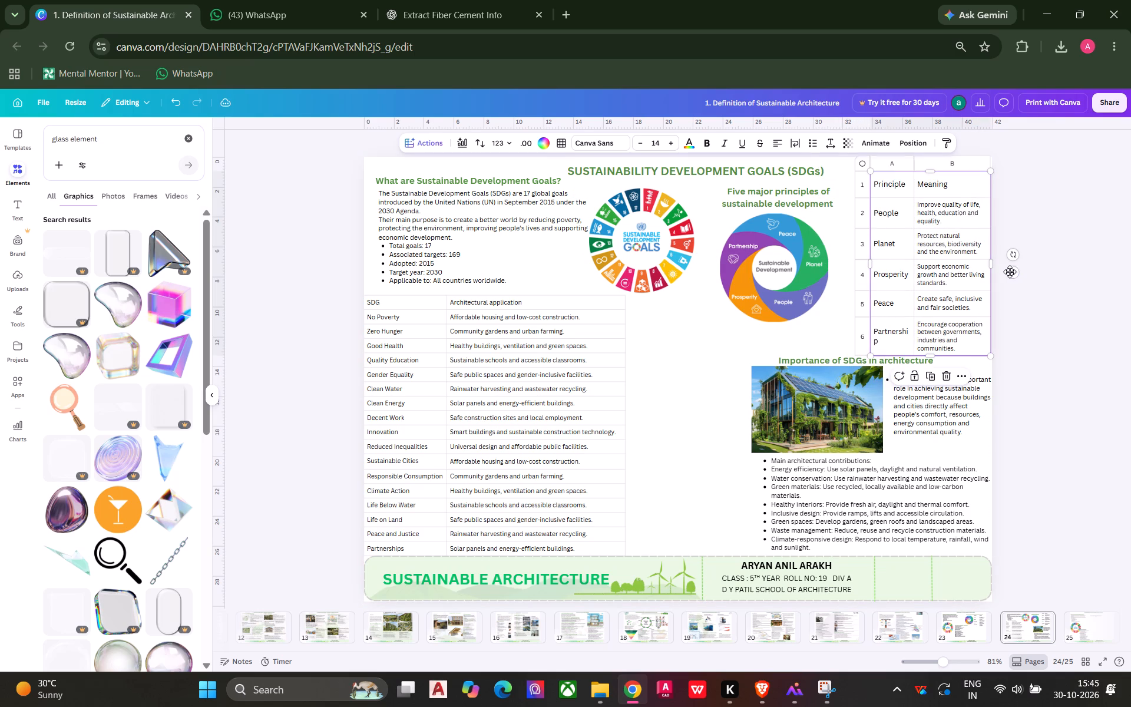
Widen the Principle column to 116 so "Partnership" fits on one line, and save the design.
{"action": "left_click", "coordinate": [912, 166]}
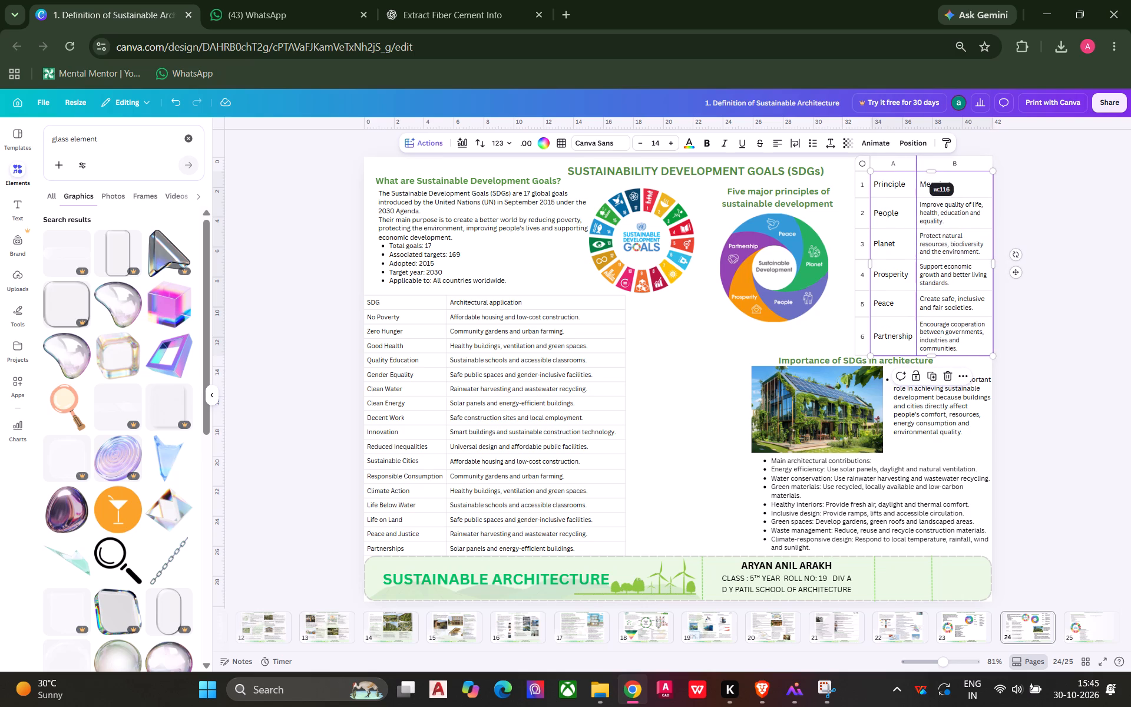
{"action": "left_click", "coordinate": [1050, 190]}
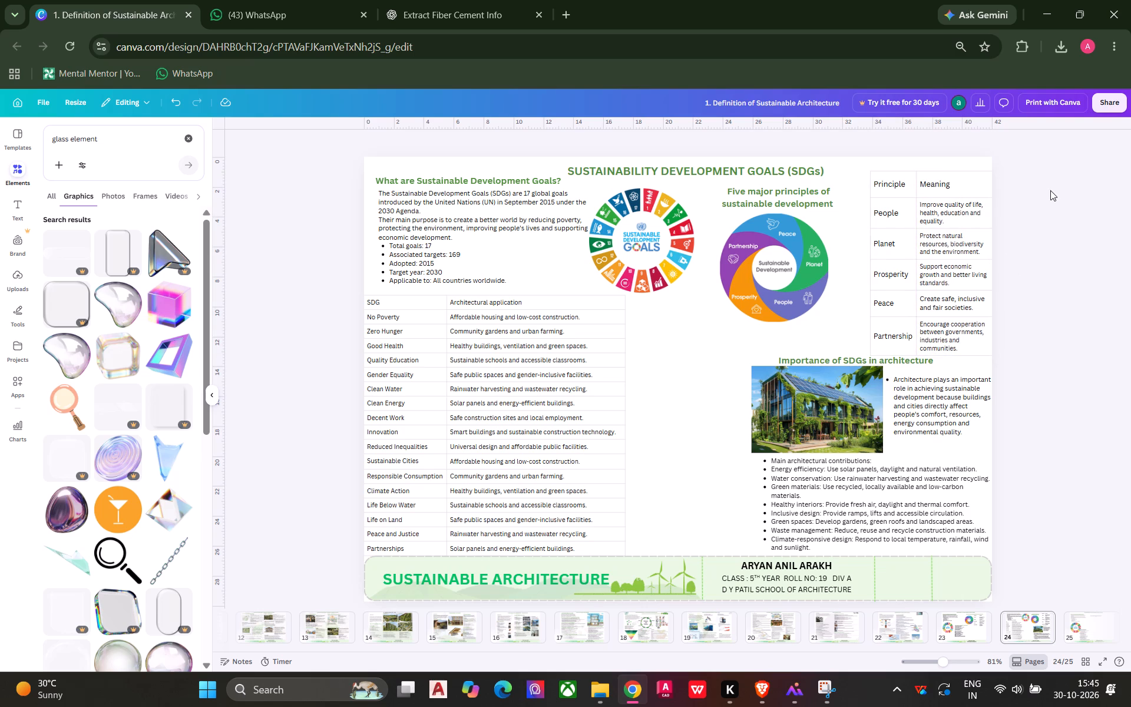
{"action": "key", "text": "ctrl+s"}
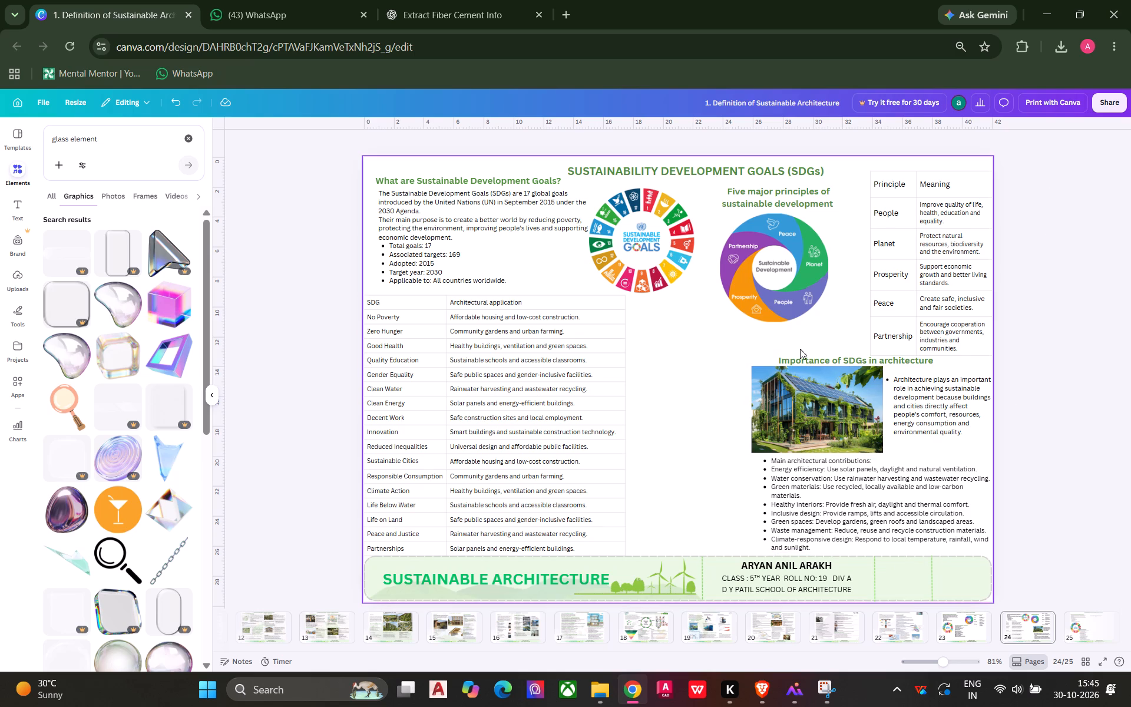
Shift the Importance of SDGs photo and contributions list slightly down together, keeping the heading just beneath the principles table.
{"action": "left_click_drag", "start_coordinate": [846, 346], "coordinate": [821, 525]}
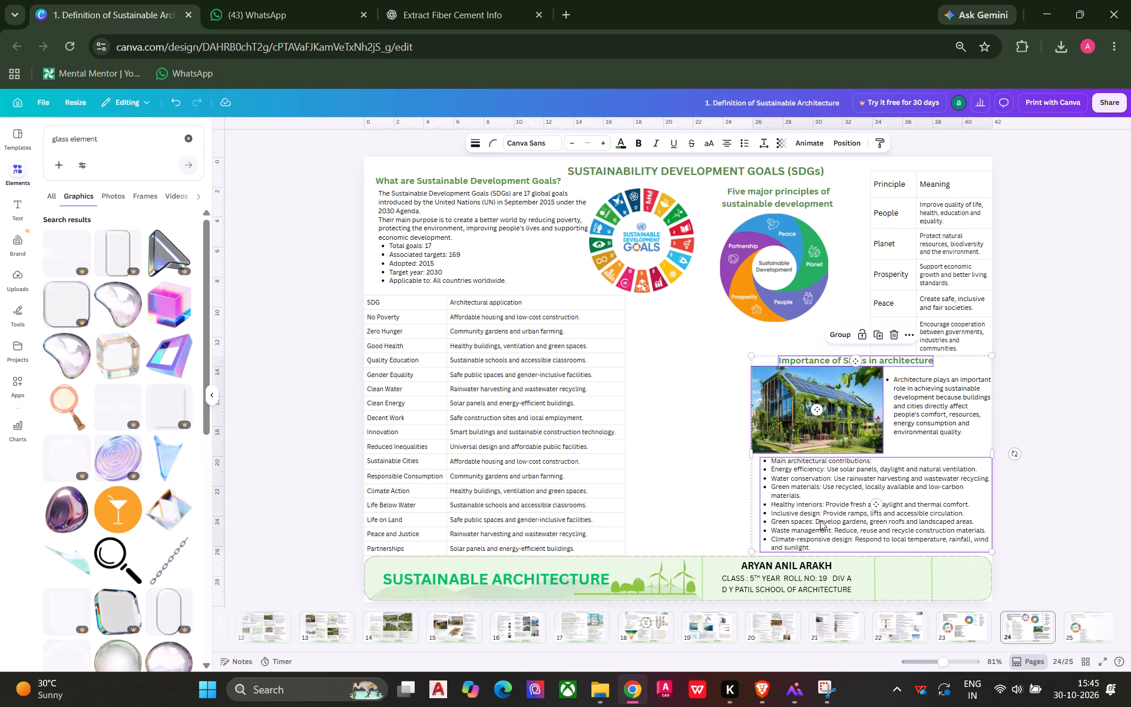
{"action": "left_click", "coordinate": [838, 420]}
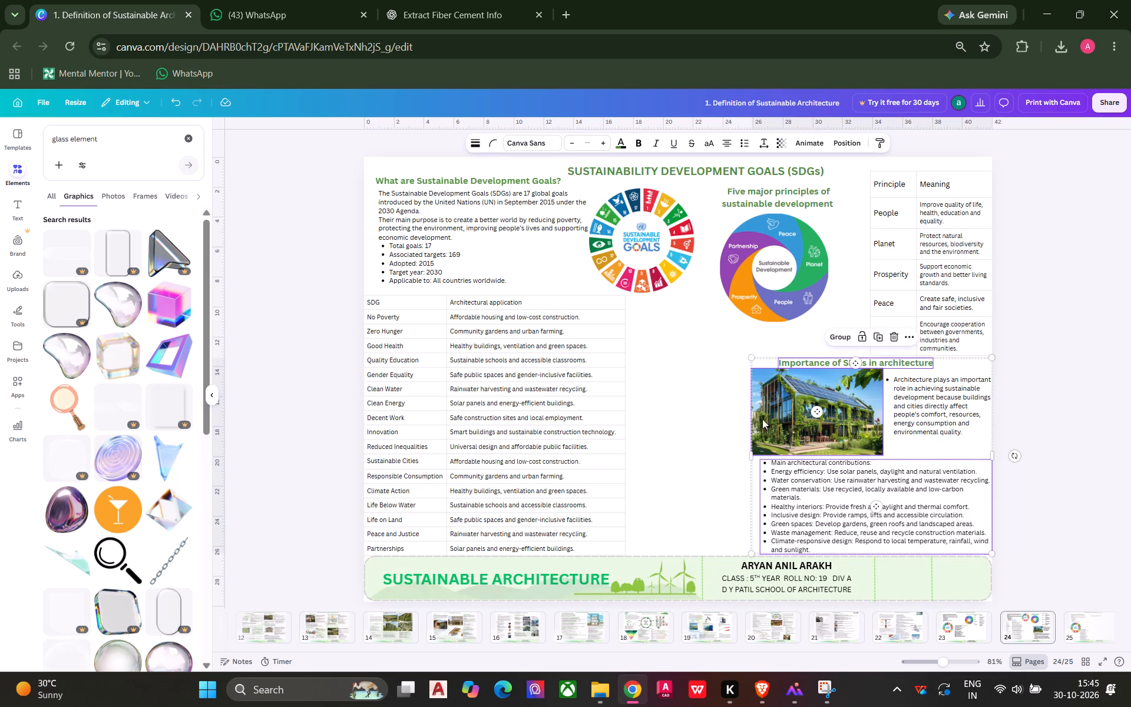
{"action": "left_click", "coordinate": [717, 415]}
{"action": "left_click", "coordinate": [810, 364]}
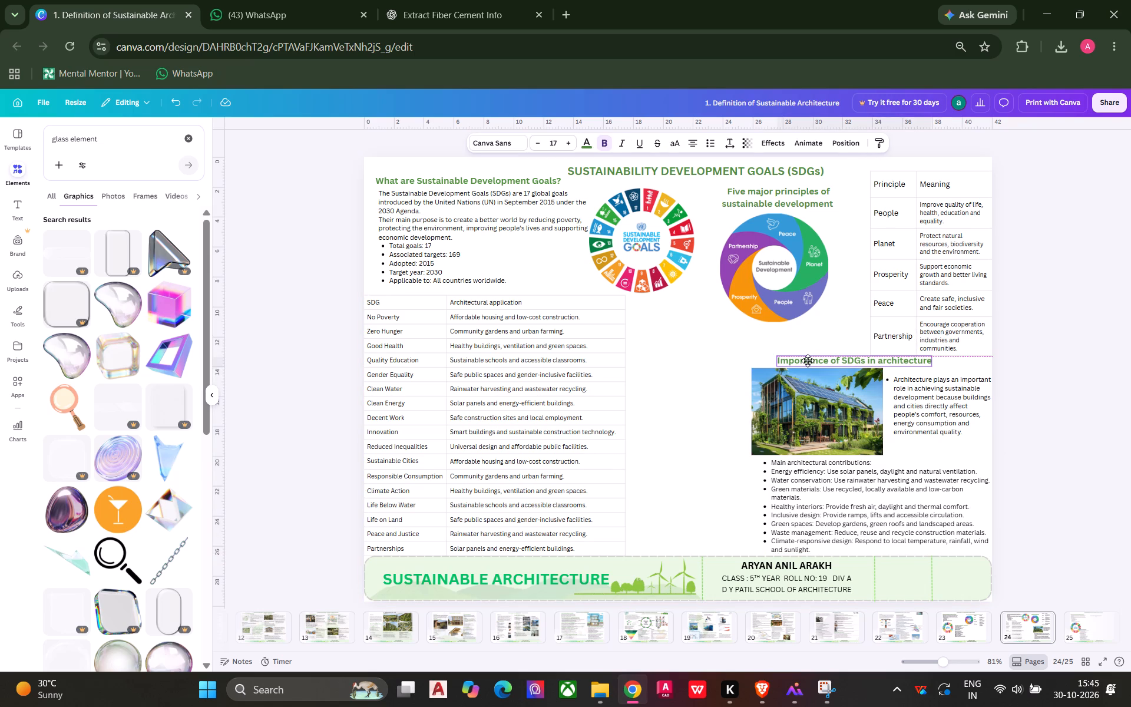
{"action": "left_click", "coordinate": [681, 394]}
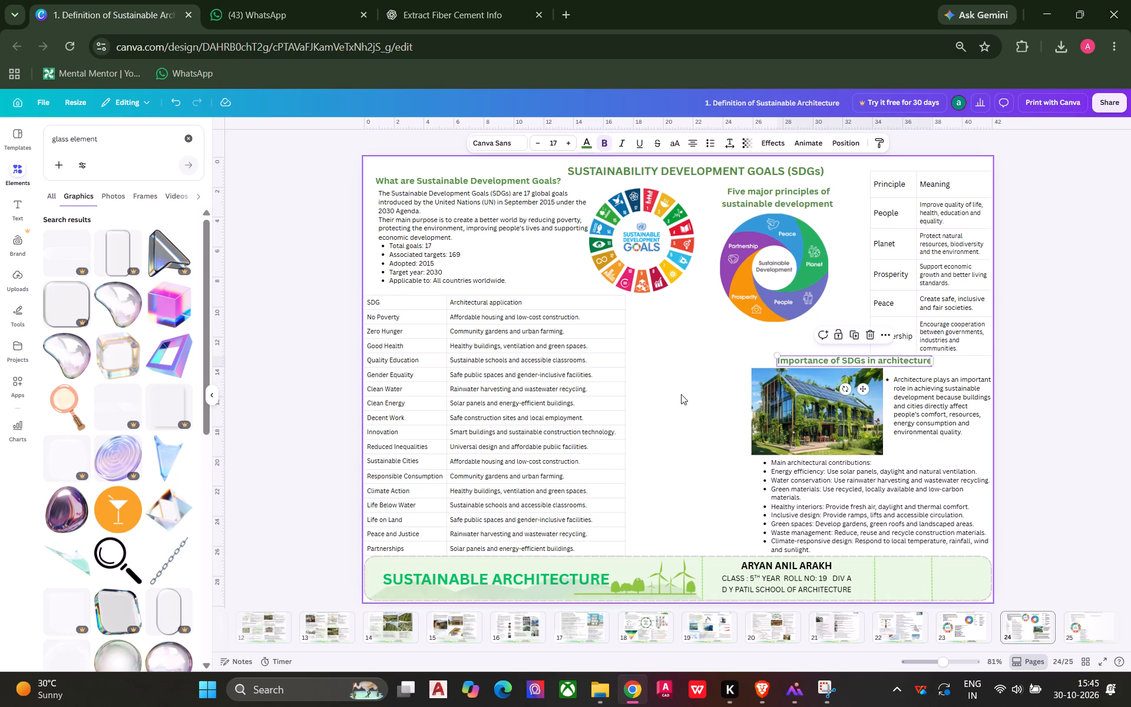
Nudge the "Architecture plays an important role" paragraph slightly down and away from the building photo.
{"action": "left_click", "coordinate": [928, 402]}
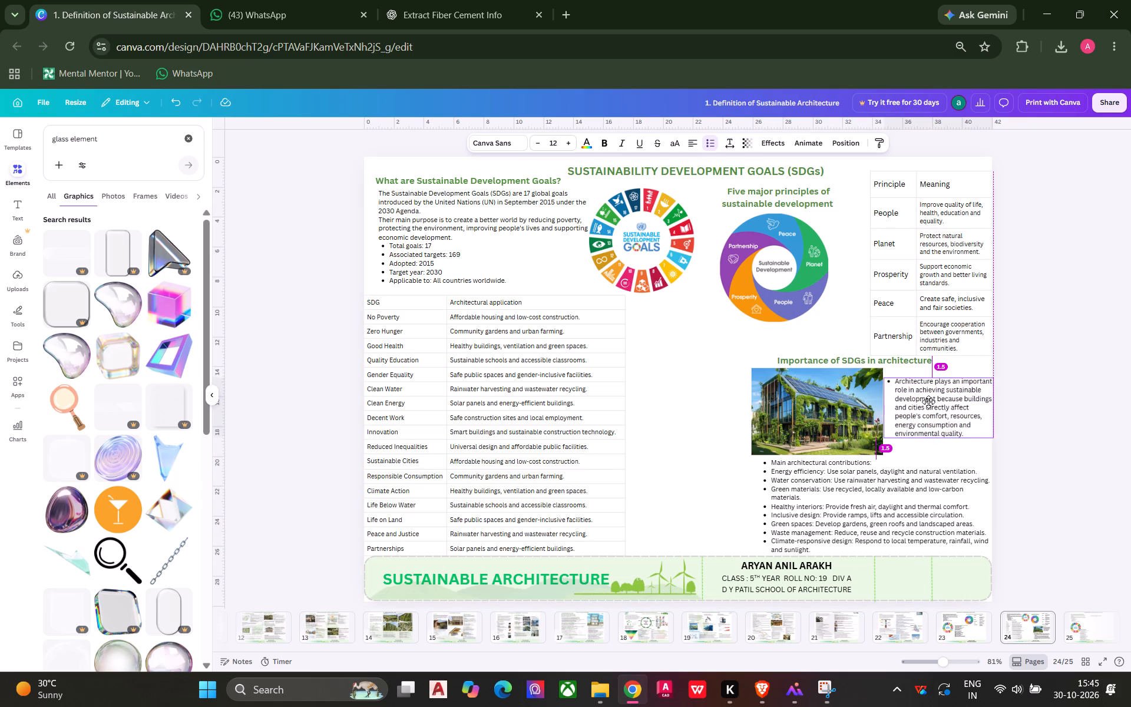
{"action": "left_click_drag", "start_coordinate": [934, 401], "coordinate": [934, 405]}
{"action": "left_click_drag", "start_coordinate": [934, 405], "coordinate": [934, 407]}
{"action": "left_click", "coordinate": [1046, 390]}
Shift the building photo slightly toward the paragraph and shrink it so its left edge lines up with the contributions list.
{"action": "left_click", "coordinate": [809, 407]}
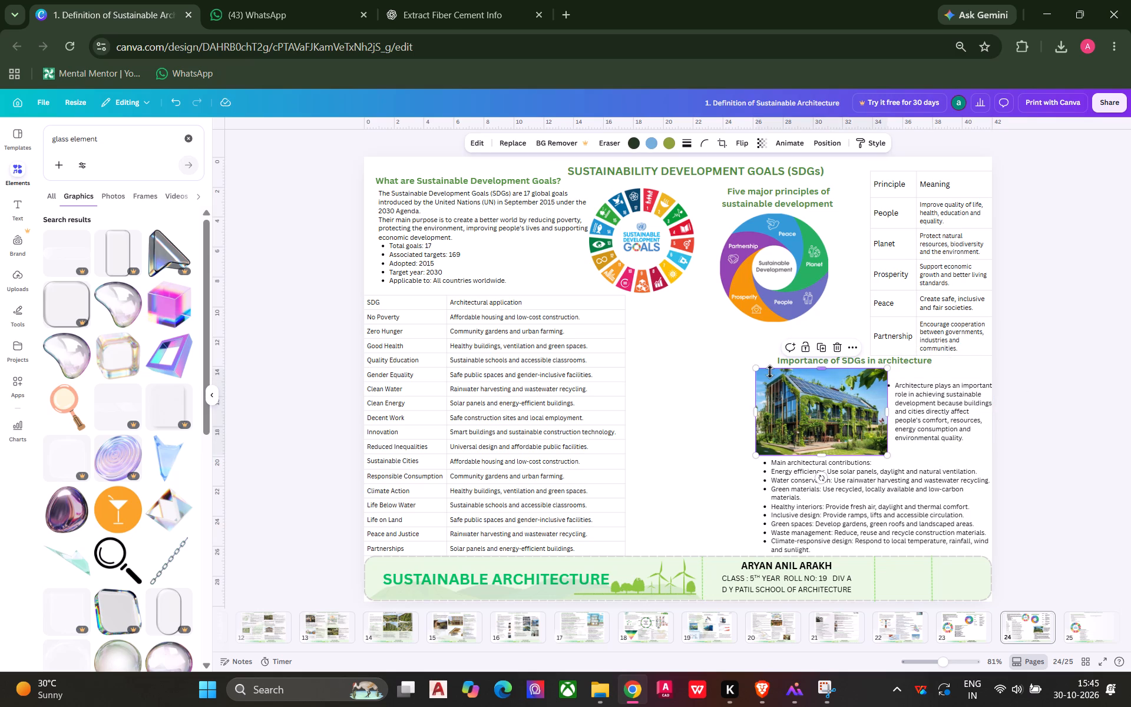
{"action": "left_click_drag", "start_coordinate": [756, 369], "coordinate": [763, 372]}
{"action": "left_click", "coordinate": [698, 396]}
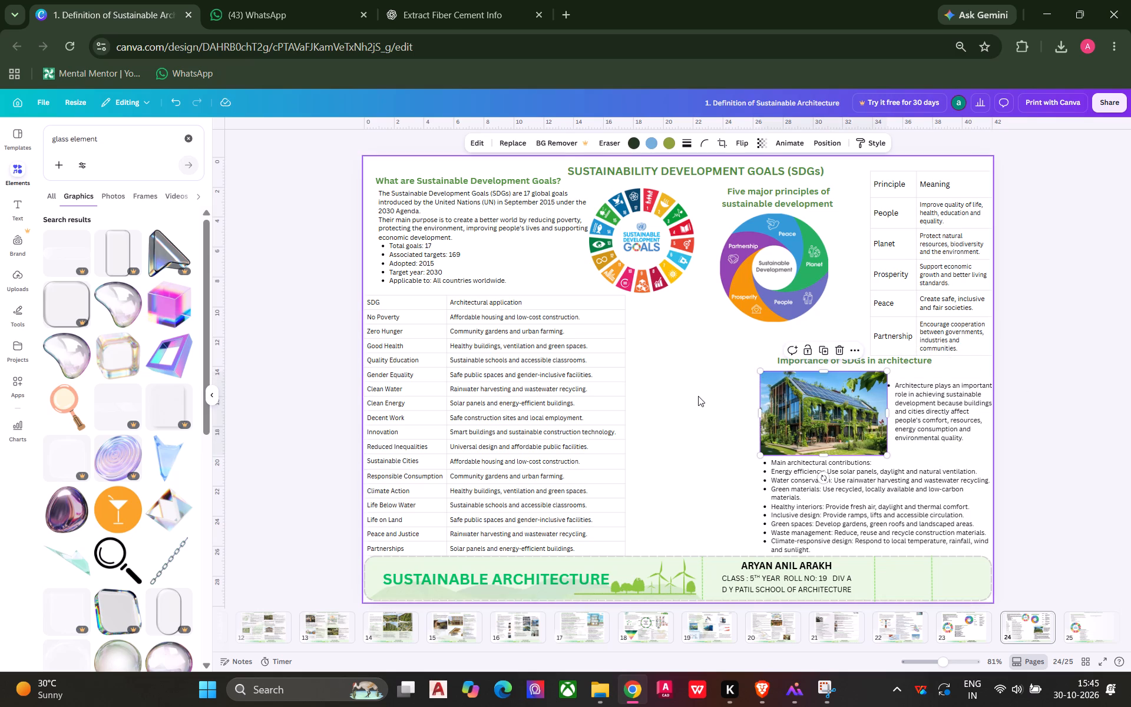
Align the "Importance of SDGs in architecture" heading with the building photo's left edge, directly above the photo.
{"action": "left_click_drag", "start_coordinate": [835, 359], "coordinate": [819, 364]}
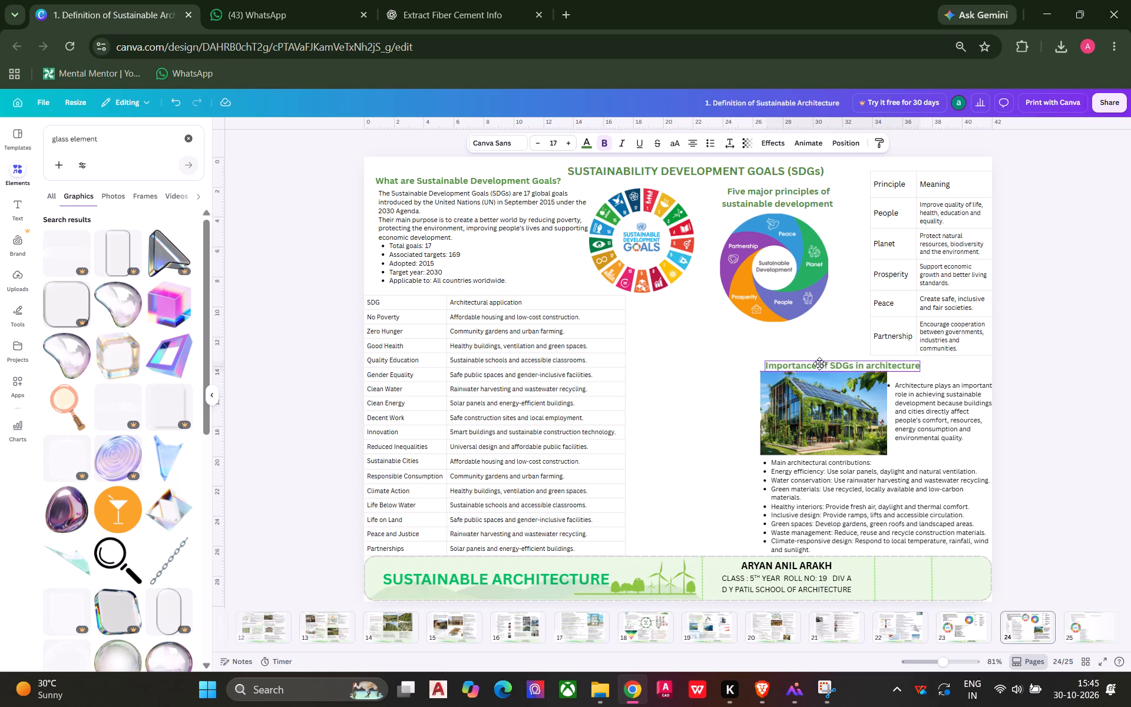
{"action": "left_click_drag", "start_coordinate": [819, 364], "coordinate": [818, 361]}
{"action": "left_click", "coordinate": [706, 411]}
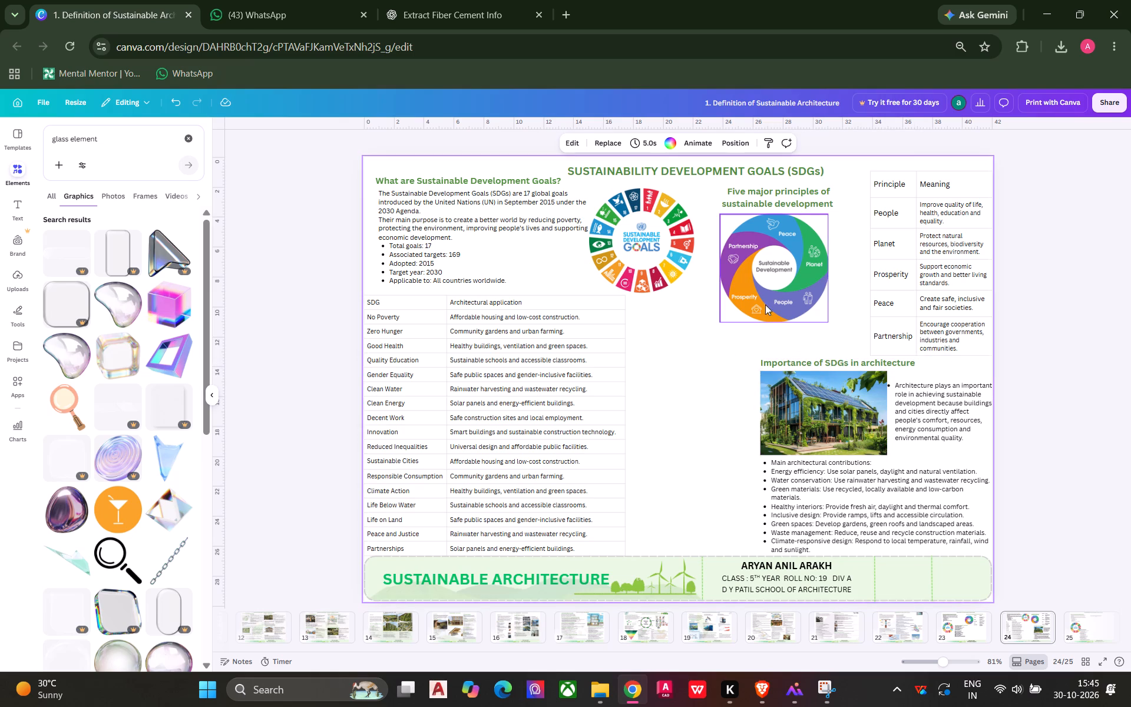
Move the five-principles diagram and its heading next to the principles table, just above the "Importance of SDGs in architecture" section.
{"action": "left_click_drag", "start_coordinate": [783, 280], "coordinate": [824, 301]}
{"action": "left_click", "coordinate": [694, 338]}
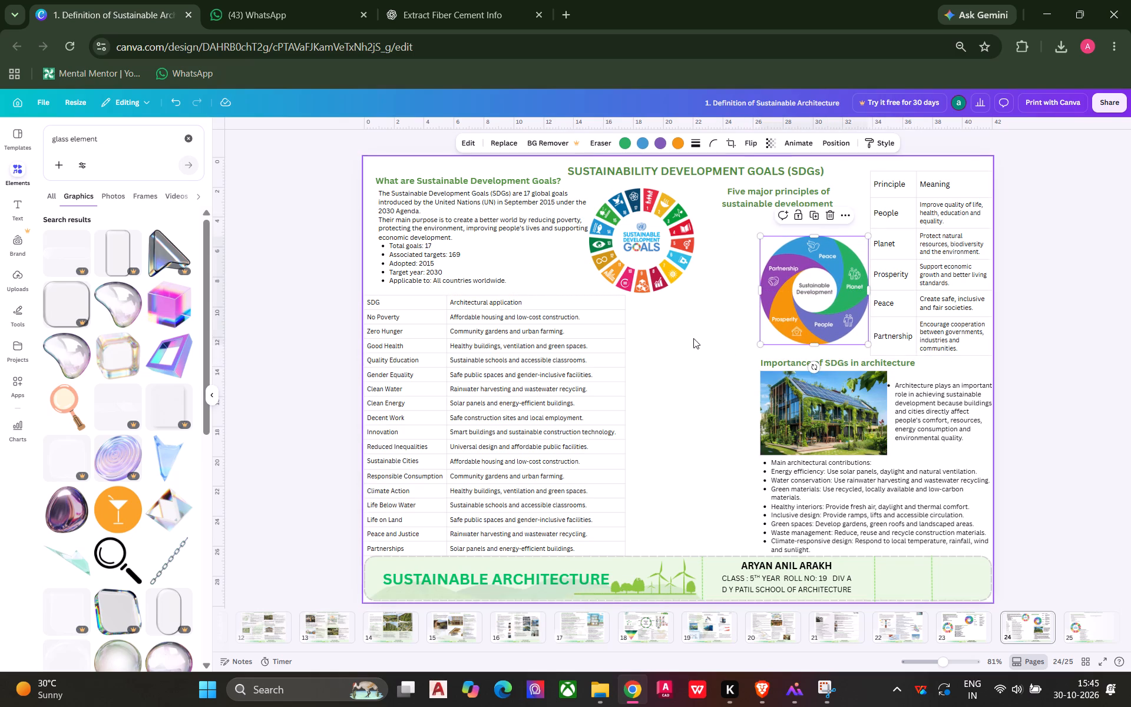
{"action": "left_click_drag", "start_coordinate": [760, 200], "coordinate": [790, 224]}
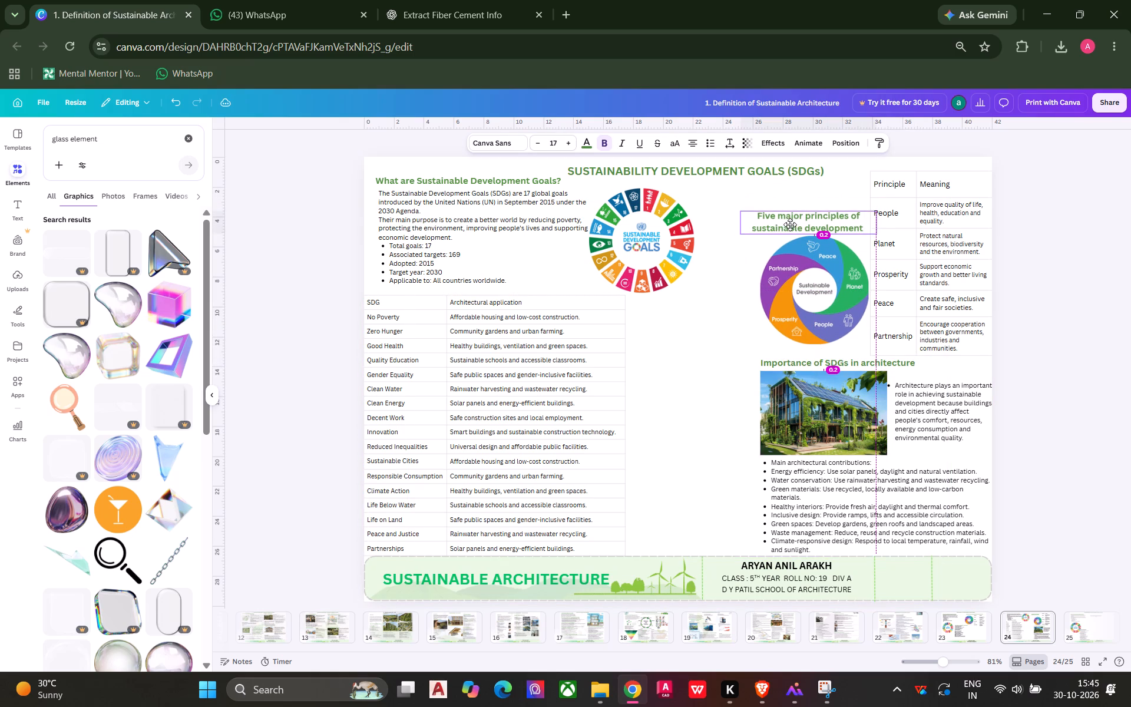
{"action": "left_click_drag", "start_coordinate": [790, 224], "coordinate": [790, 222]}
{"action": "left_click", "coordinate": [682, 353]}
Place the SDG wheel between the SDG table and the principles diagram and enlarge it to fill that gap.
{"action": "left_click_drag", "start_coordinate": [670, 247], "coordinate": [670, 248]}
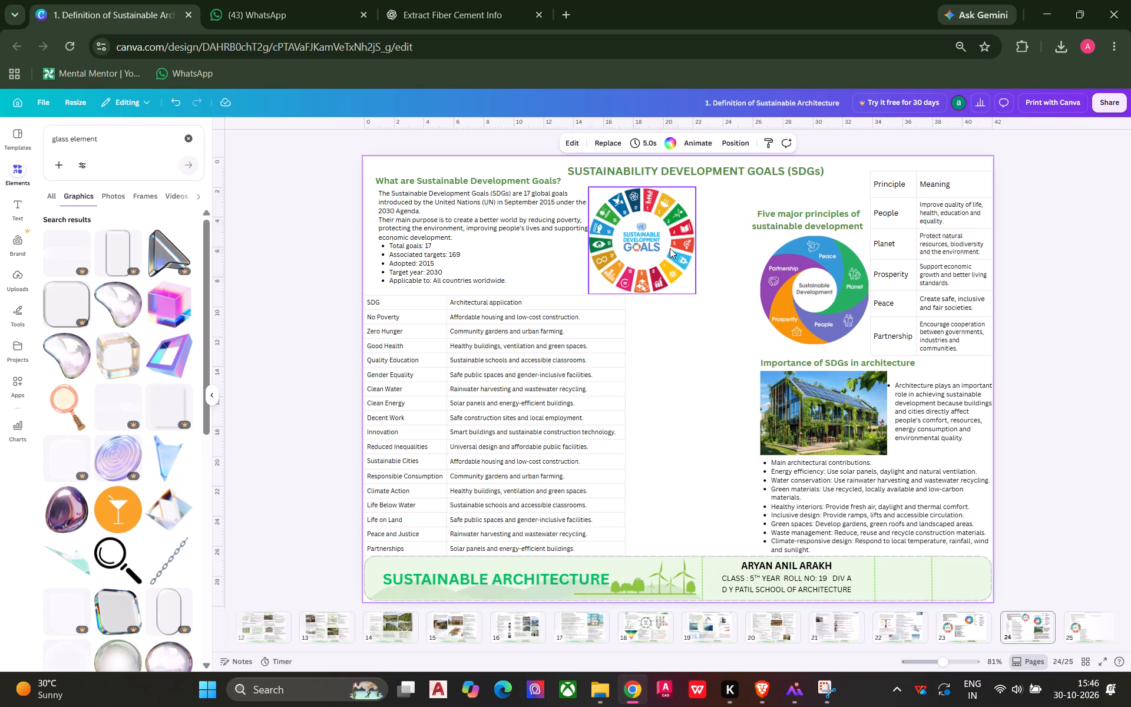
{"action": "left_click_drag", "start_coordinate": [670, 248], "coordinate": [708, 307]}
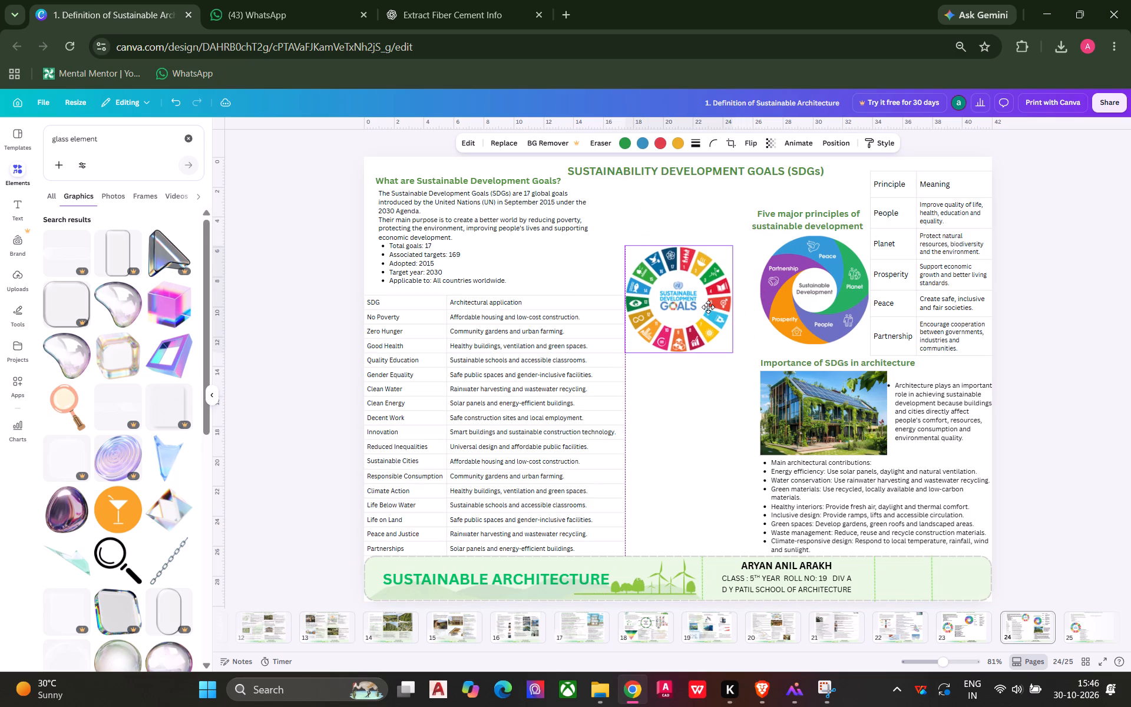
{"action": "left_click_drag", "start_coordinate": [708, 307], "coordinate": [707, 307]}
{"action": "left_click_drag", "start_coordinate": [733, 247], "coordinate": [733, 246]}
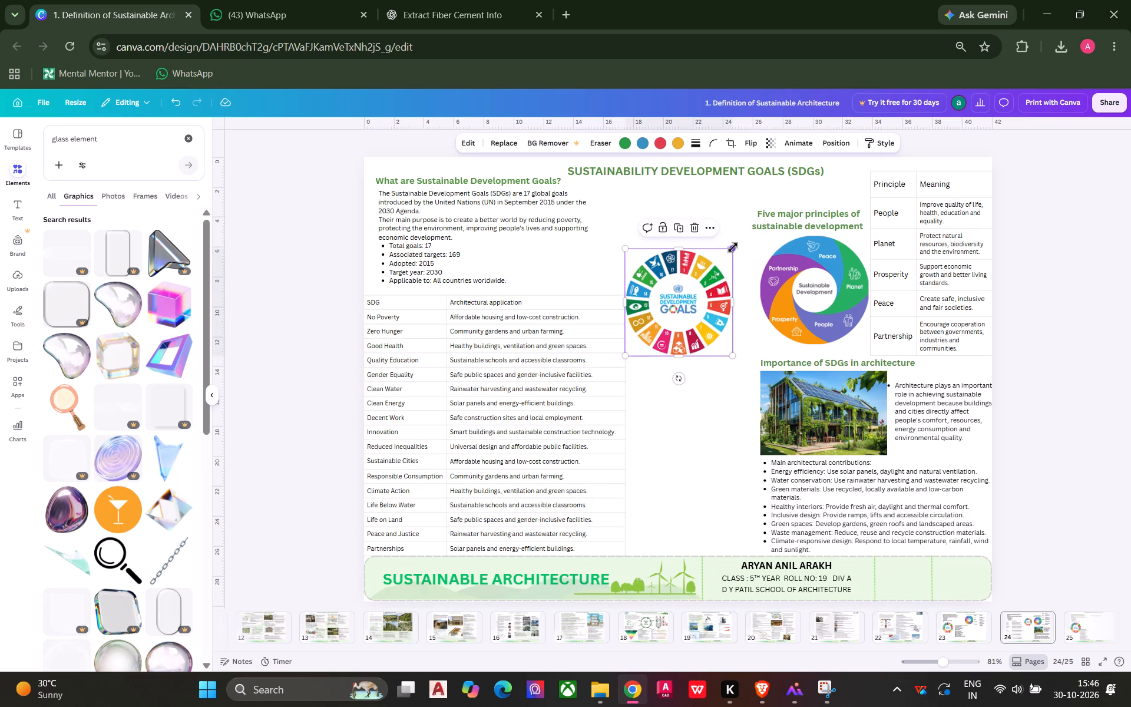
{"action": "left_click_drag", "start_coordinate": [733, 246], "coordinate": [746, 209]}
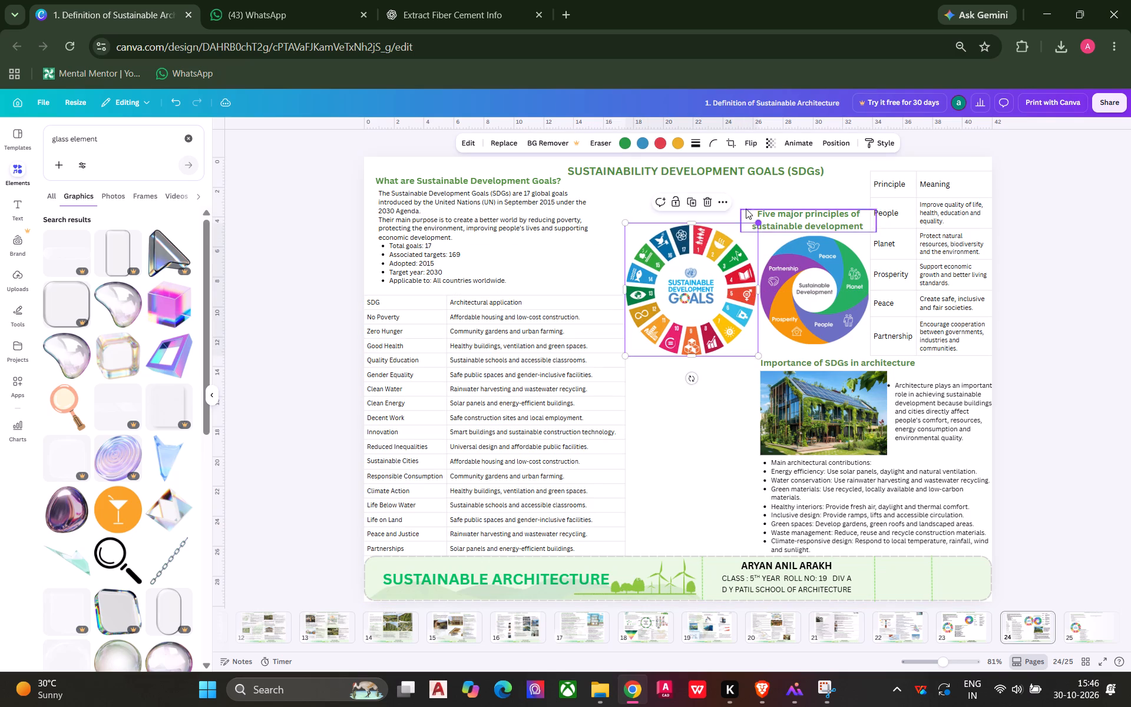
{"action": "left_click", "coordinate": [703, 207]}
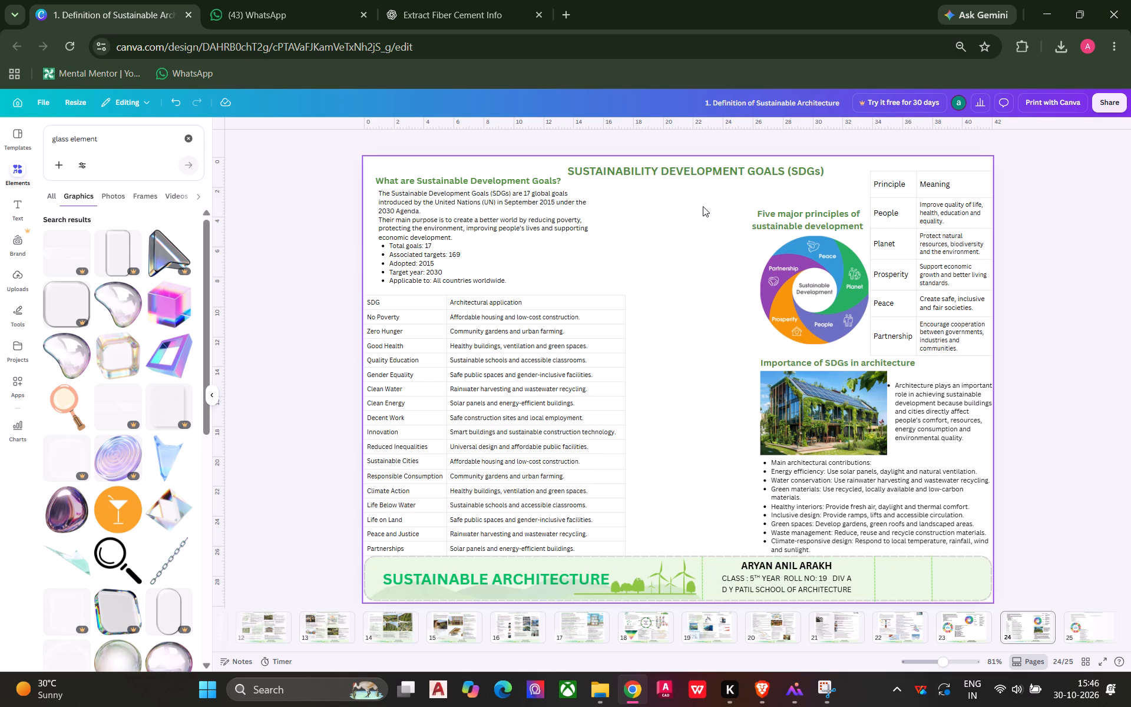
{"action": "key", "text": "ctrl+z"}
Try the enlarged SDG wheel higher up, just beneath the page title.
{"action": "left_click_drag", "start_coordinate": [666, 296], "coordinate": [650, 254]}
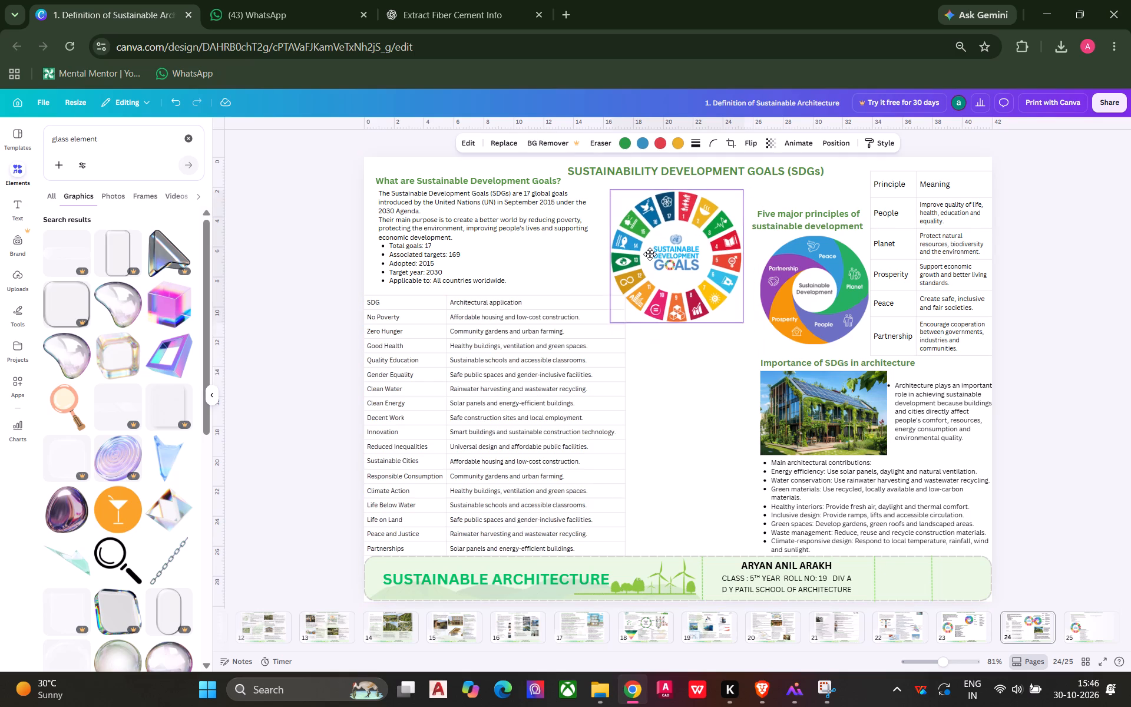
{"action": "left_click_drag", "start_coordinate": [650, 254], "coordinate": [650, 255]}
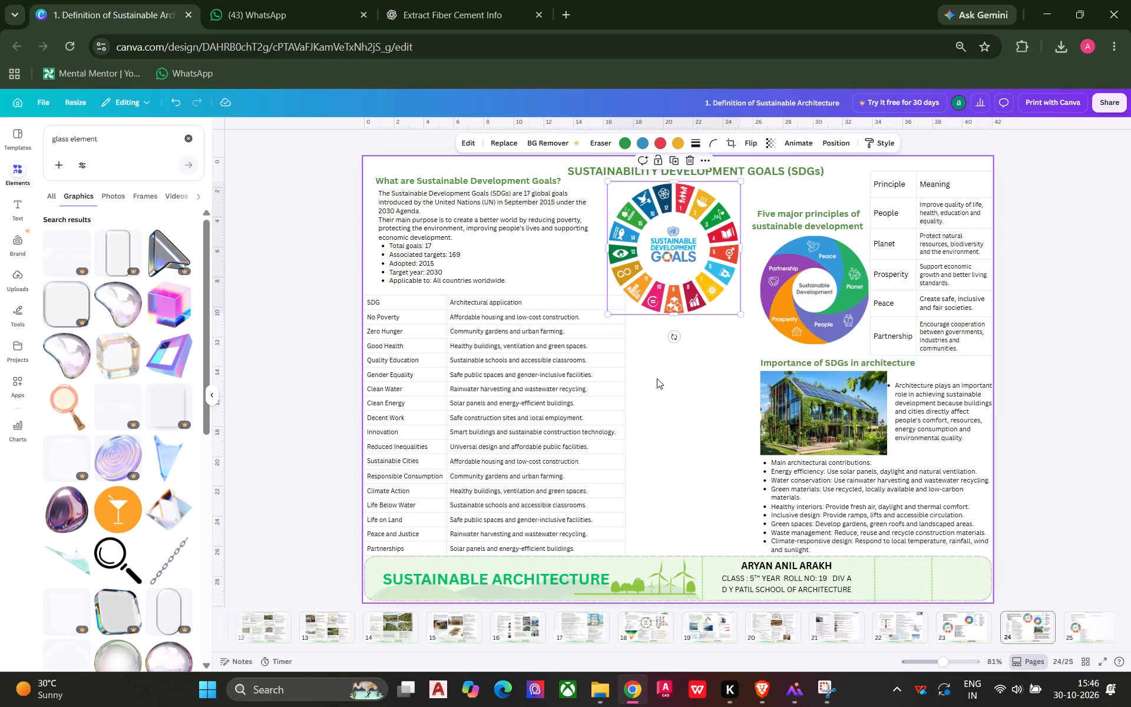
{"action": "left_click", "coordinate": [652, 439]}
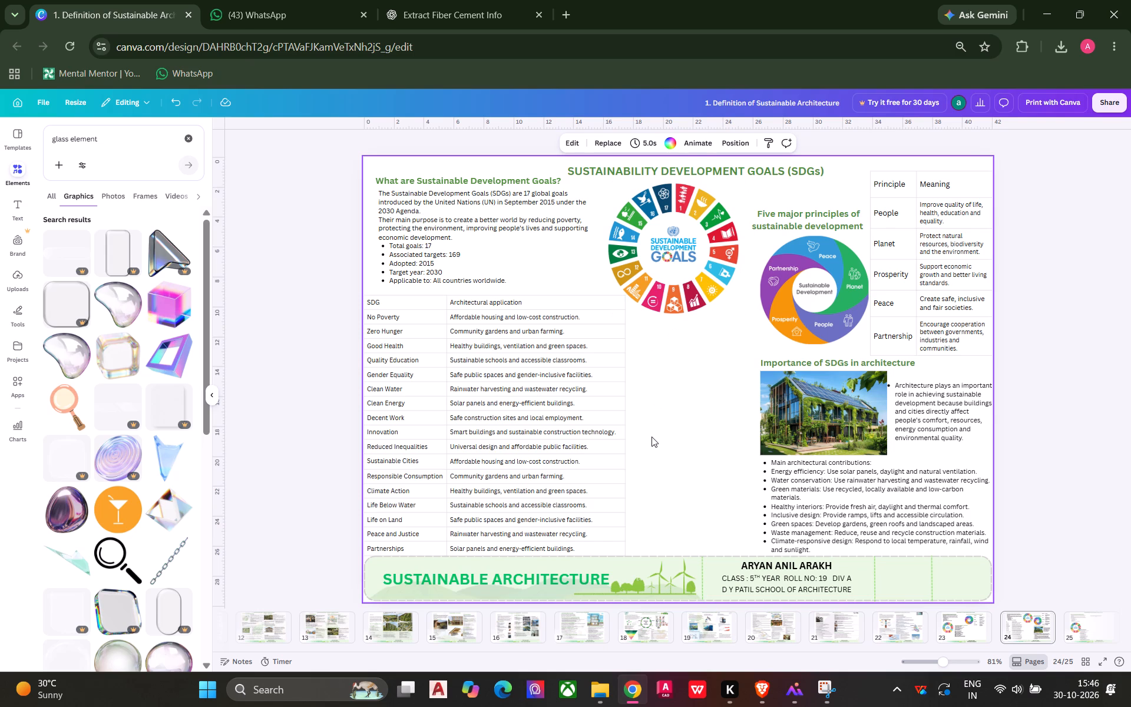
Move the SDG wheel down beside the five-principles diagram, level with it.
{"action": "left_click_drag", "start_coordinate": [665, 270], "coordinate": [679, 313]}
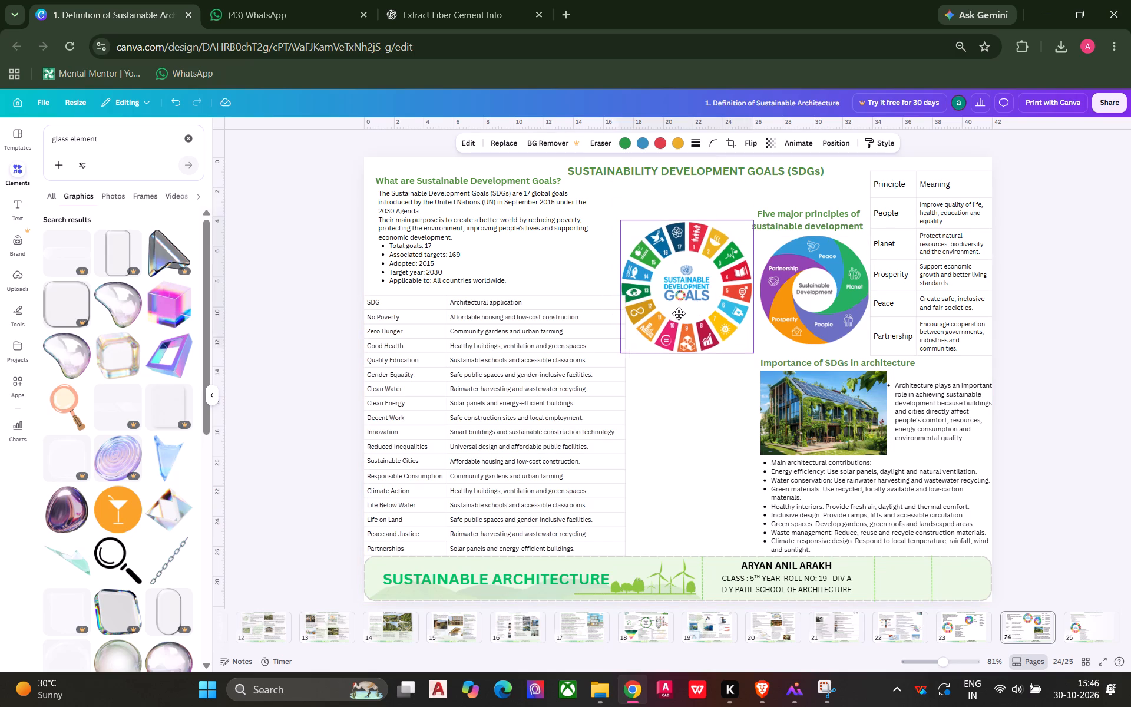
{"action": "left_click_drag", "start_coordinate": [679, 313], "coordinate": [683, 307]}
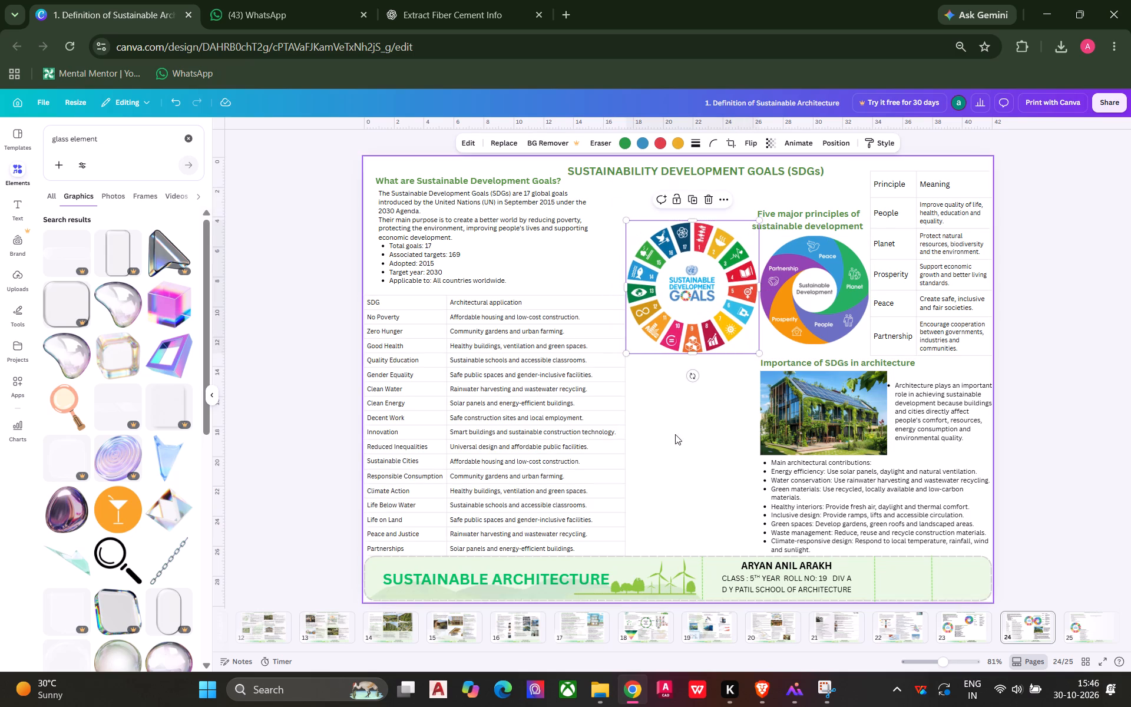
{"action": "left_click", "coordinate": [672, 442]}
Enlarge the five-principles diagram slightly so it fills the space between the SDG wheel and the principles table.
{"action": "left_click", "coordinate": [791, 310]}
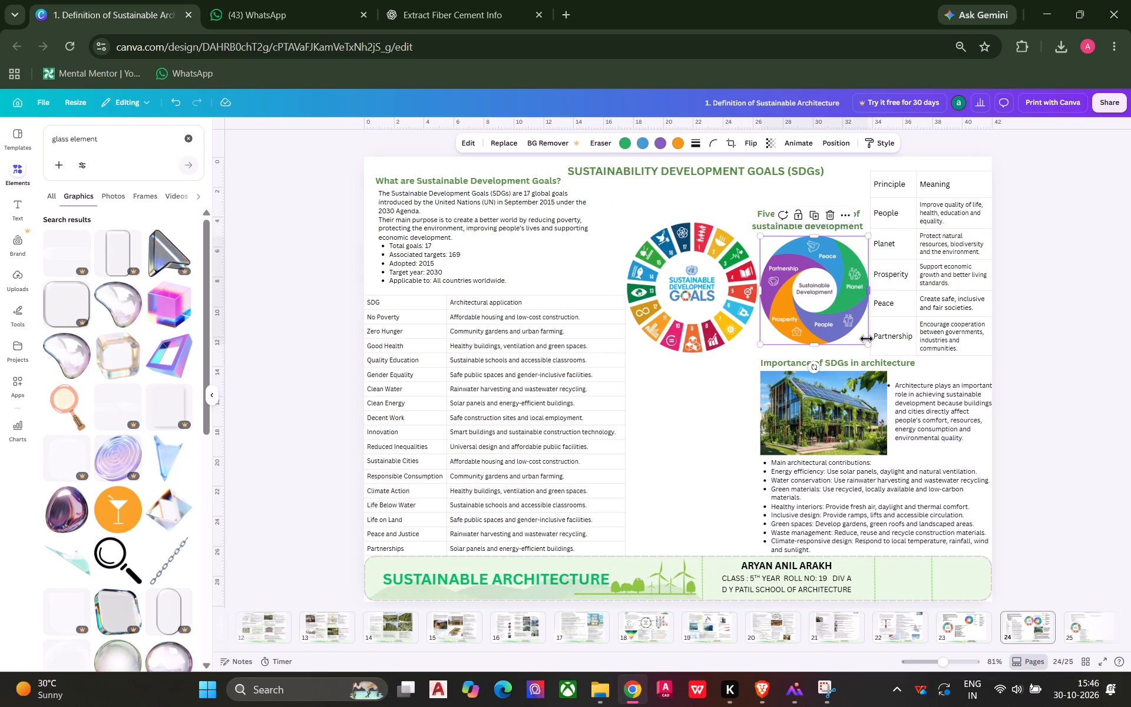
{"action": "left_click", "coordinate": [867, 343]}
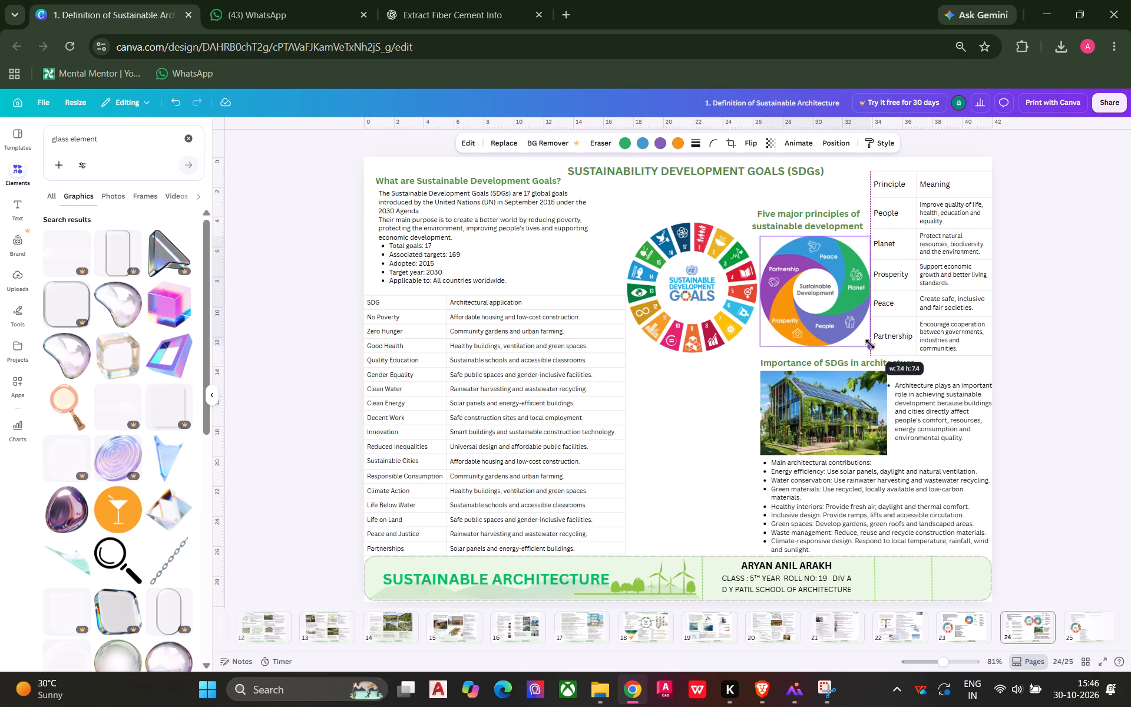
{"action": "left_click", "coordinate": [759, 343]}
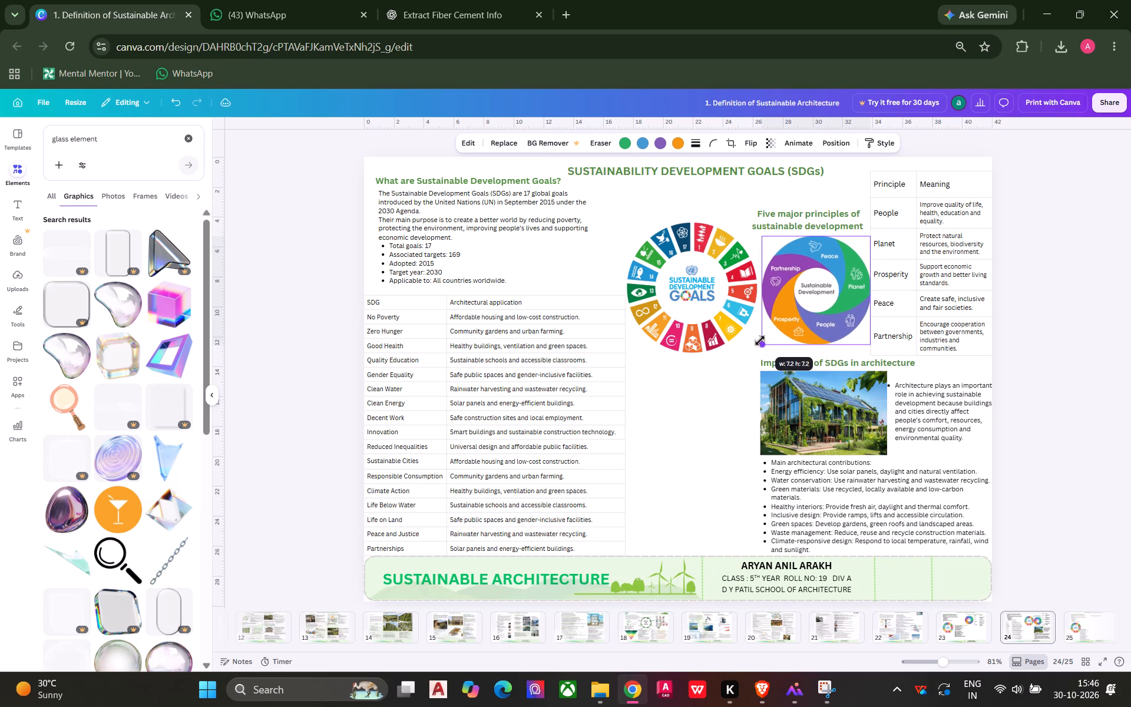
{"action": "left_click", "coordinate": [711, 397]}
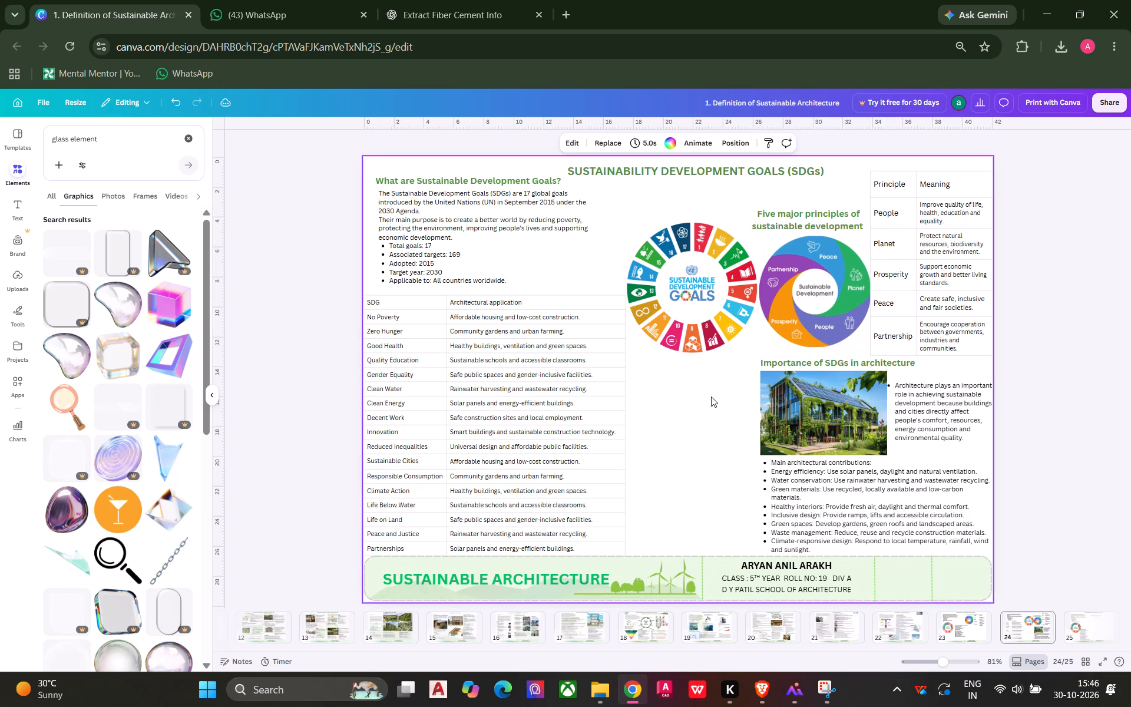
Shrink the SDG wheel slightly, centred in the gap between the SDG table and the principles diagram, and save the design.
{"action": "left_click", "coordinate": [696, 310]}
{"action": "left_click_drag", "start_coordinate": [760, 220], "coordinate": [750, 229]}
{"action": "left_click", "coordinate": [684, 497]}
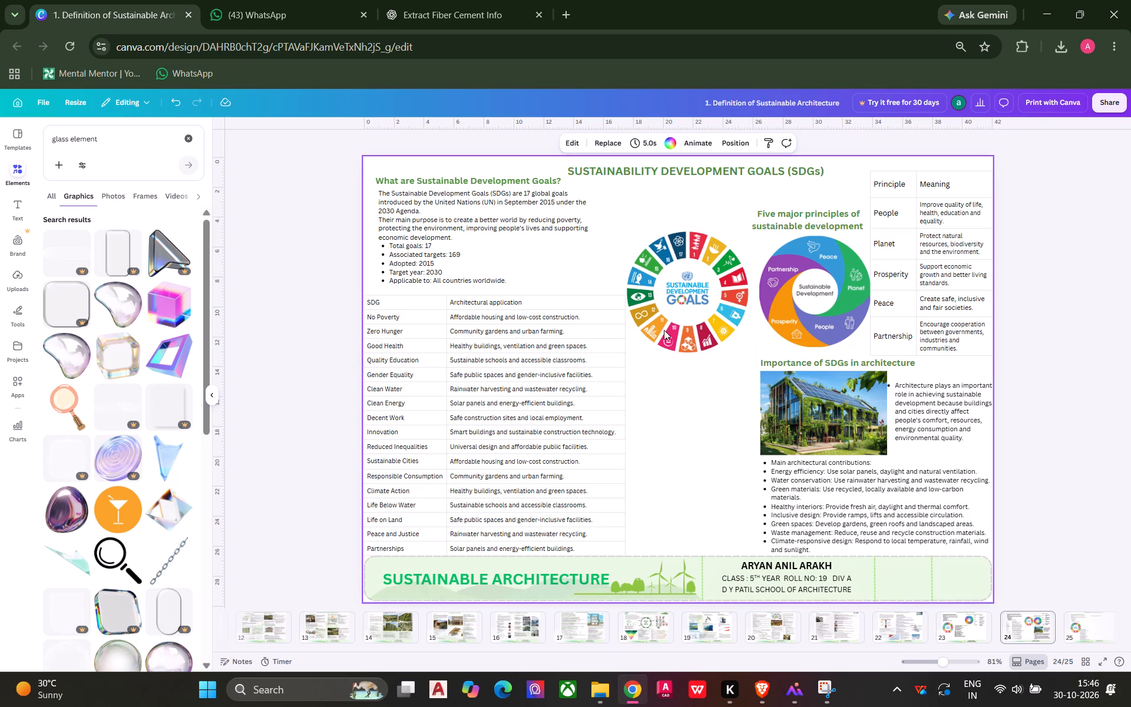
{"action": "left_click", "coordinate": [663, 313]}
{"action": "left_click_drag", "start_coordinate": [750, 227], "coordinate": [750, 228]}
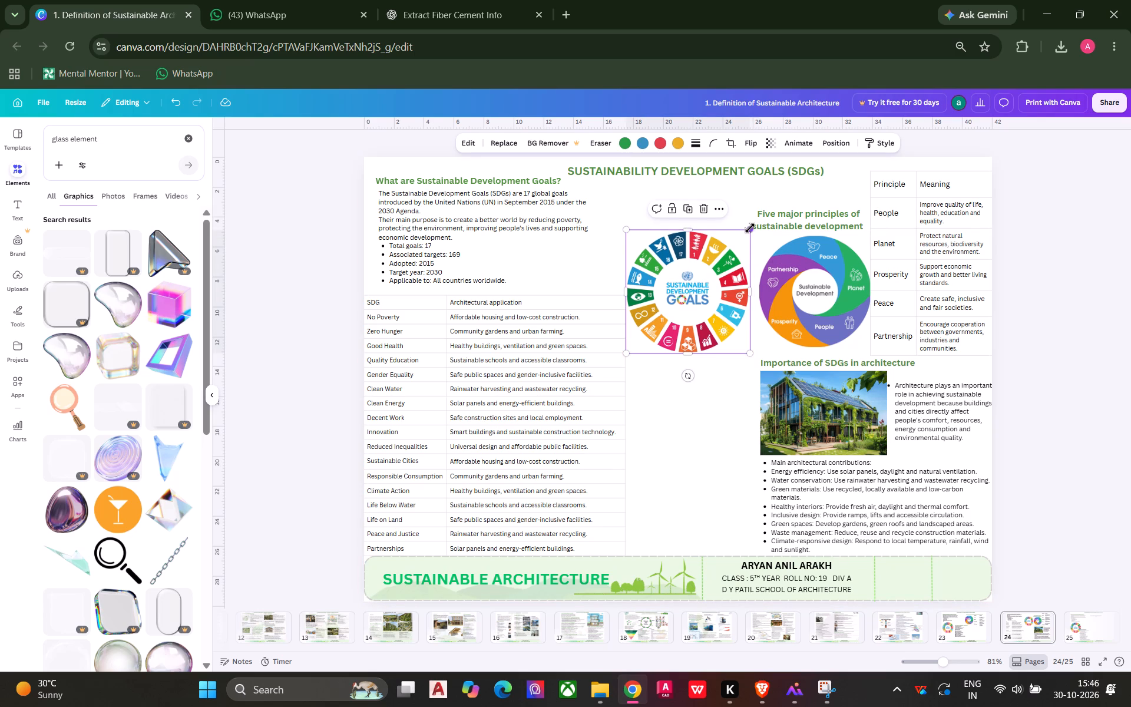
{"action": "left_click_drag", "start_coordinate": [750, 228], "coordinate": [747, 234]}
{"action": "left_click_drag", "start_coordinate": [679, 295], "coordinate": [688, 292]}
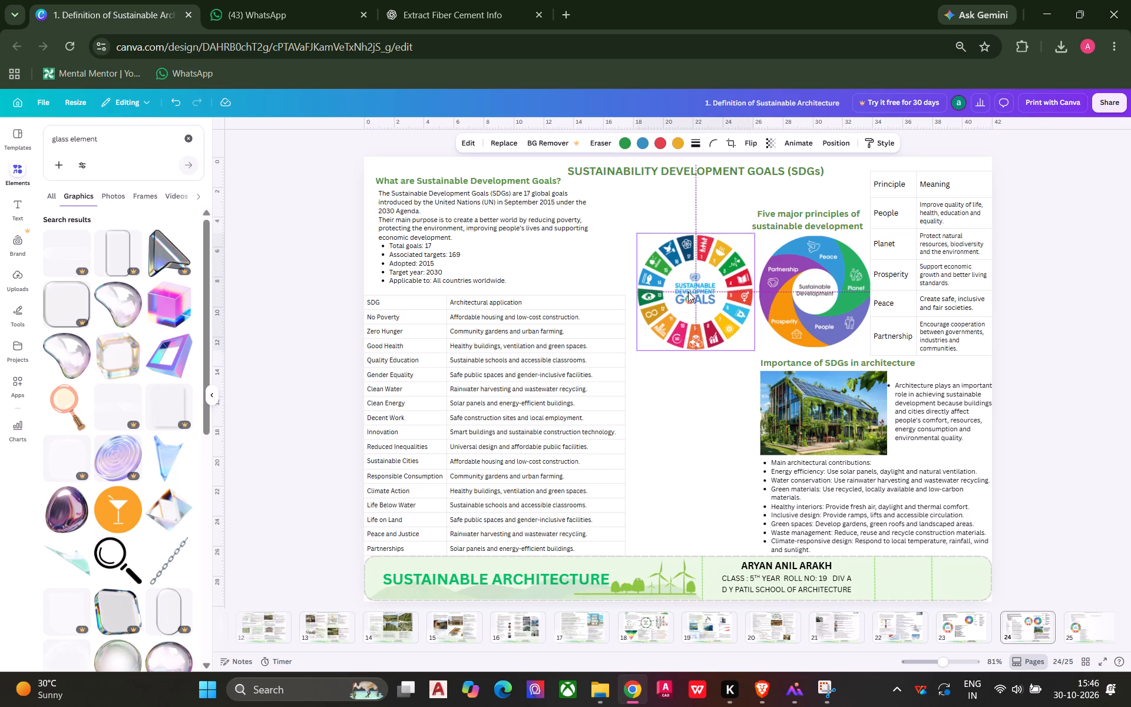
{"action": "left_click_drag", "start_coordinate": [636, 349], "coordinate": [630, 355]}
{"action": "left_click", "coordinate": [709, 431]}
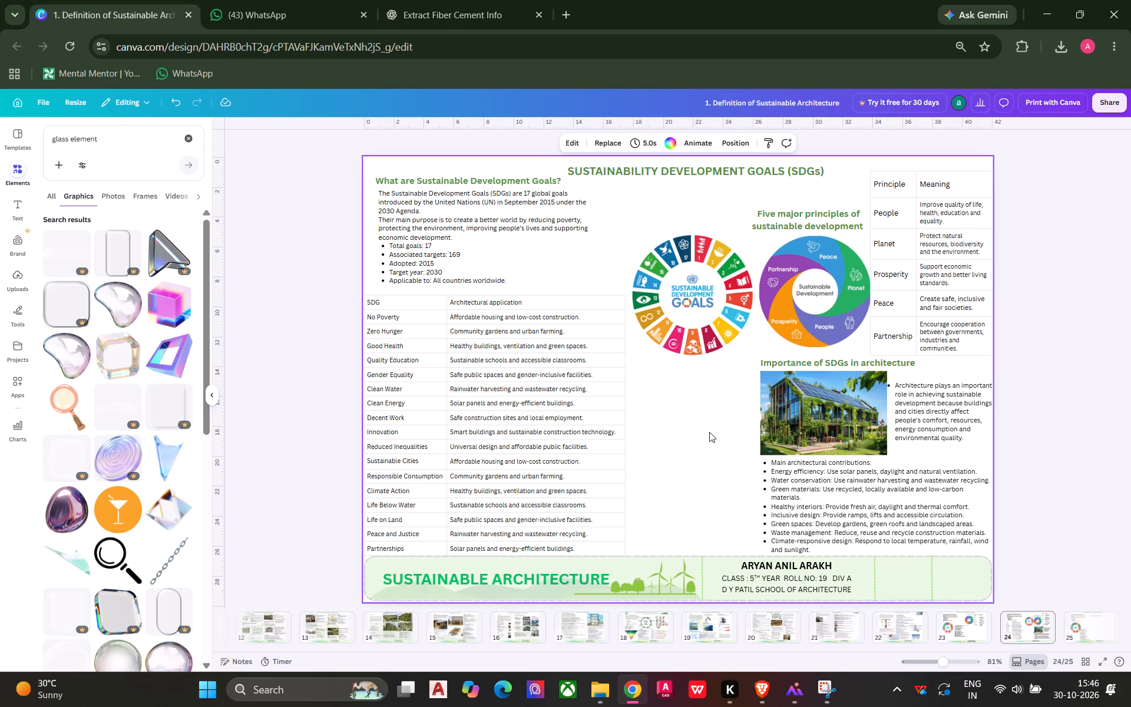
{"action": "key", "text": "ctrl+s"}
Narrow the "What are Sustainable Development Goals?" body text box to about 11.7 wide, keeping its text clear of the SDG table.
{"action": "left_click", "coordinate": [403, 268]}
{"action": "left_click_drag", "start_coordinate": [588, 242], "coordinate": [573, 240]}
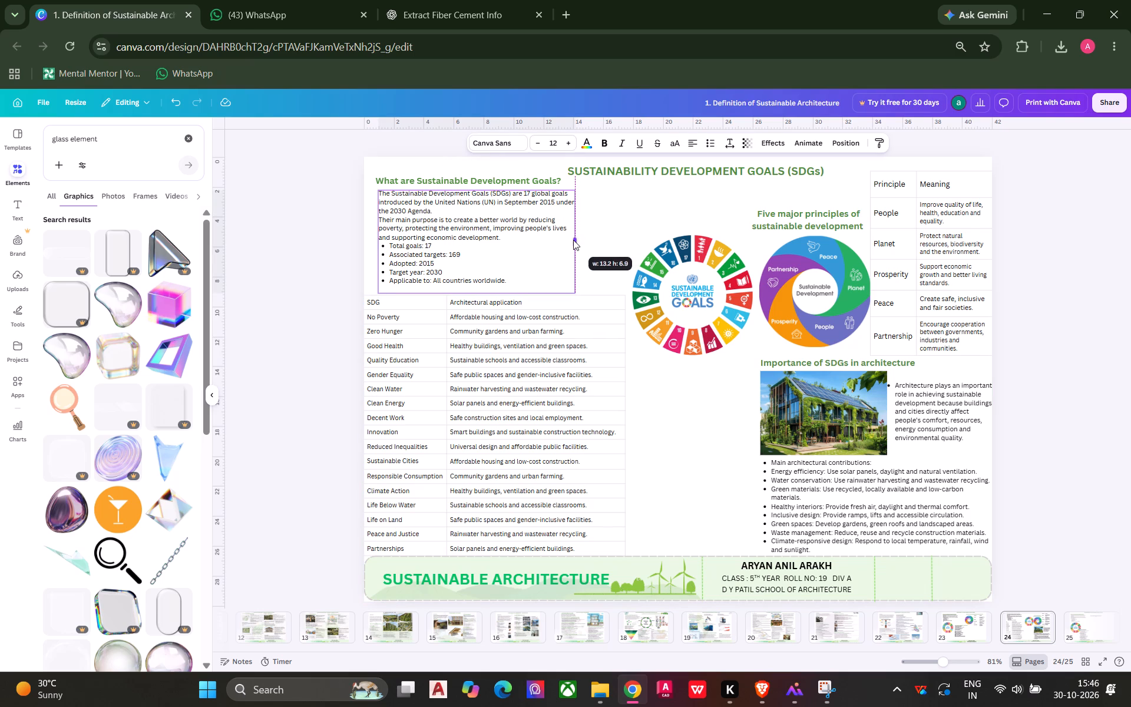
{"action": "left_click_drag", "start_coordinate": [573, 240], "coordinate": [554, 240]}
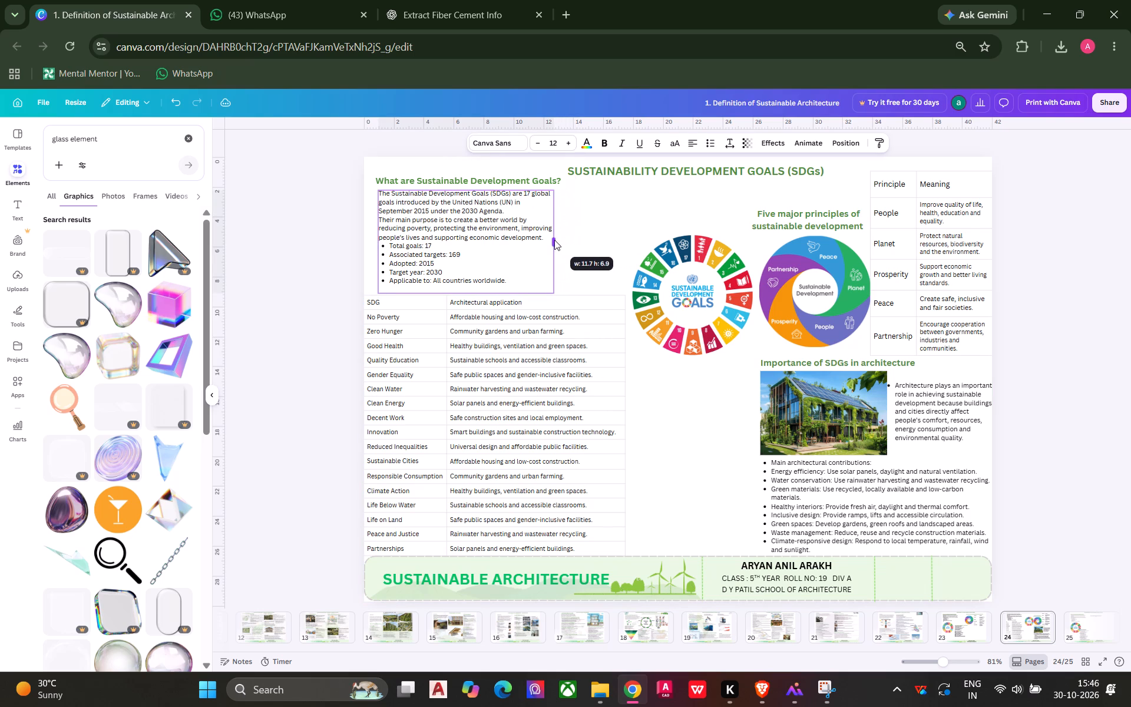
{"action": "left_click_drag", "start_coordinate": [554, 240], "coordinate": [549, 240]}
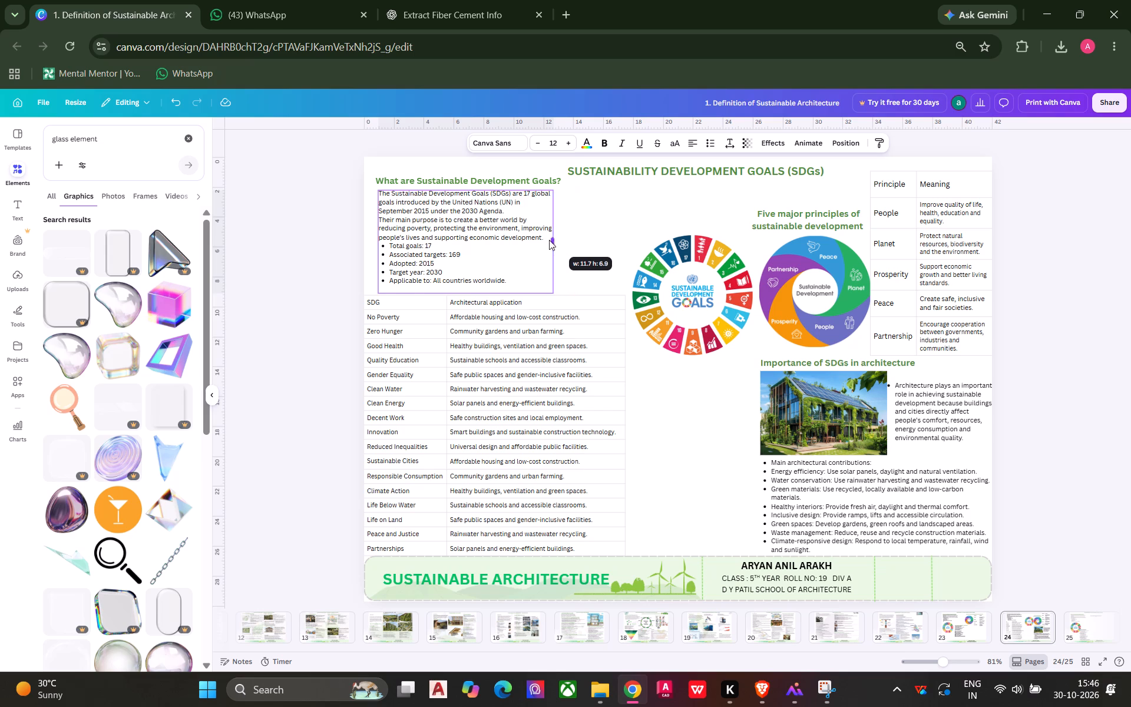
{"action": "left_click_drag", "start_coordinate": [549, 240], "coordinate": [546, 234]}
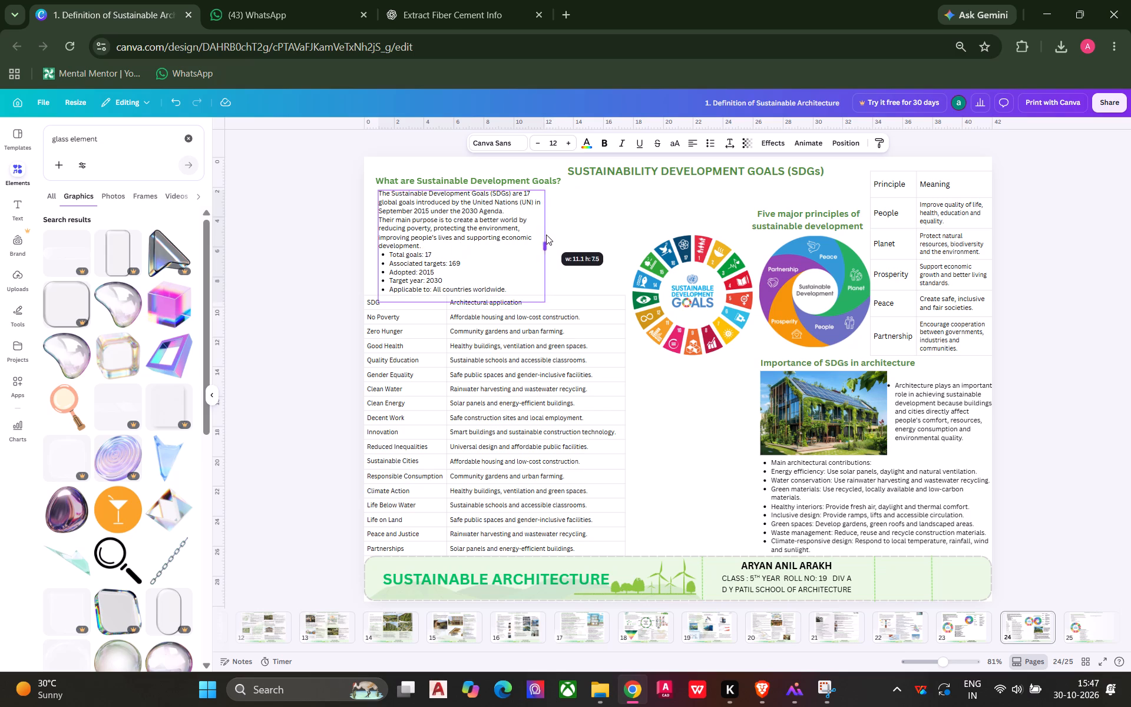
{"action": "left_click_drag", "start_coordinate": [546, 234], "coordinate": [554, 229]}
{"action": "left_click", "coordinate": [570, 224]}
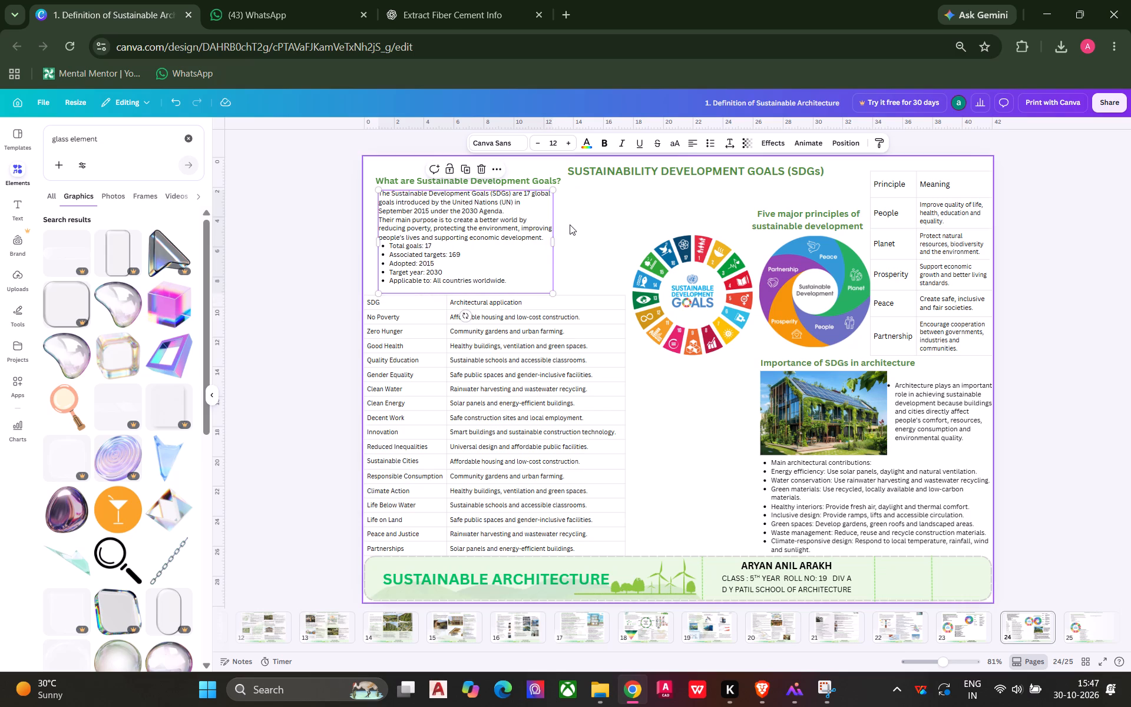
Shrink the SDG architectural application table slightly, leaving more space below the intro text and beside the SDG wheel.
{"action": "left_click", "coordinate": [617, 306]}
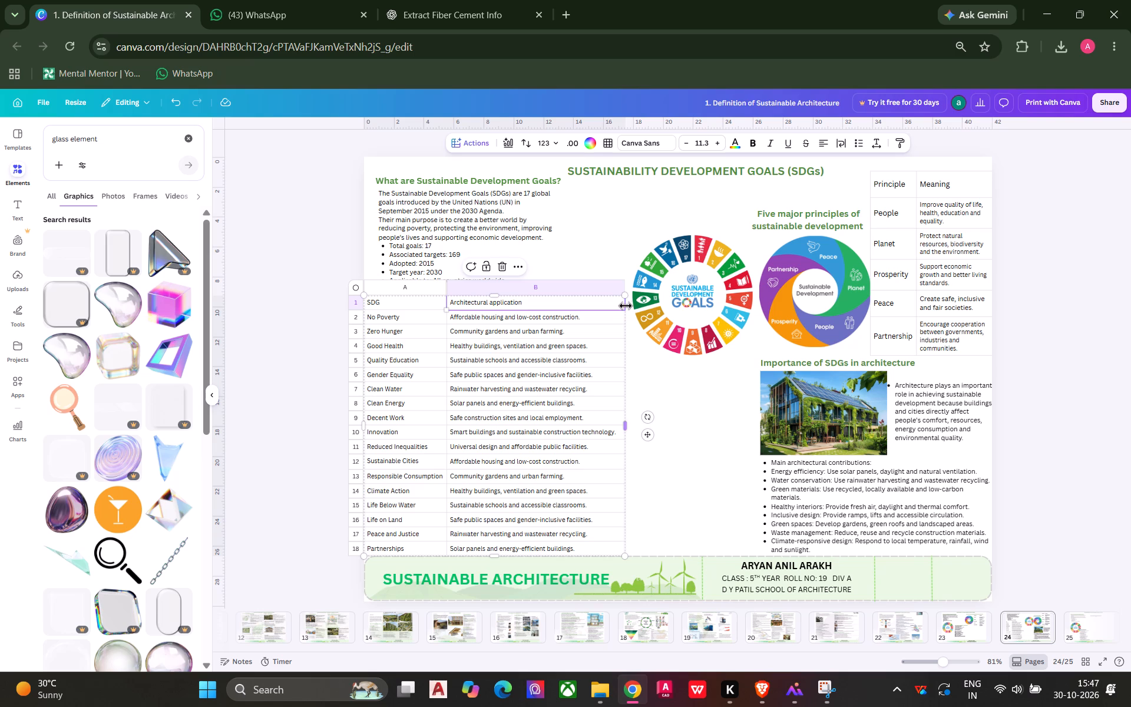
{"action": "left_click_drag", "start_coordinate": [627, 294], "coordinate": [624, 297]}
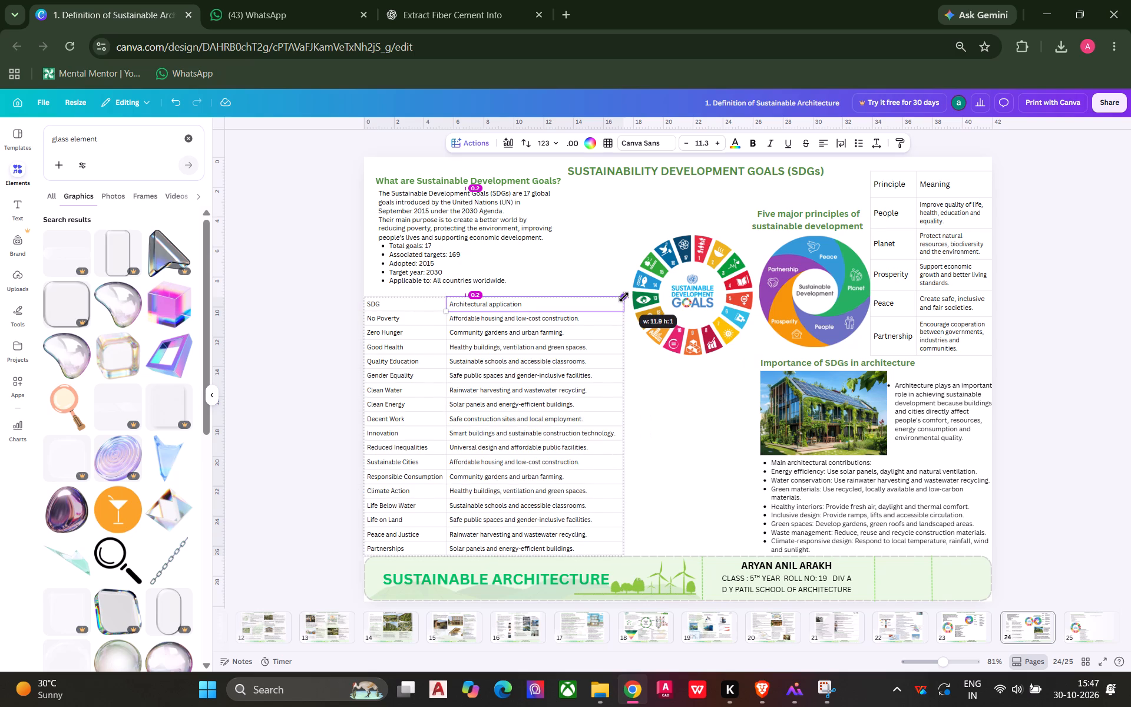
{"action": "left_click_drag", "start_coordinate": [624, 297], "coordinate": [623, 299]}
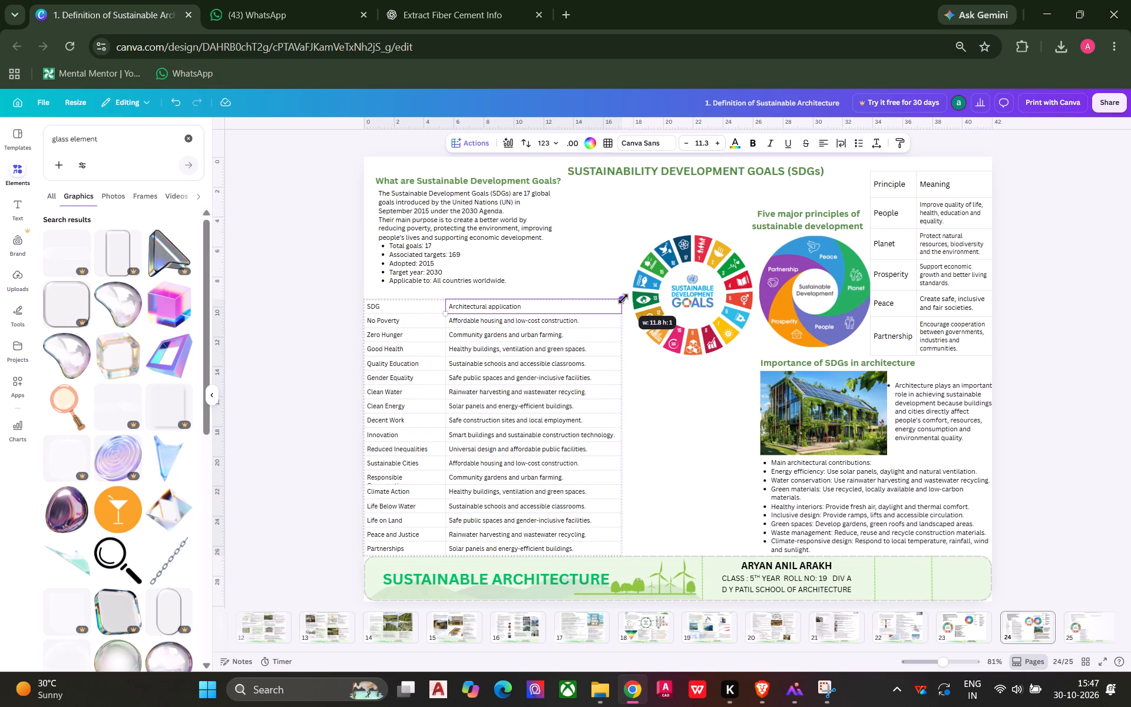
{"action": "left_click_drag", "start_coordinate": [623, 299], "coordinate": [620, 318]}
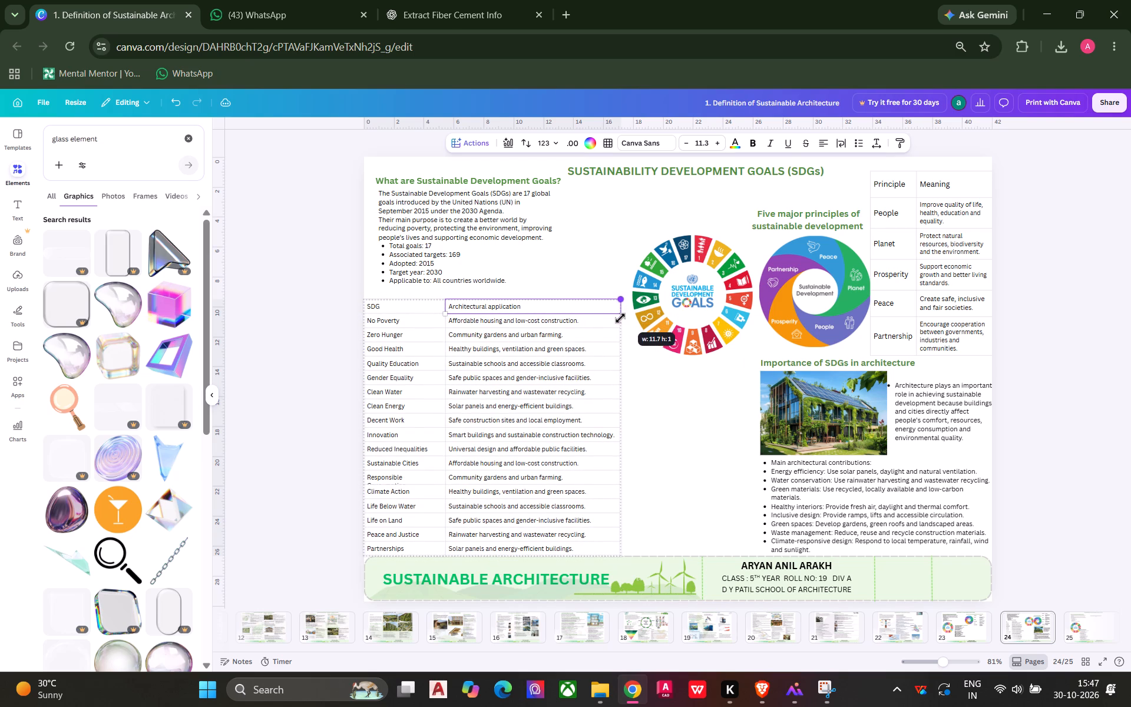
{"action": "left_click_drag", "start_coordinate": [620, 318], "coordinate": [630, 323]}
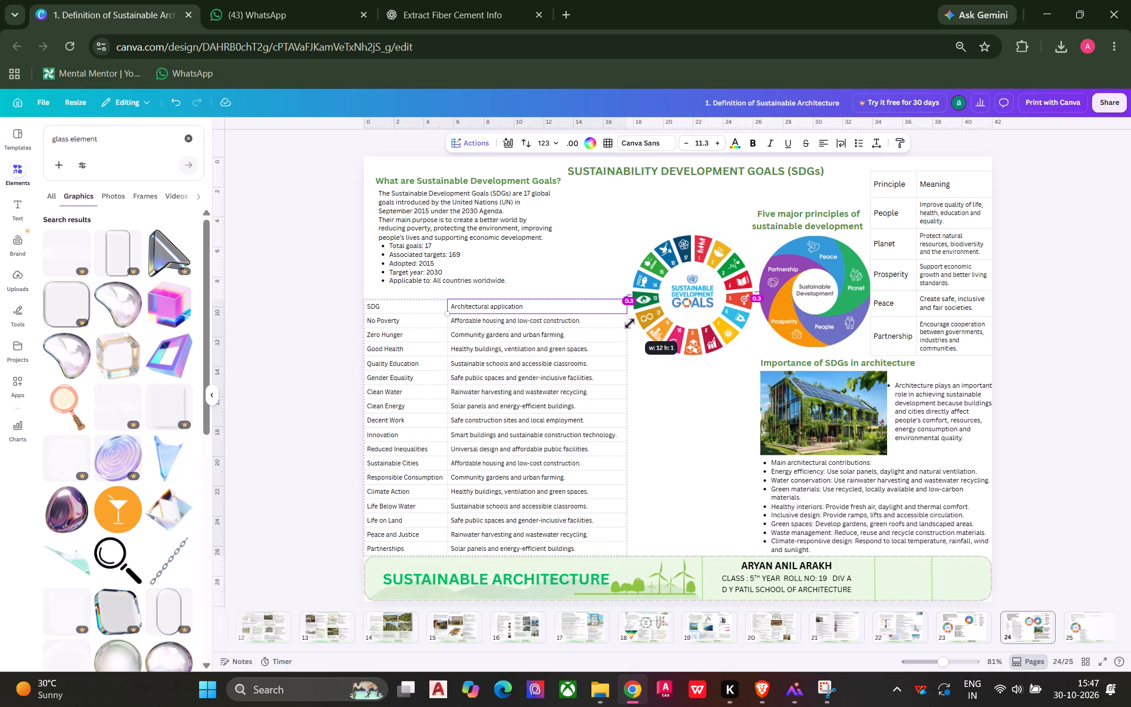
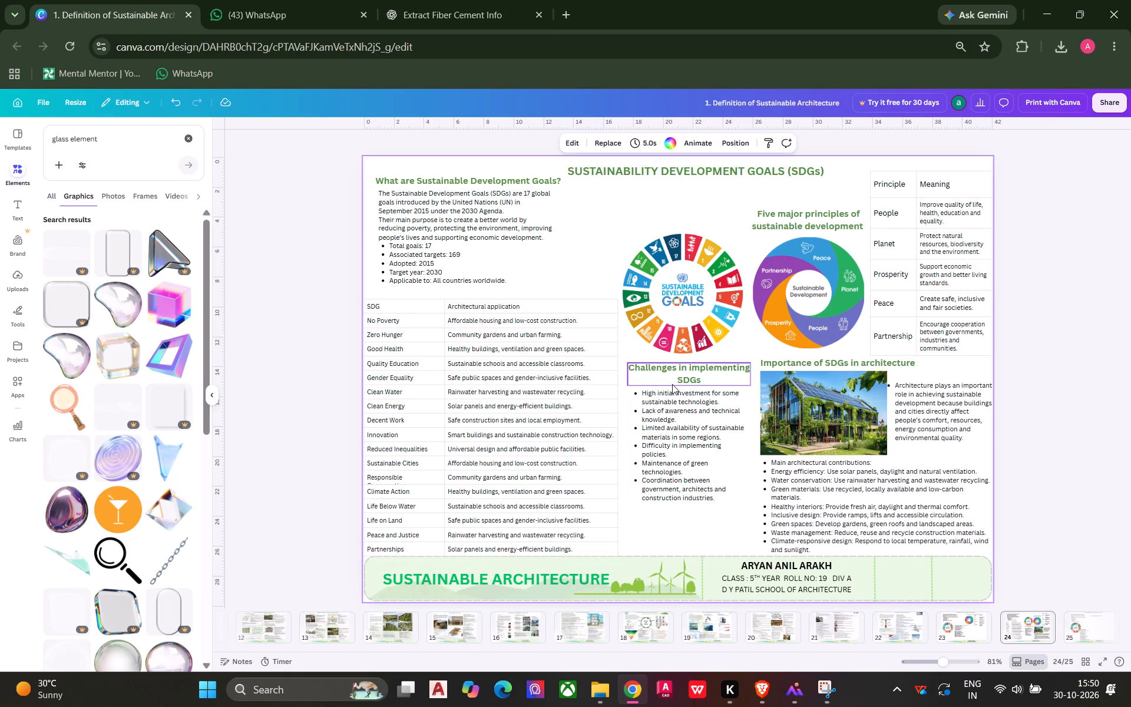
{"action": "left_click", "coordinate": [674, 318]}
{"action": "left_click_drag", "start_coordinate": [674, 313], "coordinate": [643, 268]}
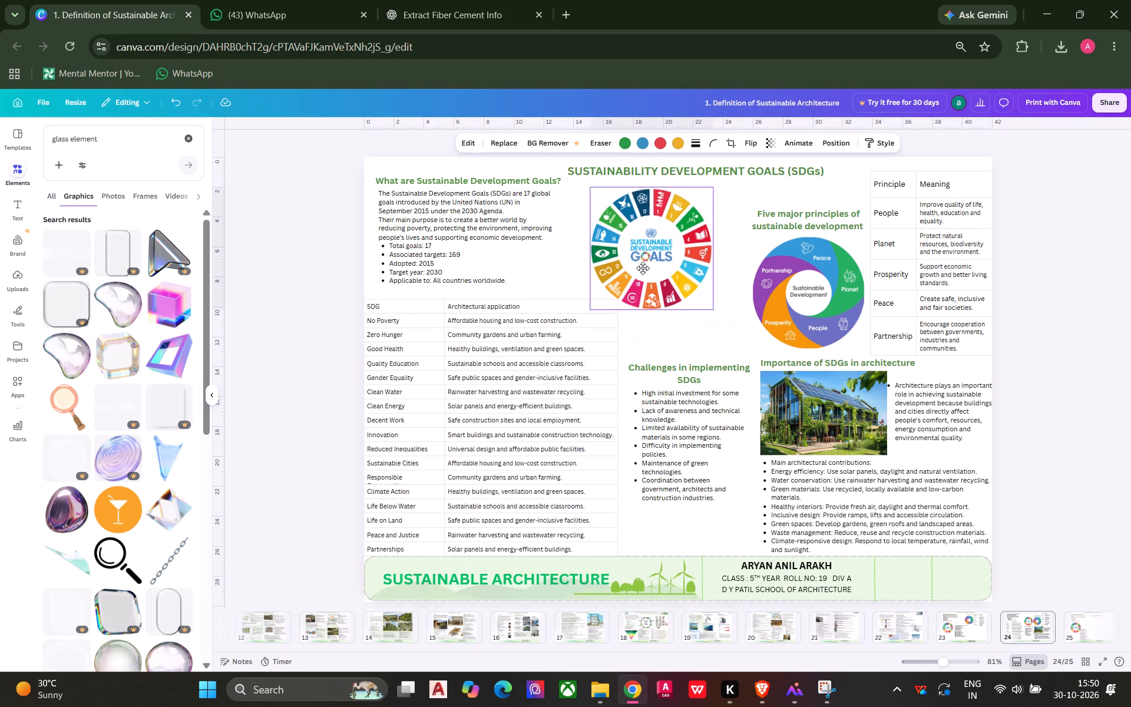
{"action": "left_click_drag", "start_coordinate": [643, 268], "coordinate": [641, 261]}
{"action": "left_click", "coordinate": [673, 336]}
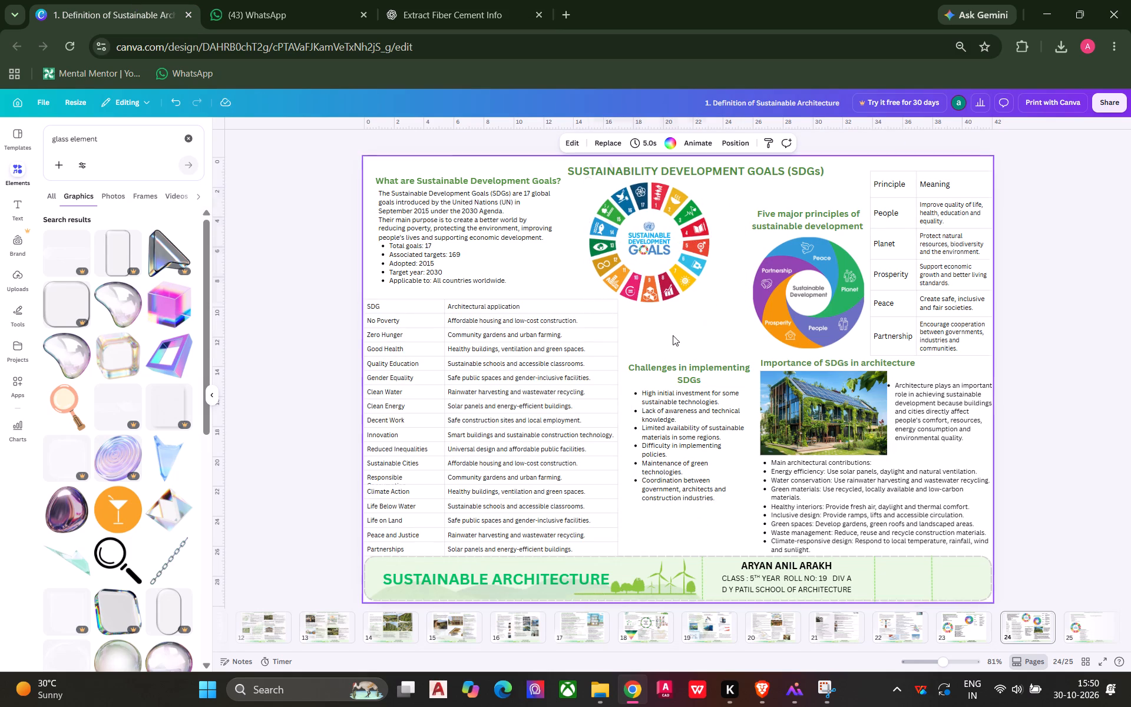
Move the "Challenges in implementing SDGs" heading and bullet list up together, directly below the SDG wheel.
{"action": "left_click_drag", "start_coordinate": [691, 341], "coordinate": [674, 487]}
{"action": "left_click_drag", "start_coordinate": [661, 472], "coordinate": [663, 425]}
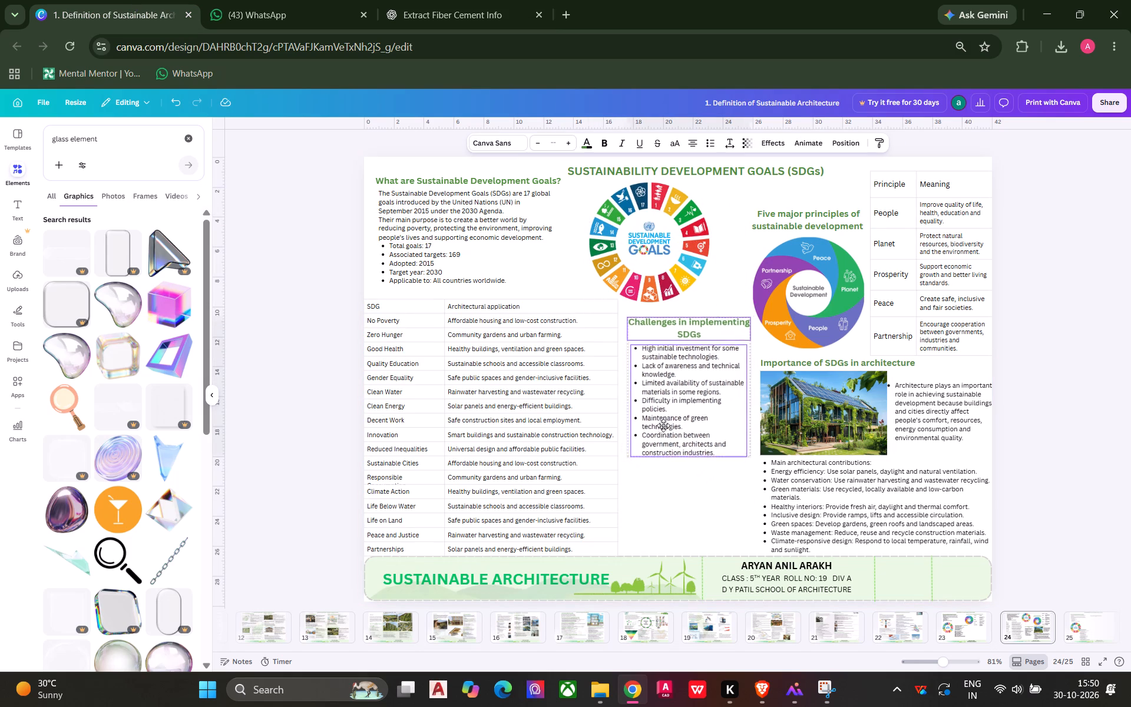
{"action": "left_click_drag", "start_coordinate": [663, 425], "coordinate": [657, 425]}
Paste the conclusion paragraph onto page 24 and move it below the challenges list.
{"action": "left_click", "coordinate": [660, 500]}
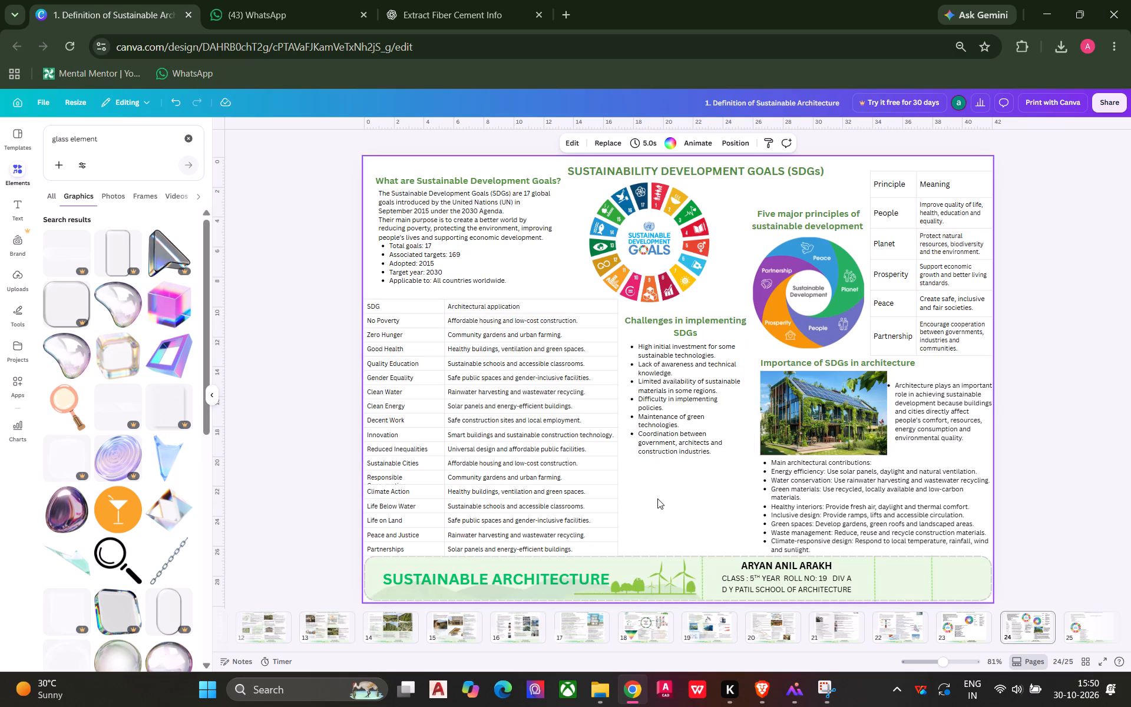
{"action": "key", "text": "ctrl+v"}
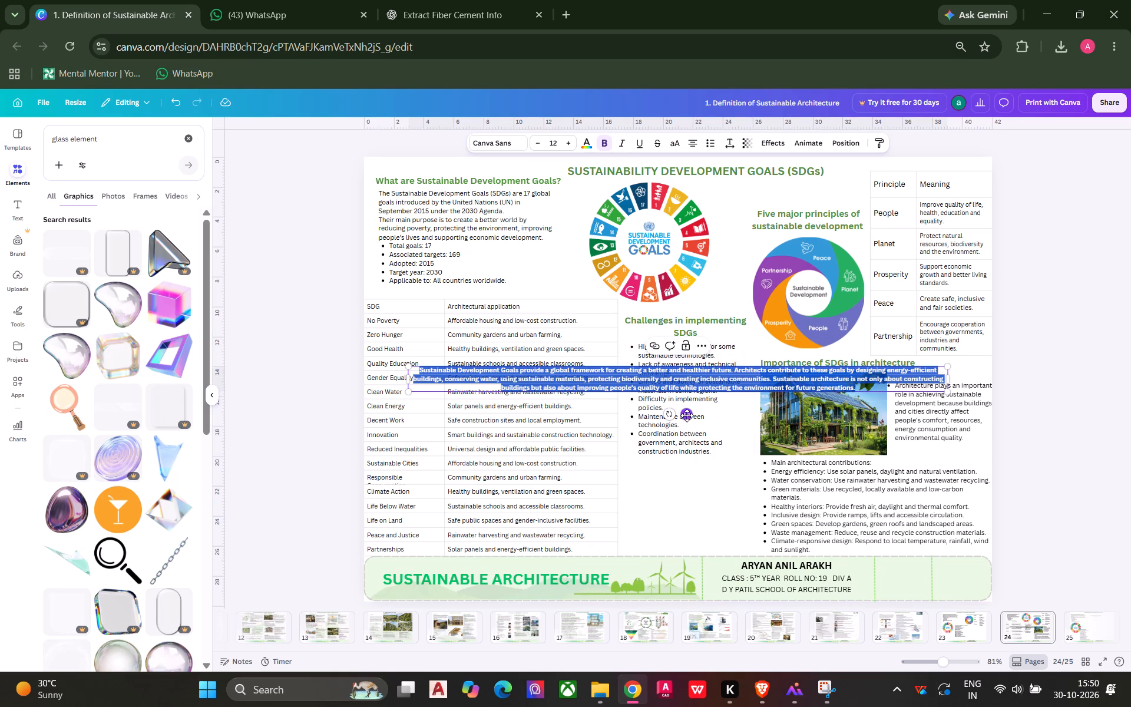
{"action": "left_click_drag", "start_coordinate": [687, 415], "coordinate": [834, 530]}
Copy the text style of the challenges bullet list onto the conclusion paragraph.
{"action": "left_click", "coordinate": [680, 443]}
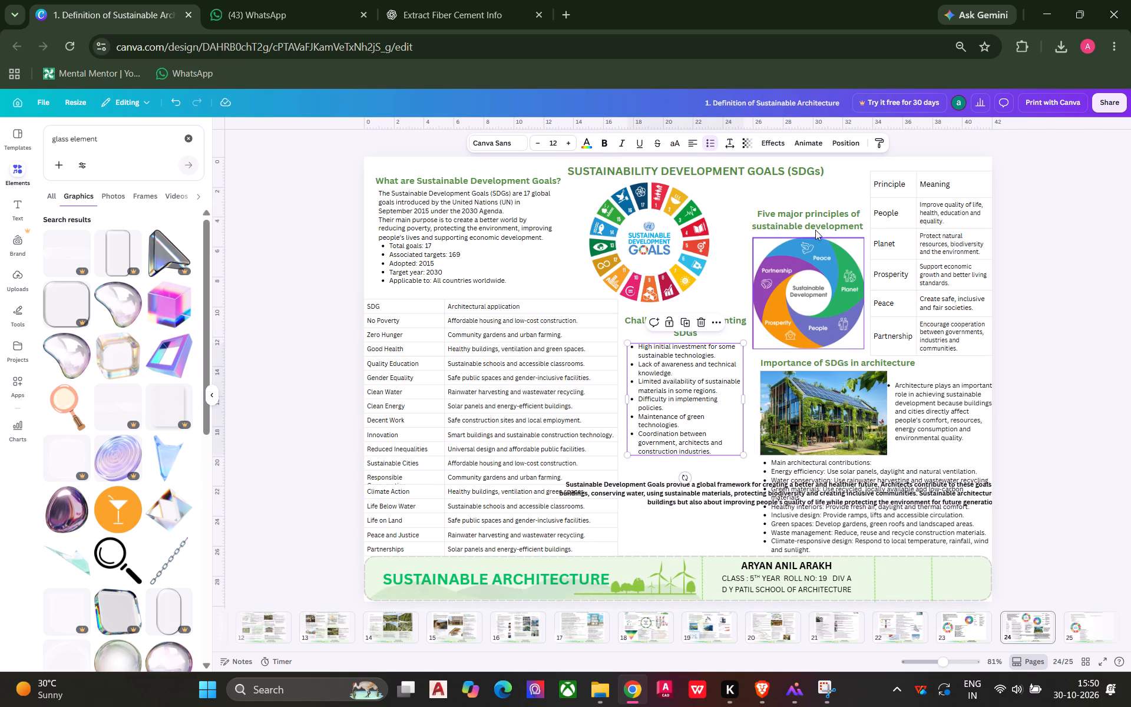
{"action": "left_click", "coordinate": [882, 140]}
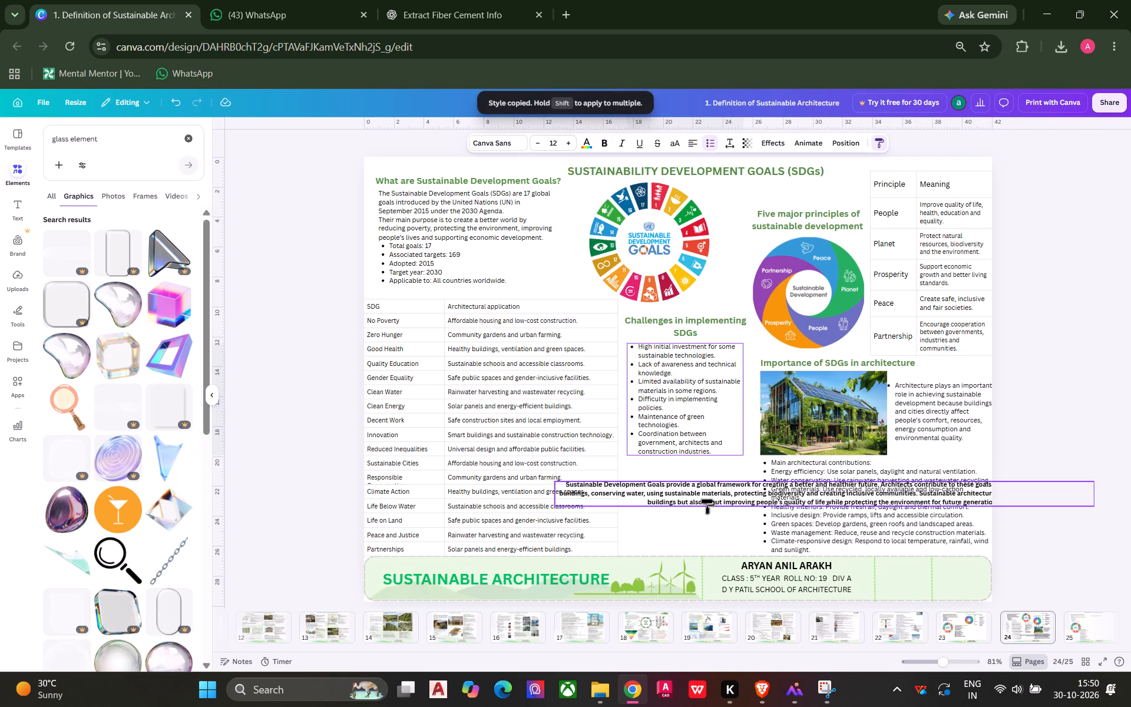
{"action": "left_click", "coordinate": [707, 498]}
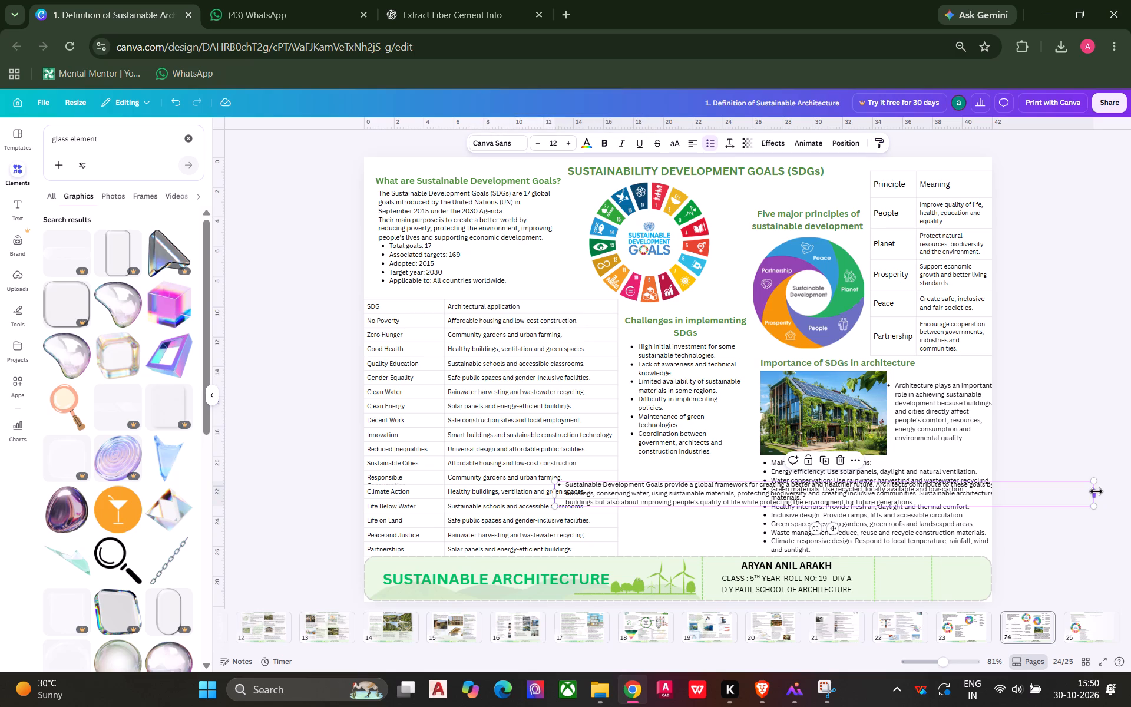
Narrow the conclusion text box to about 9.6 wide and place it directly below the challenges list, beside the SDG table.
{"action": "left_click_drag", "start_coordinate": [1096, 491], "coordinate": [700, 503]}
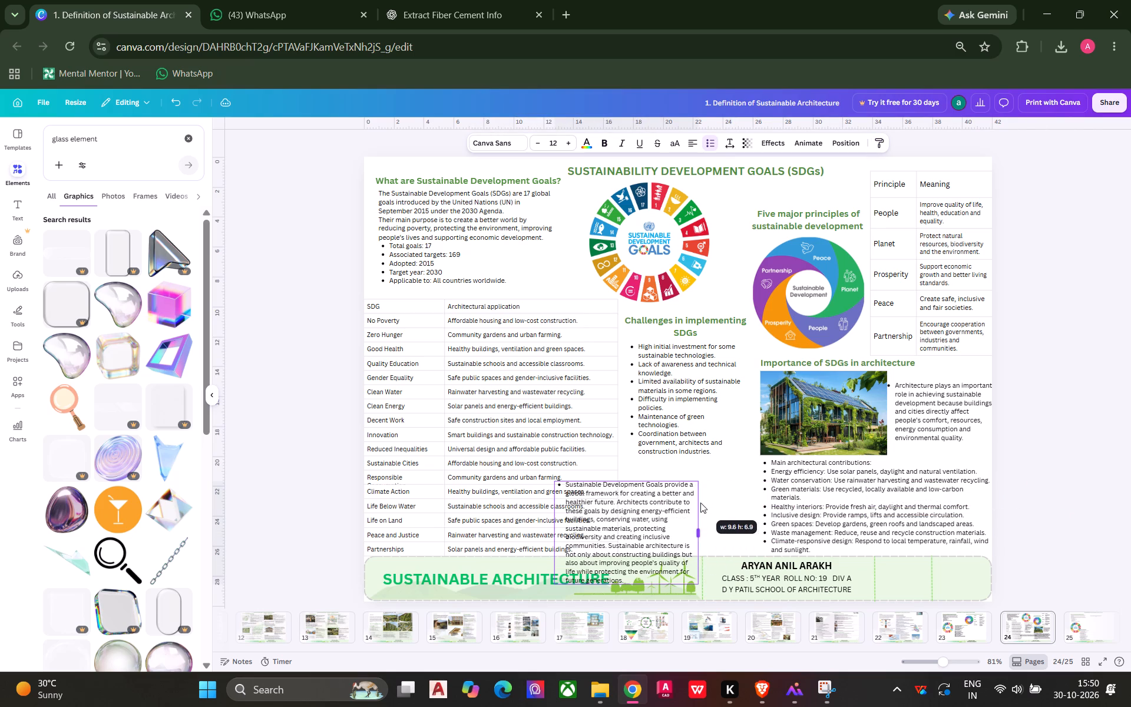
{"action": "left_click_drag", "start_coordinate": [700, 503], "coordinate": [698, 503]}
{"action": "left_click_drag", "start_coordinate": [606, 538], "coordinate": [673, 518]}
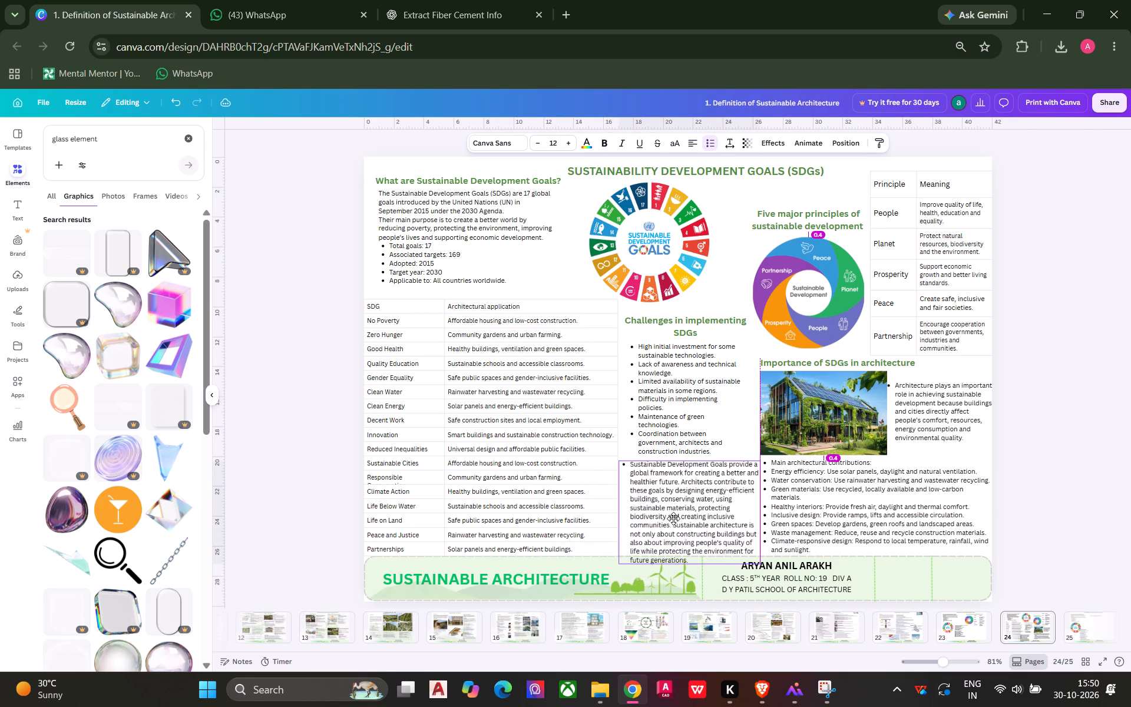
{"action": "left_click_drag", "start_coordinate": [673, 518], "coordinate": [672, 518]}
{"action": "left_click", "coordinate": [1079, 432]}
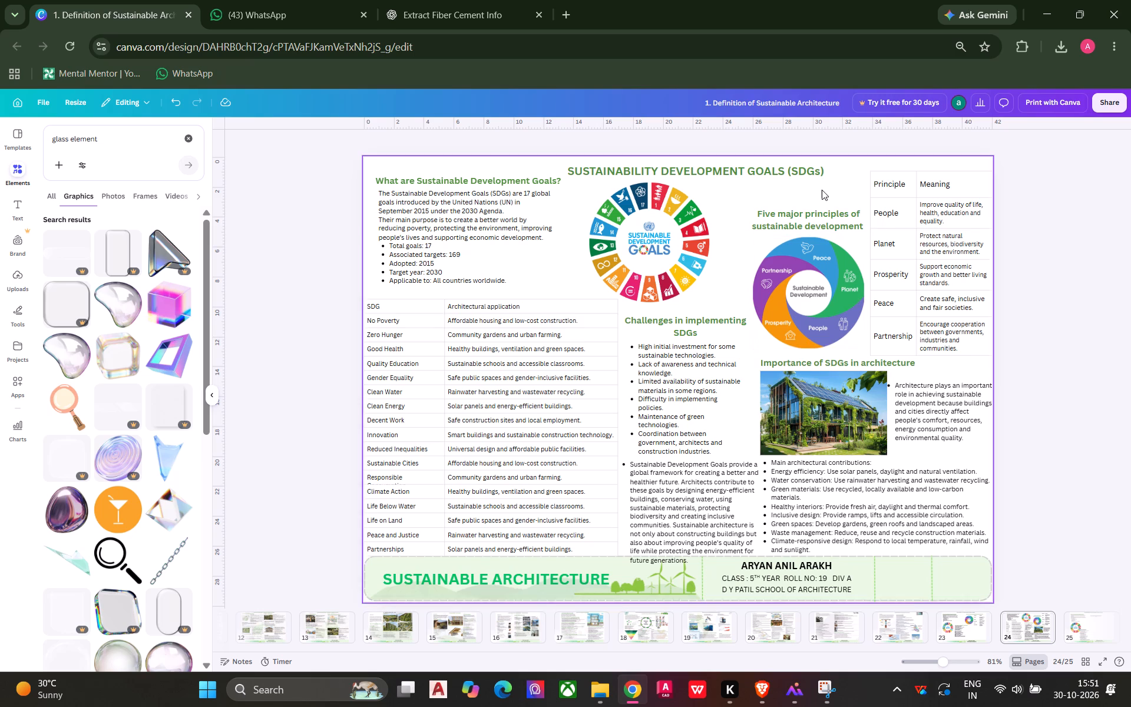
Move the "Five major principles of sustainable development" heading and its wheel up together, just beneath the page title.
{"action": "left_click_drag", "start_coordinate": [822, 189], "coordinate": [793, 338]}
{"action": "left_click_drag", "start_coordinate": [817, 326], "coordinate": [812, 298]}
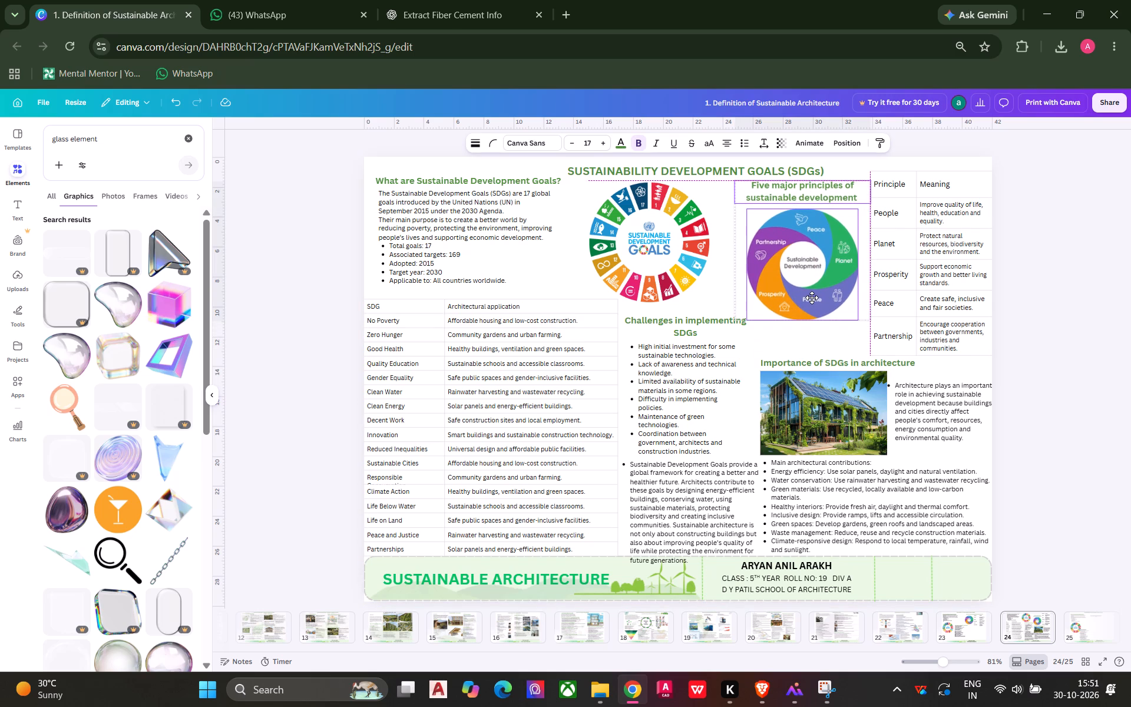
{"action": "left_click_drag", "start_coordinate": [812, 298], "coordinate": [810, 298]}
{"action": "left_click", "coordinate": [1058, 327]}
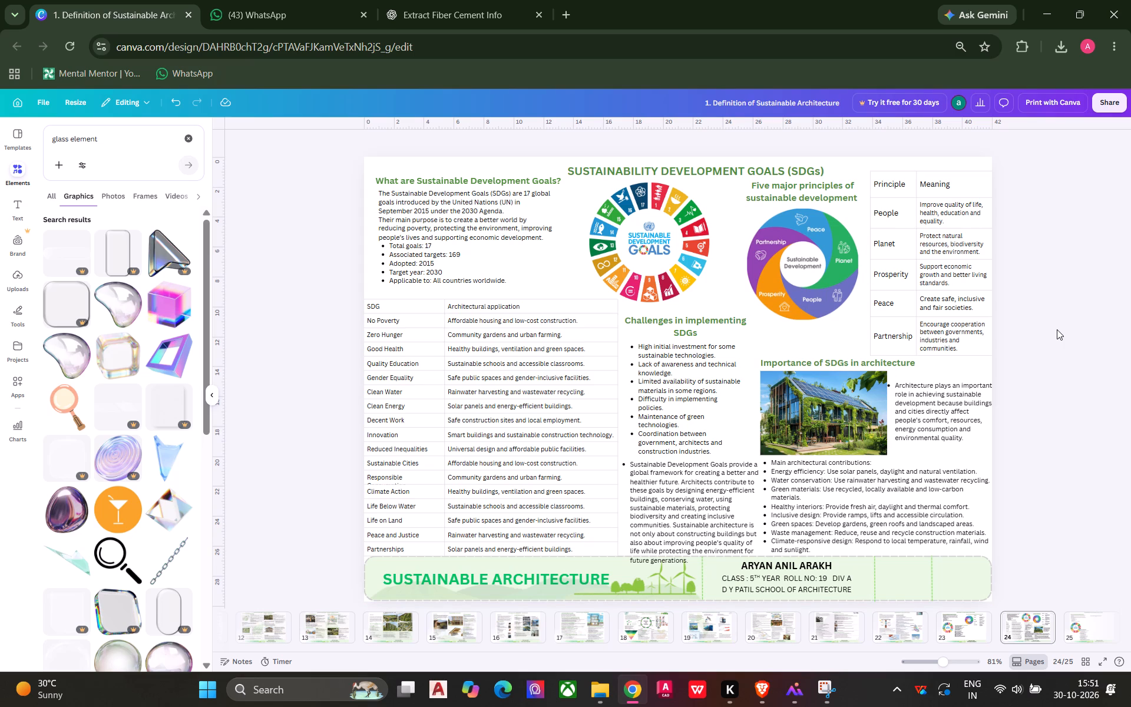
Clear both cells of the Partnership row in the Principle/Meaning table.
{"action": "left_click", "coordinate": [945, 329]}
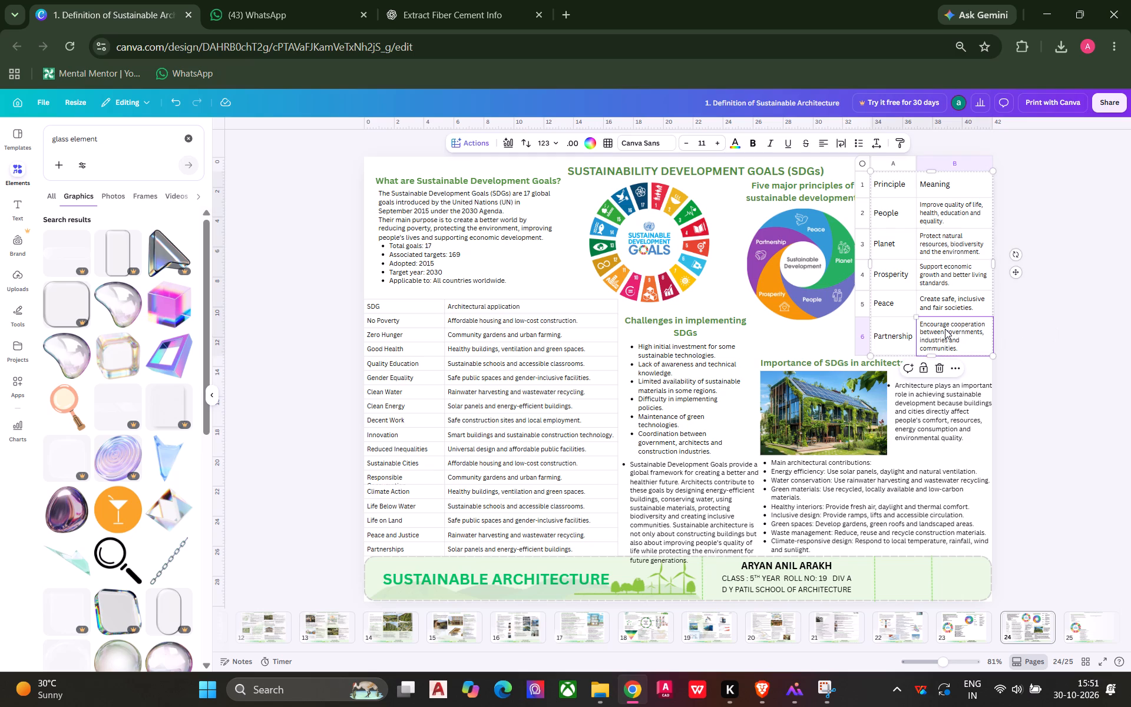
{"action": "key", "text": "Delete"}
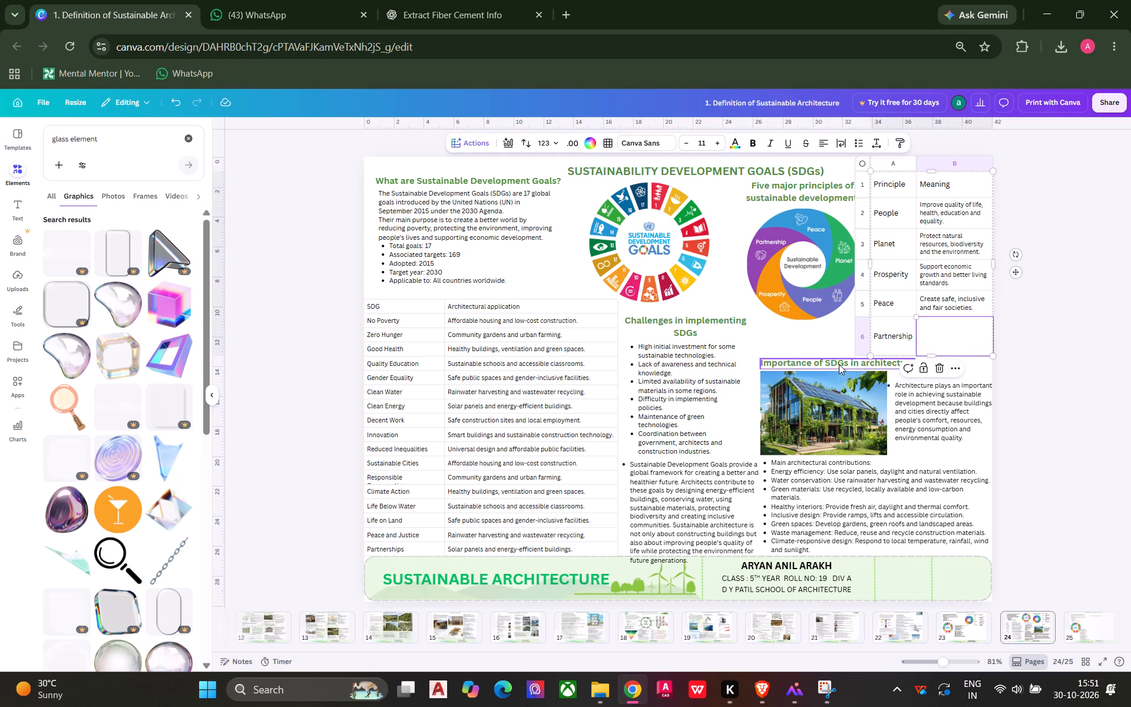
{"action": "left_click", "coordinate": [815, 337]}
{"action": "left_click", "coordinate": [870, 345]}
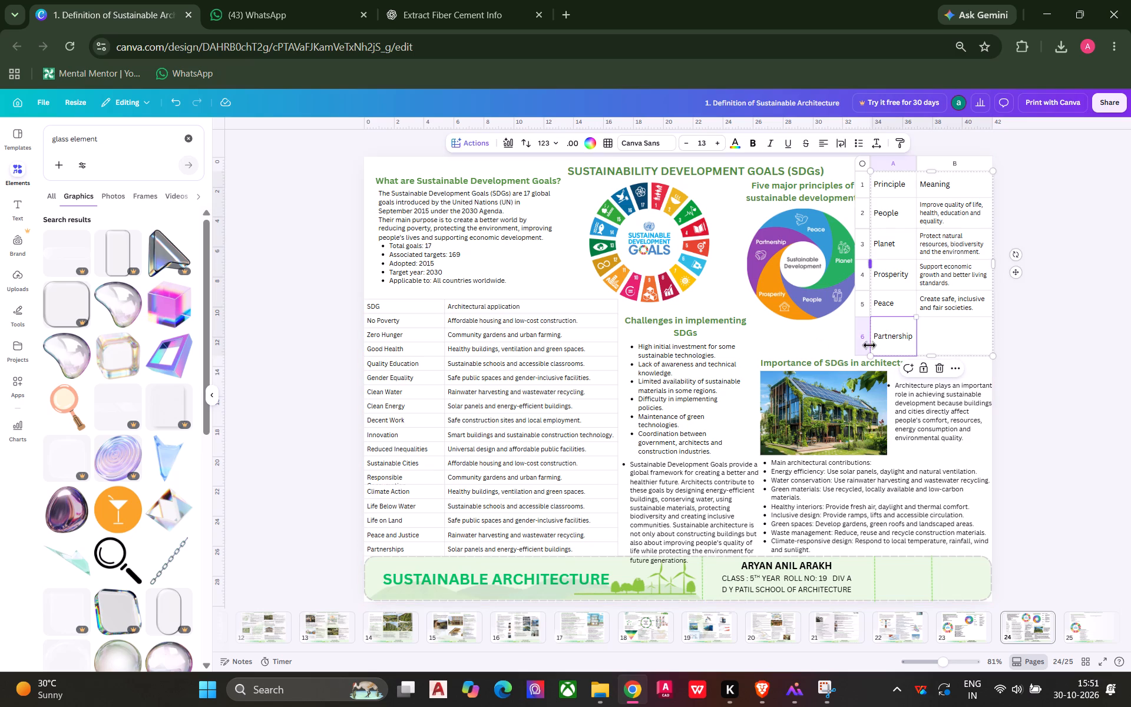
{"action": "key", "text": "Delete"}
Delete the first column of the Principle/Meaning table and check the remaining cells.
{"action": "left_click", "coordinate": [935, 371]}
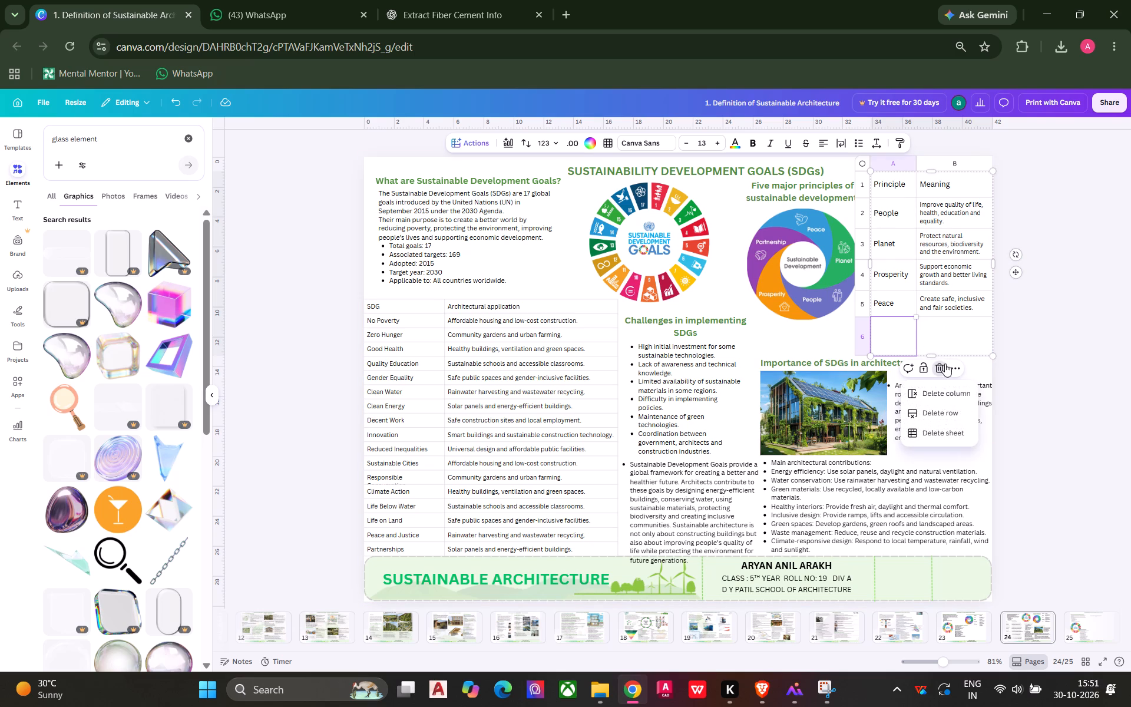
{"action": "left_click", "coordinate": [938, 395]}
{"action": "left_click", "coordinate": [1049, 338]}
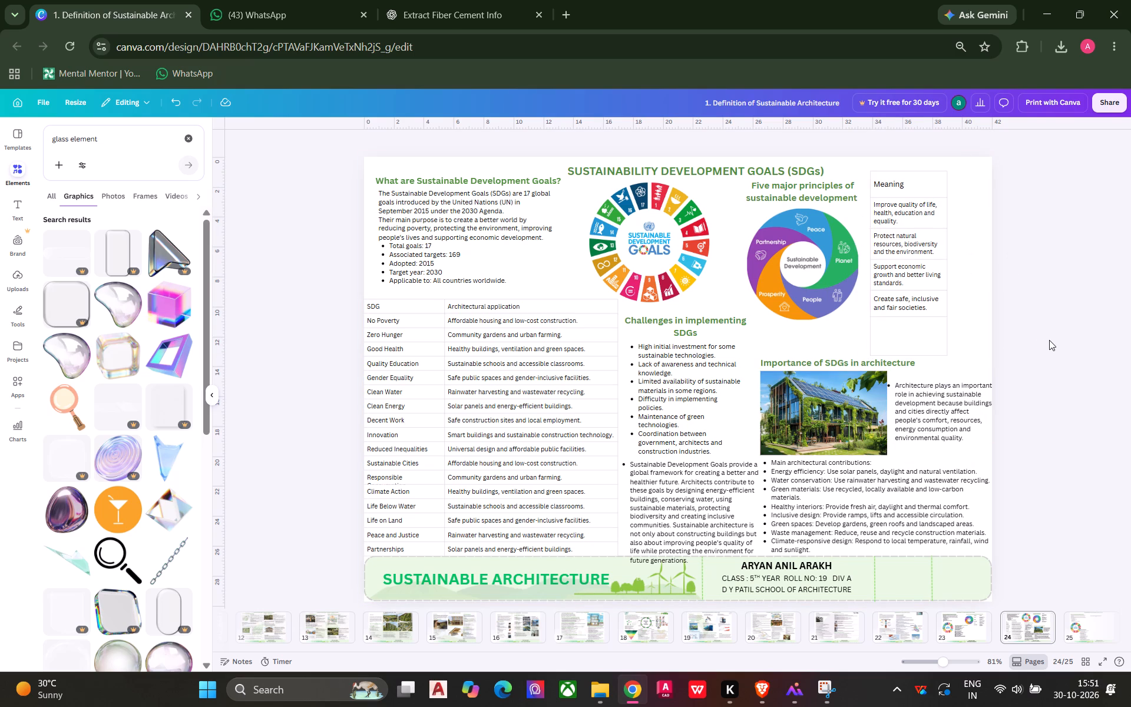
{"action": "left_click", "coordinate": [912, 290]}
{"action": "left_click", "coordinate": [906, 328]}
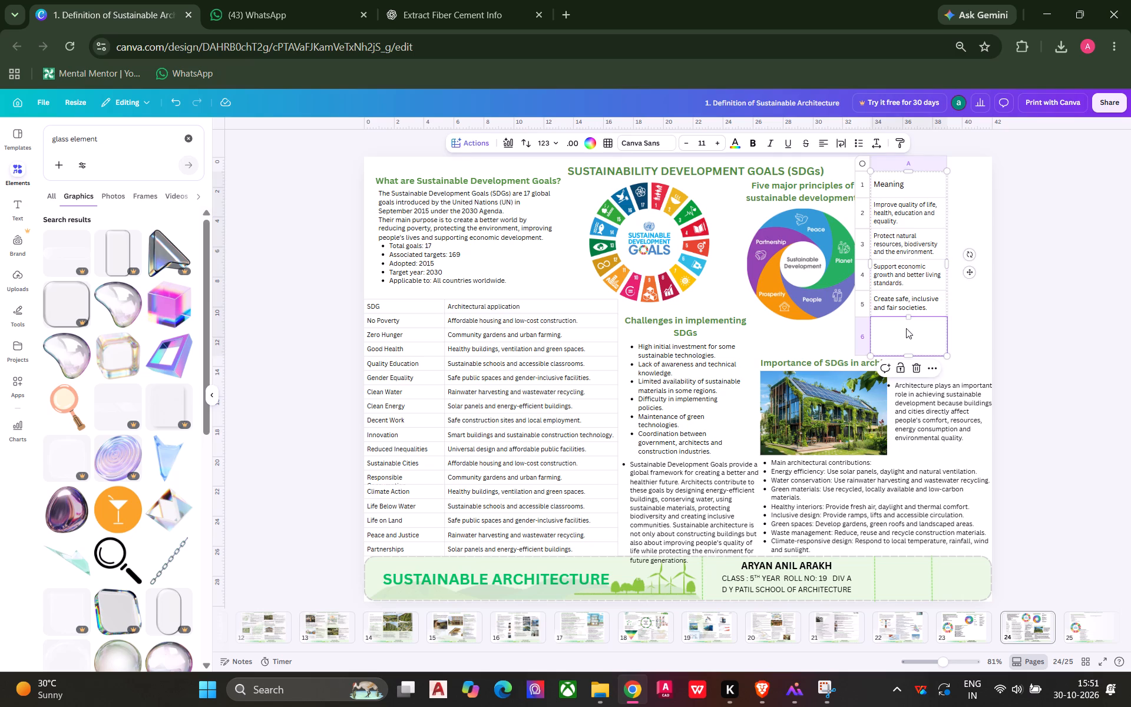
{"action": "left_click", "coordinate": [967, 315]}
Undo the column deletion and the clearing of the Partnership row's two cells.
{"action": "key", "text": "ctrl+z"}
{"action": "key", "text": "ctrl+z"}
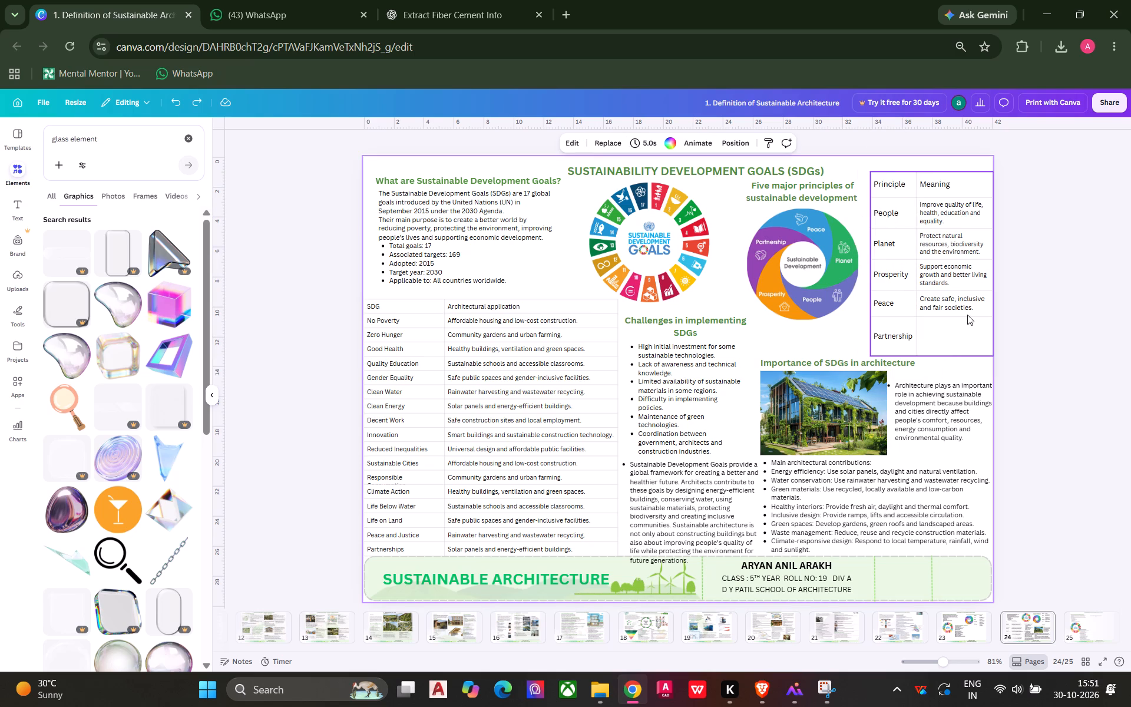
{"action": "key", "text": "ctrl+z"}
Delete the whole Principle column from the table, keeping the Meaning column with all its rows.
{"action": "left_click", "coordinate": [898, 338]}
{"action": "left_click_drag", "start_coordinate": [898, 341], "coordinate": [902, 165]}
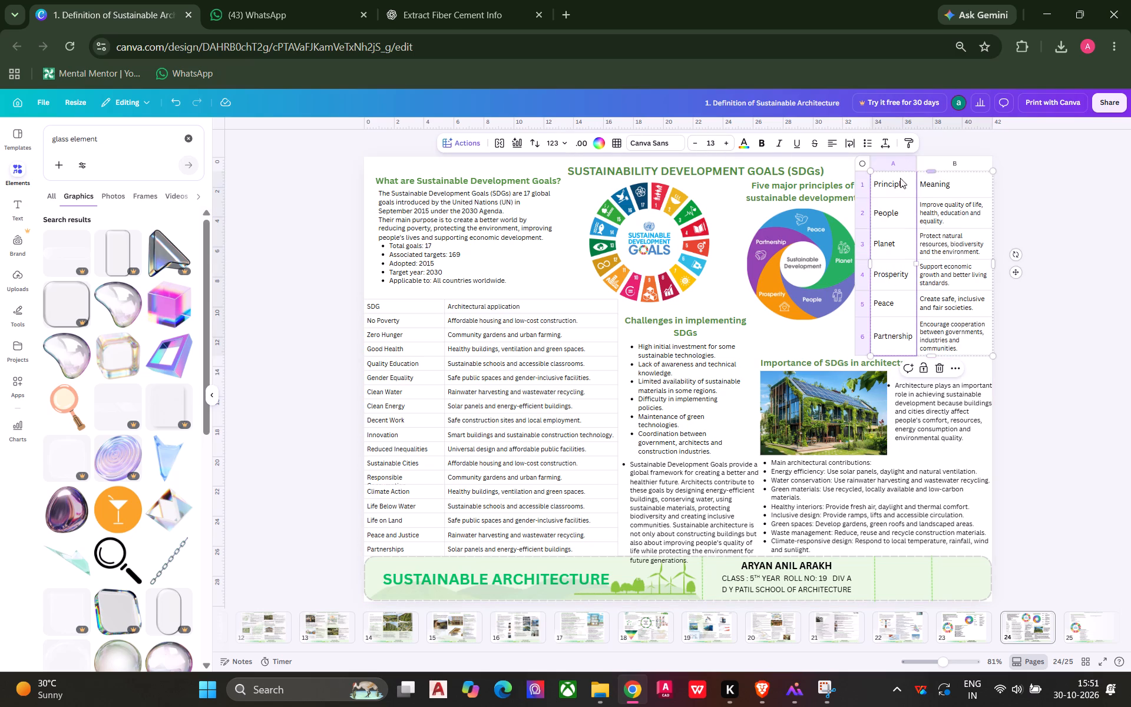
{"action": "left_click", "coordinate": [934, 368]}
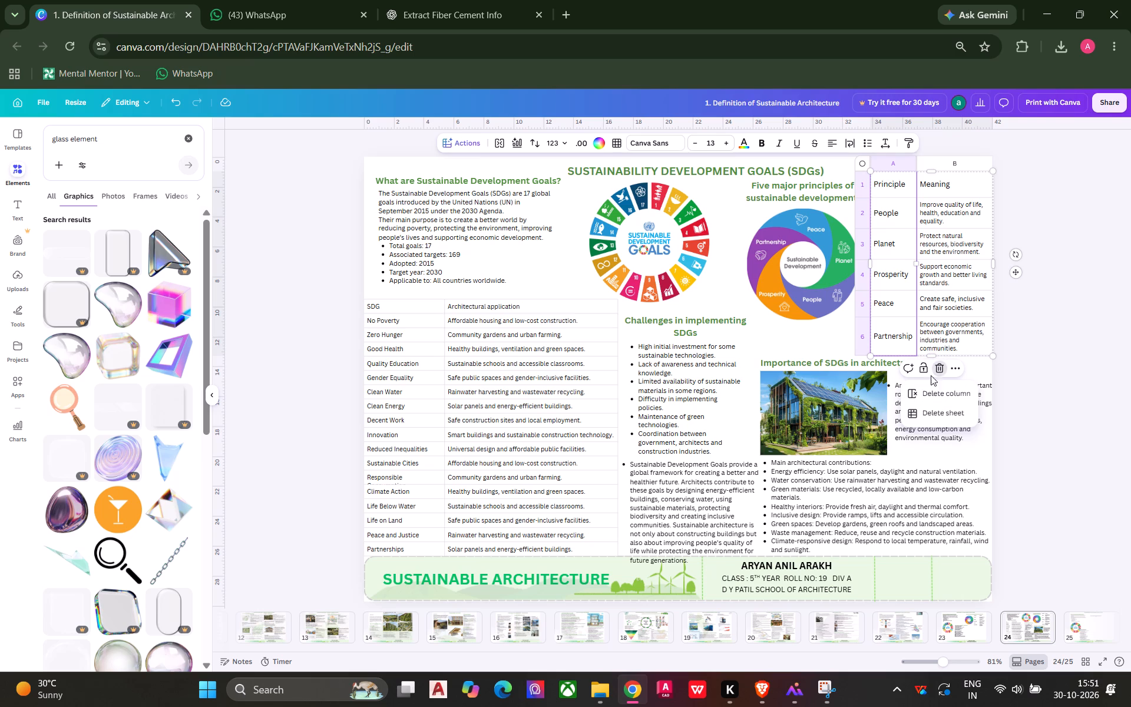
{"action": "left_click", "coordinate": [940, 388]}
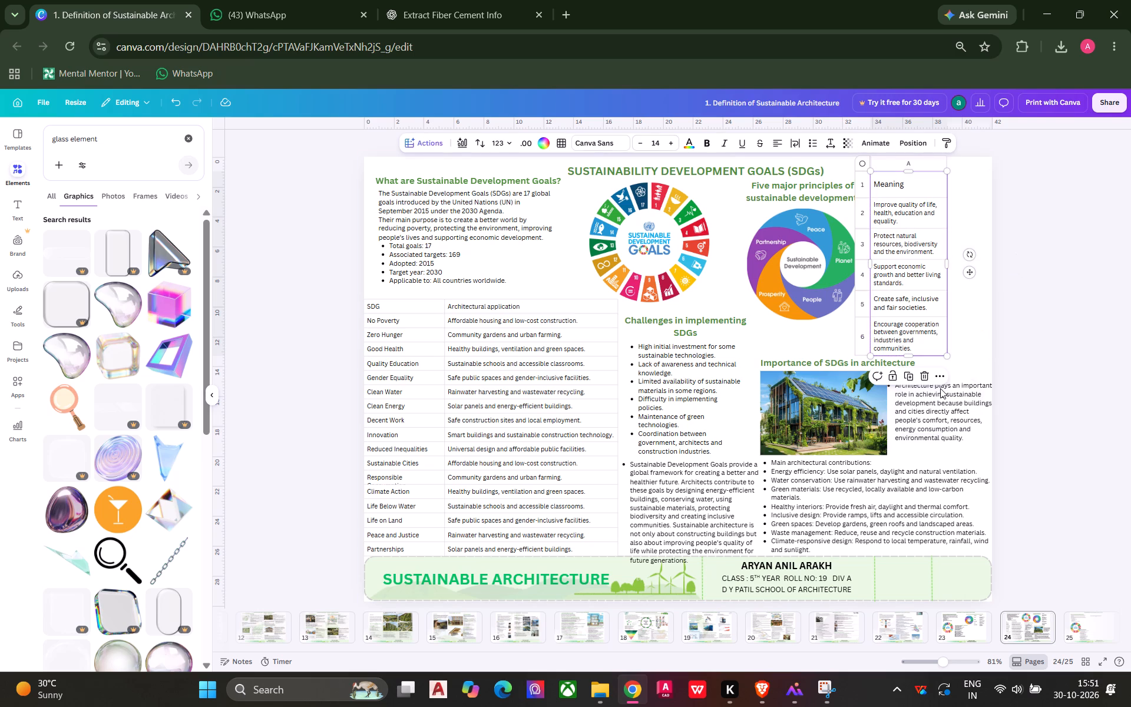
{"action": "left_click", "coordinate": [1047, 305]}
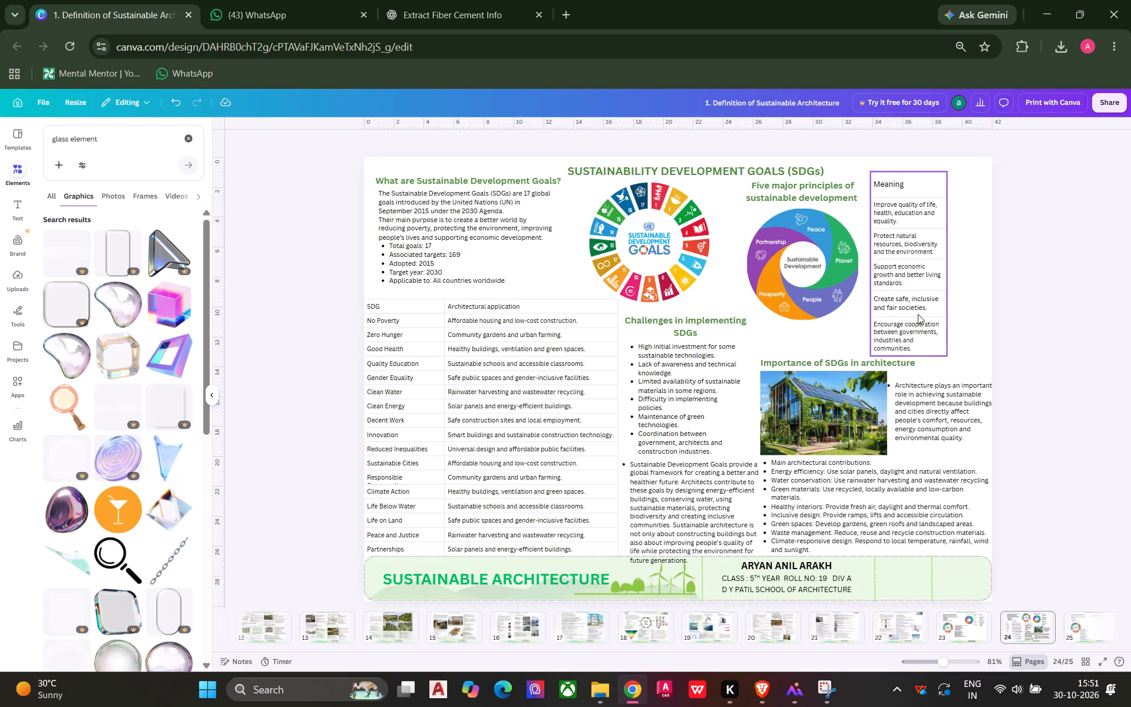
Move the one-column Meaning table outward to the page's right edge, above the architecture paragraph.
{"action": "left_click", "coordinate": [899, 312]}
{"action": "left_click", "coordinate": [1045, 313]}
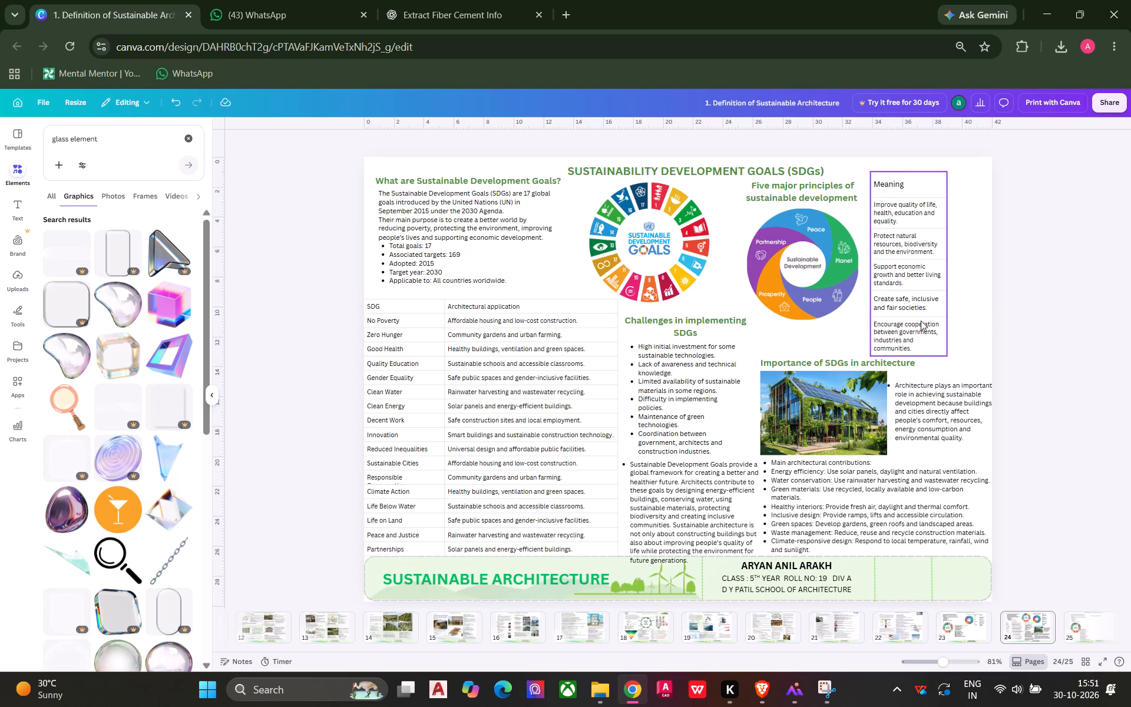
{"action": "left_click", "coordinate": [921, 320]}
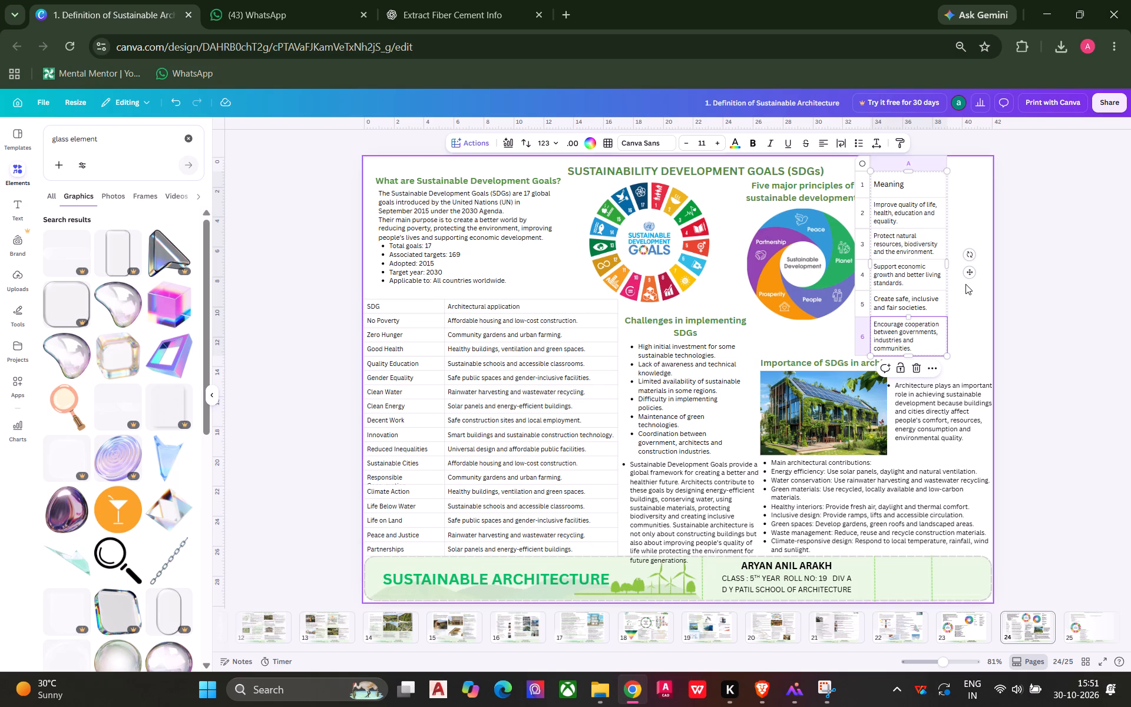
{"action": "left_click_drag", "start_coordinate": [968, 276], "coordinate": [1011, 284]}
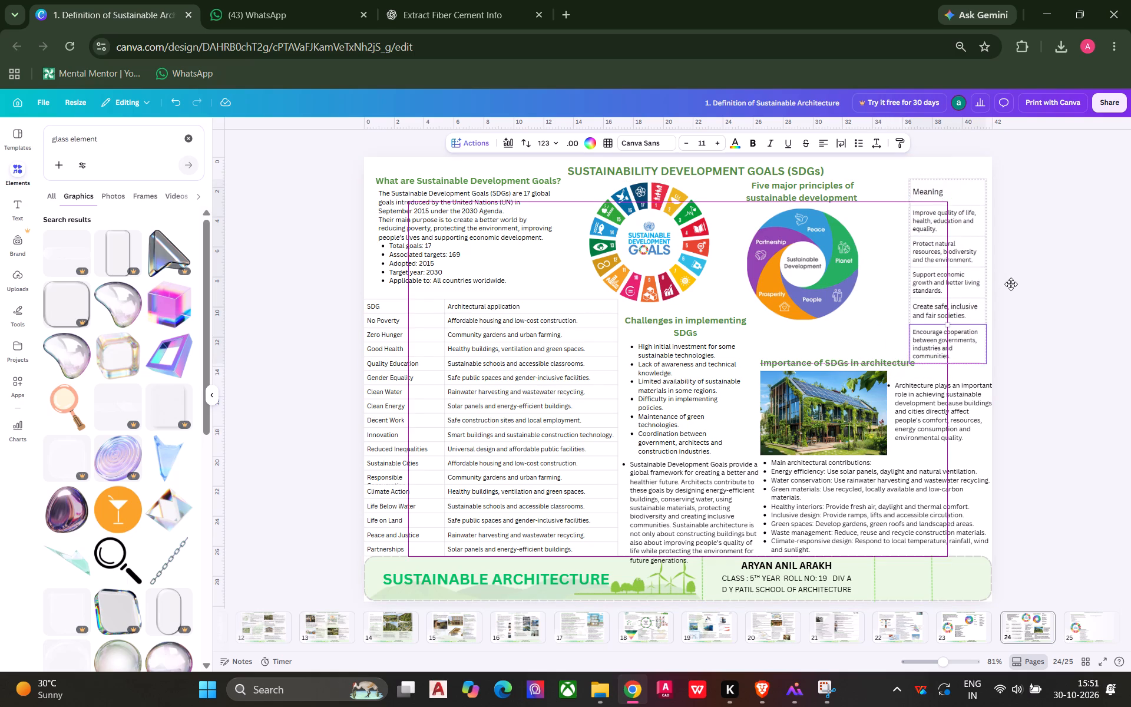
{"action": "left_click_drag", "start_coordinate": [1011, 284], "coordinate": [1013, 284]}
{"action": "left_click", "coordinate": [1061, 288]}
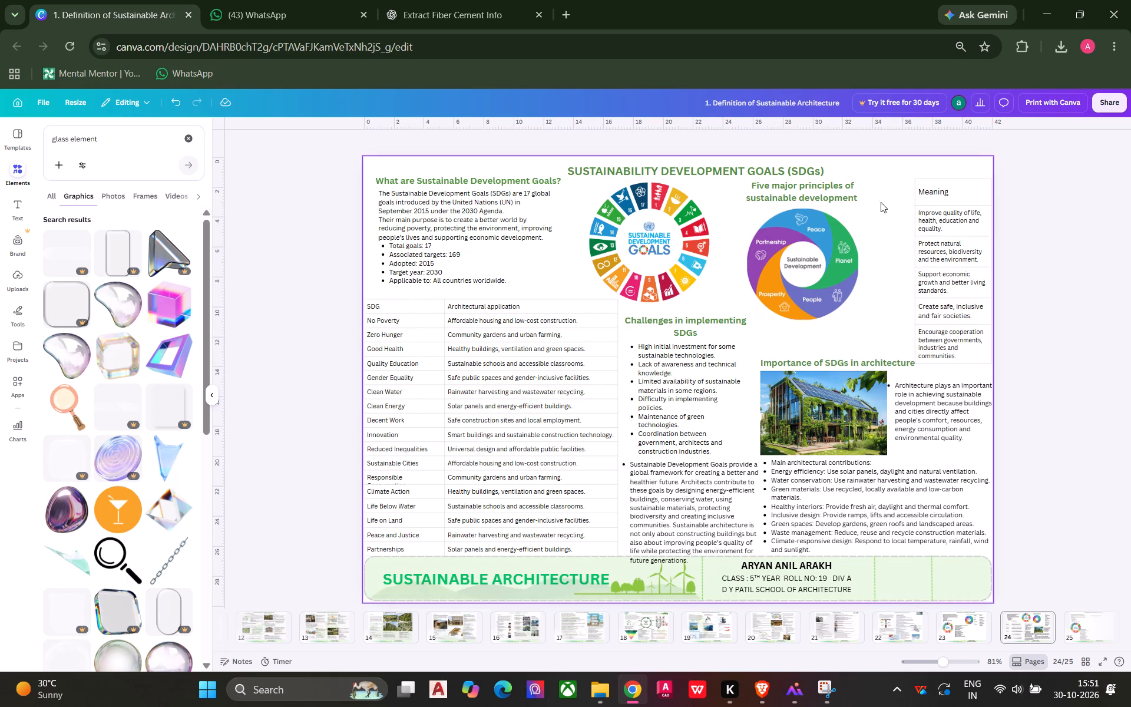
Move the five-principles heading and wheel together so they sit right beside the Meaning table.
{"action": "left_click_drag", "start_coordinate": [889, 198], "coordinate": [812, 258]}
{"action": "left_click_drag", "start_coordinate": [801, 289], "coordinate": [859, 288]}
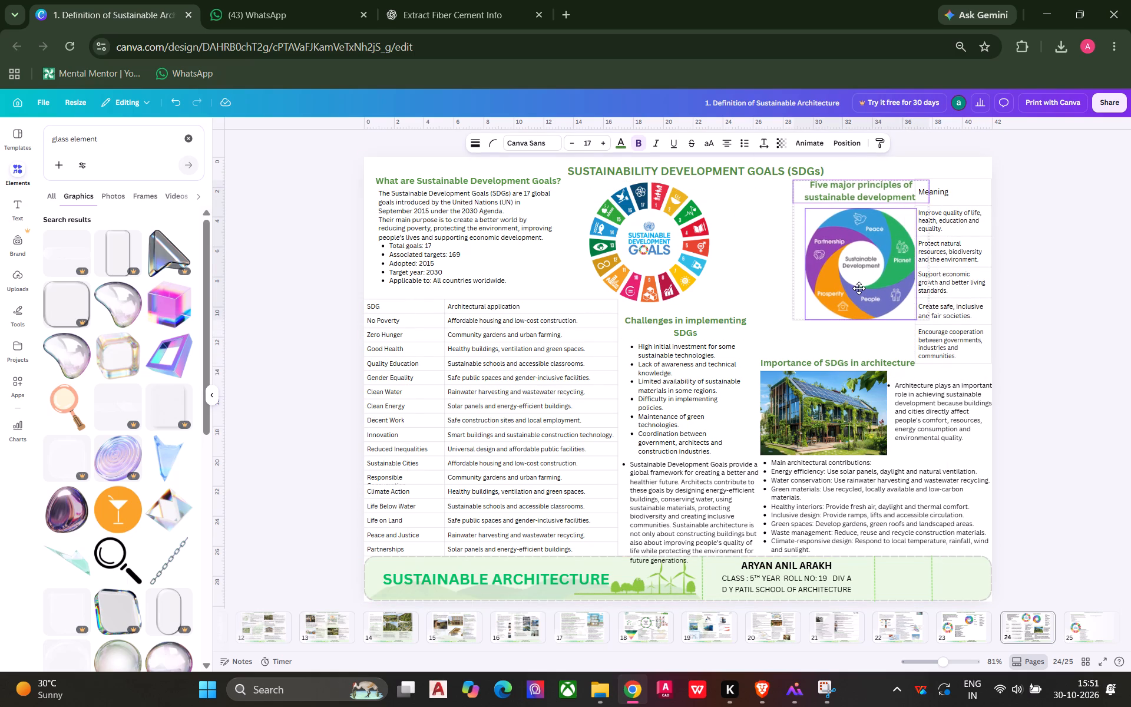
{"action": "left_click_drag", "start_coordinate": [859, 288], "coordinate": [850, 295]}
{"action": "left_click", "coordinate": [1122, 322]}
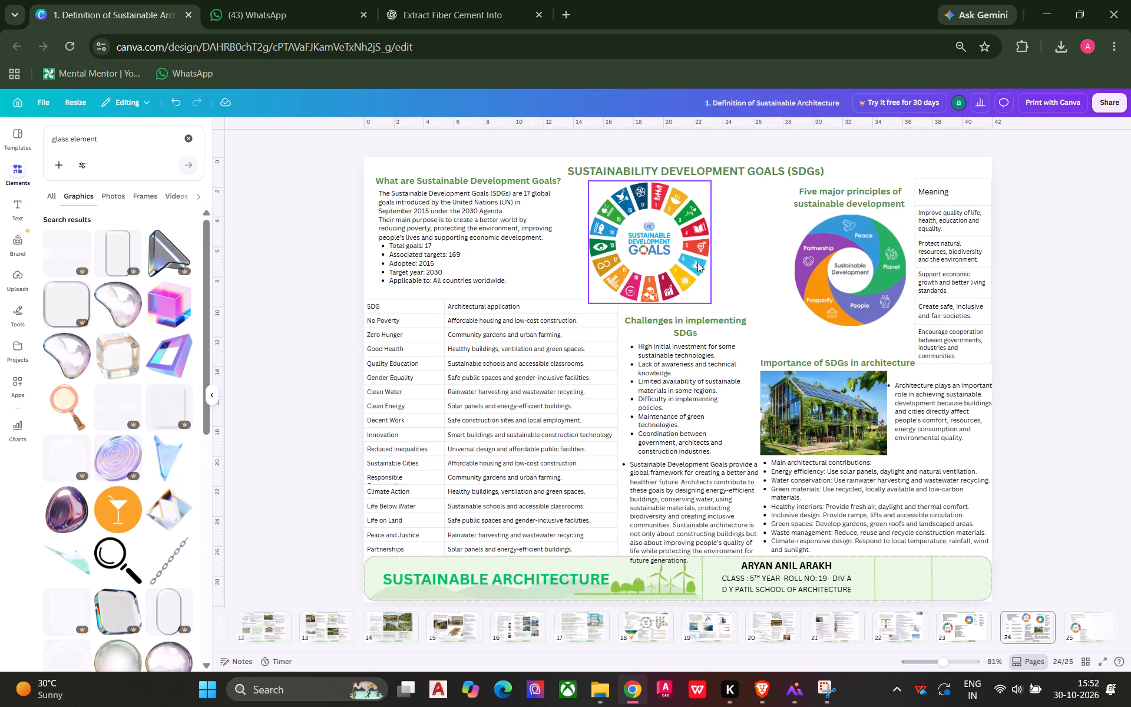
Move the SDG wheel left, close against the "What are Sustainable Development Goals?" text.
{"action": "left_click", "coordinate": [680, 262]}
{"action": "left_click_drag", "start_coordinate": [662, 264], "coordinate": [623, 259]}
{"action": "left_click", "coordinate": [623, 259]}
{"action": "left_click", "coordinate": [723, 265]}
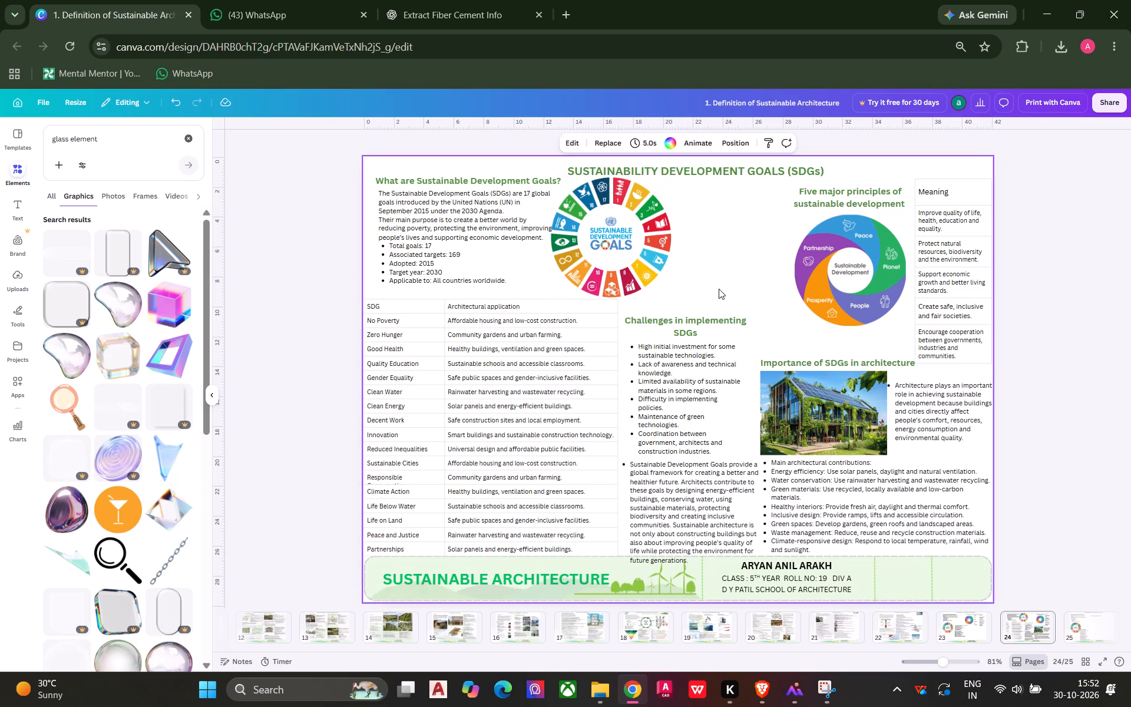
Move the "Challenges in implementing SDGs" heading and list slightly up beside the SDG table, and bring the list closer to its heading.
{"action": "left_click_drag", "start_coordinate": [719, 290], "coordinate": [693, 369]}
{"action": "left_click_drag", "start_coordinate": [669, 388], "coordinate": [724, 275]}
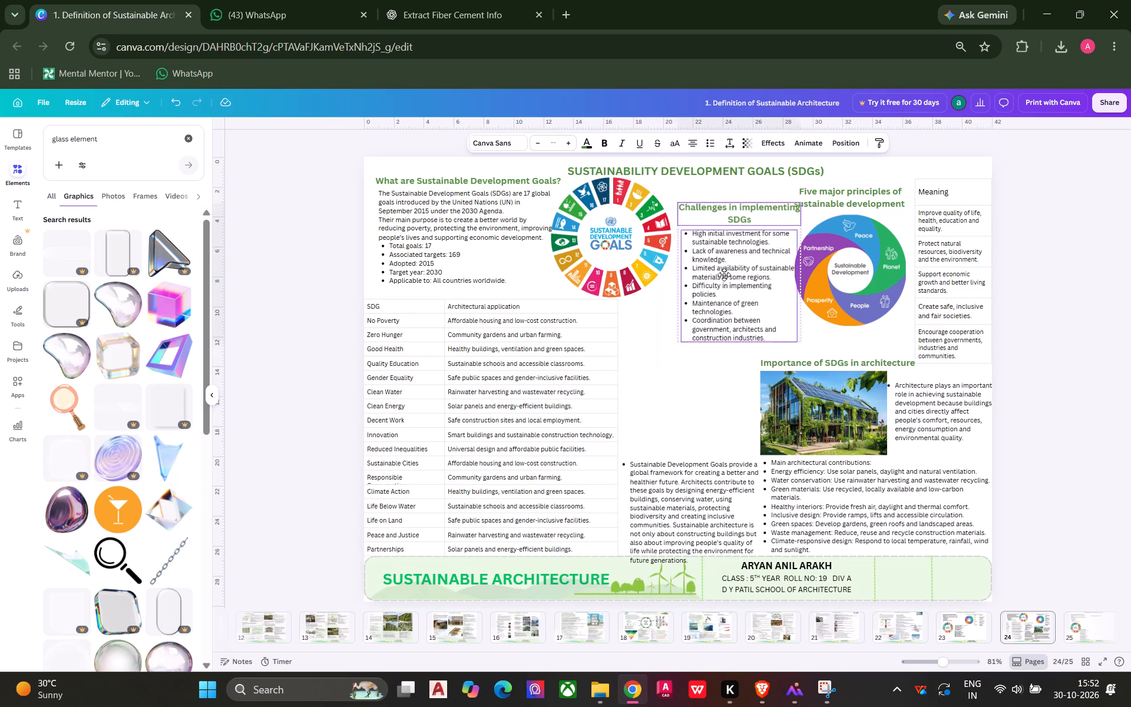
{"action": "left_click_drag", "start_coordinate": [724, 275], "coordinate": [673, 339]}
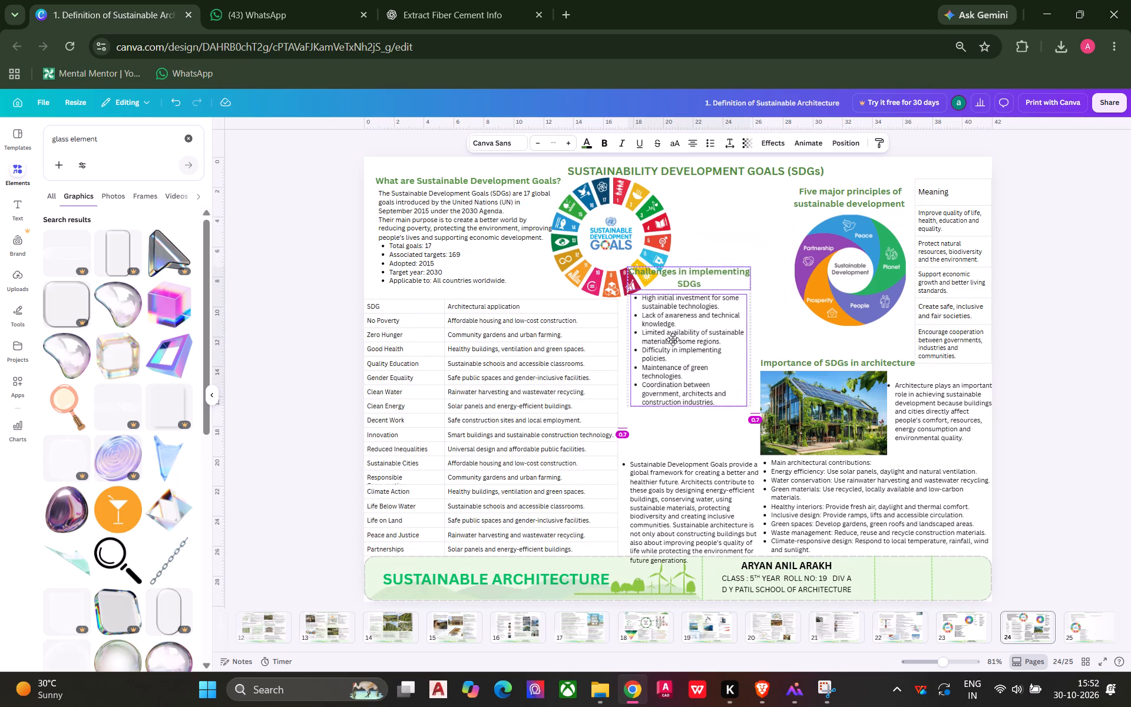
{"action": "left_click_drag", "start_coordinate": [673, 339], "coordinate": [666, 371]}
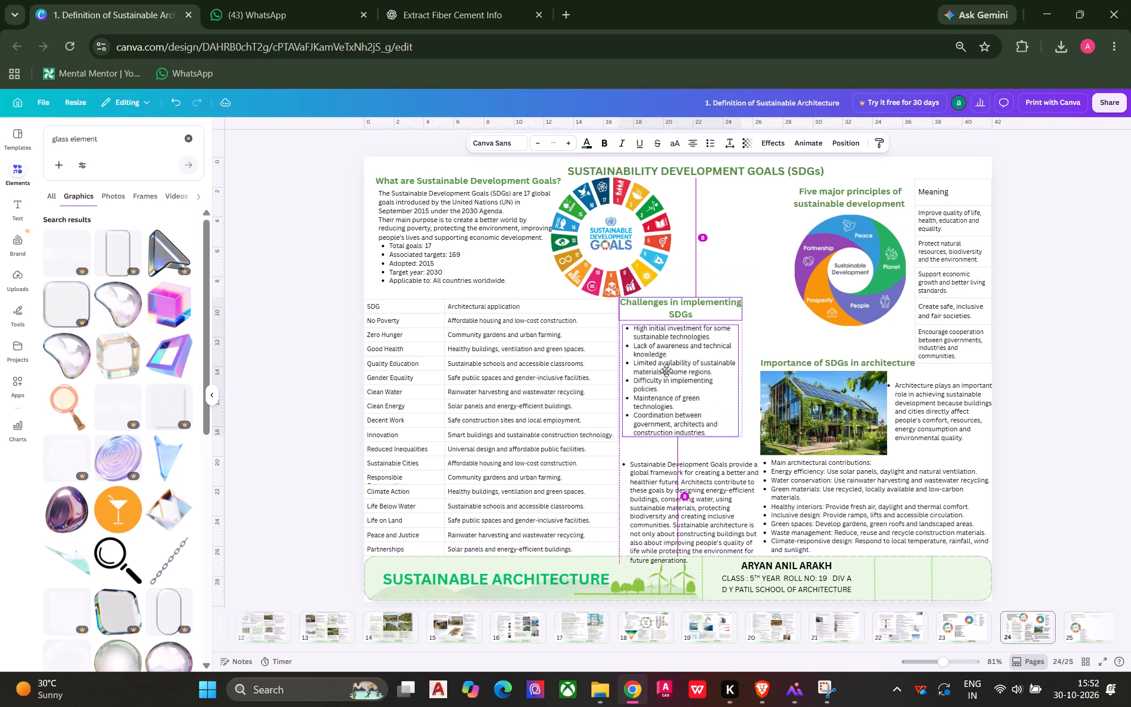
{"action": "left_click_drag", "start_coordinate": [666, 371], "coordinate": [667, 371]}
{"action": "left_click", "coordinate": [780, 315]}
{"action": "left_click", "coordinate": [665, 376]}
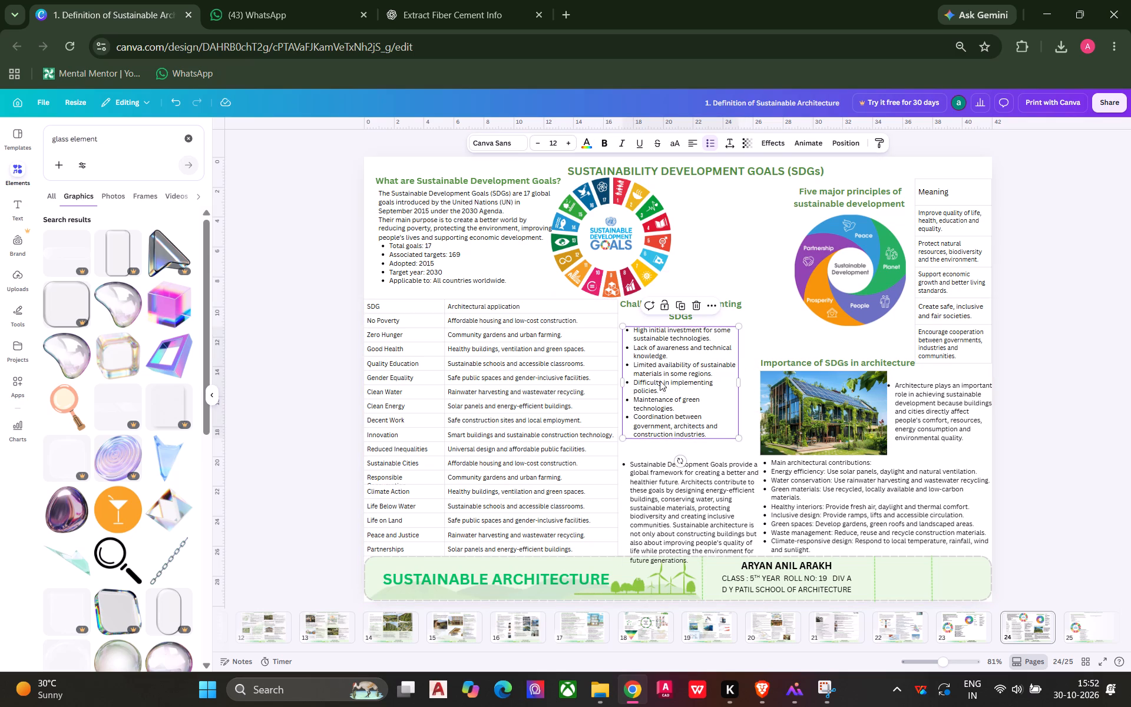
{"action": "left_click_drag", "start_coordinate": [652, 392], "coordinate": [652, 385]}
{"action": "left_click", "coordinate": [770, 349]}
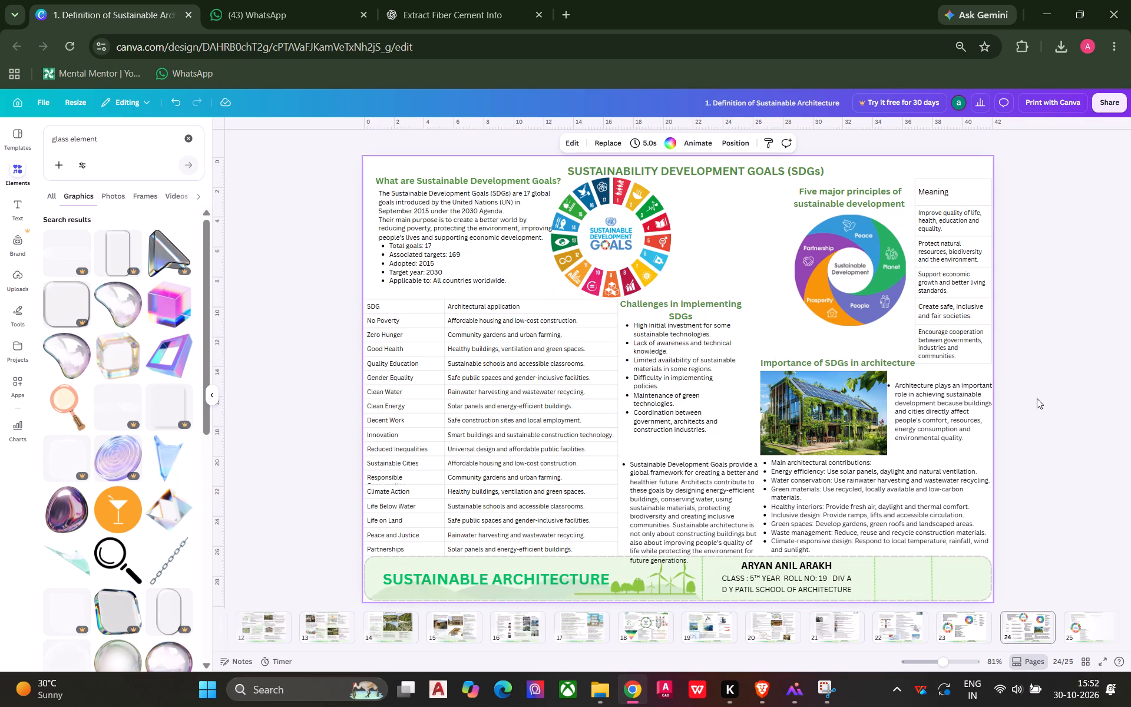
Move the conclusion paragraph up slightly so it clears the green footer band.
{"action": "left_click", "coordinate": [676, 501]}
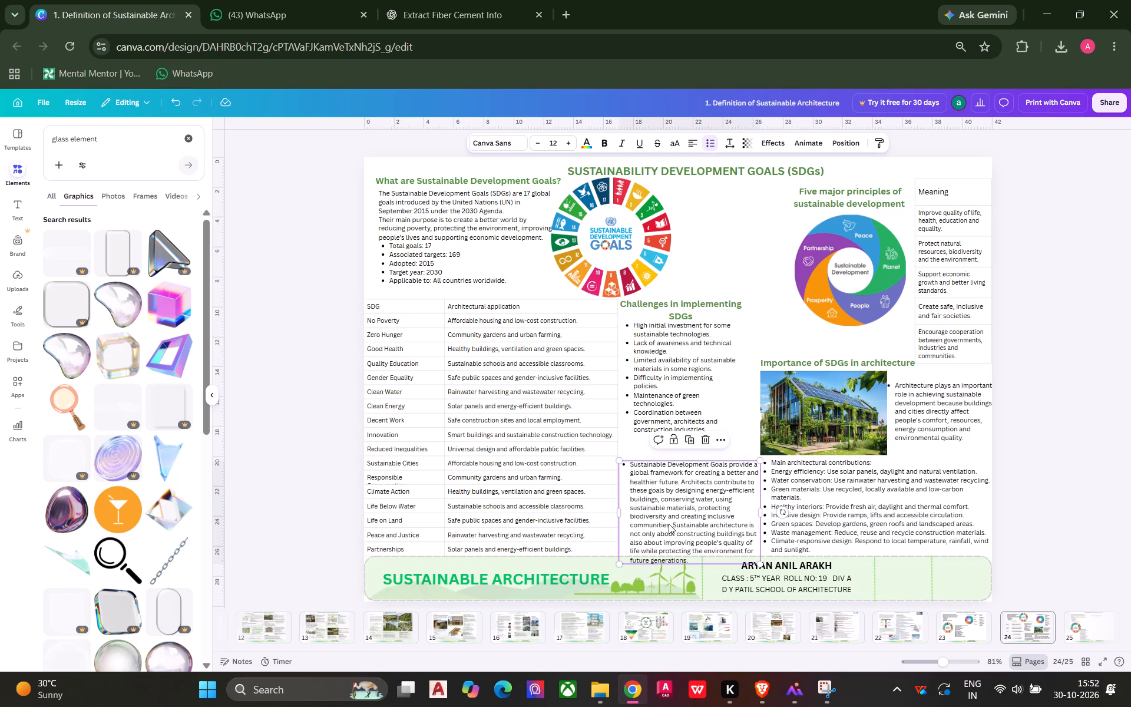
{"action": "left_click_drag", "start_coordinate": [669, 524], "coordinate": [669, 516]}
{"action": "left_click", "coordinate": [1073, 464]}
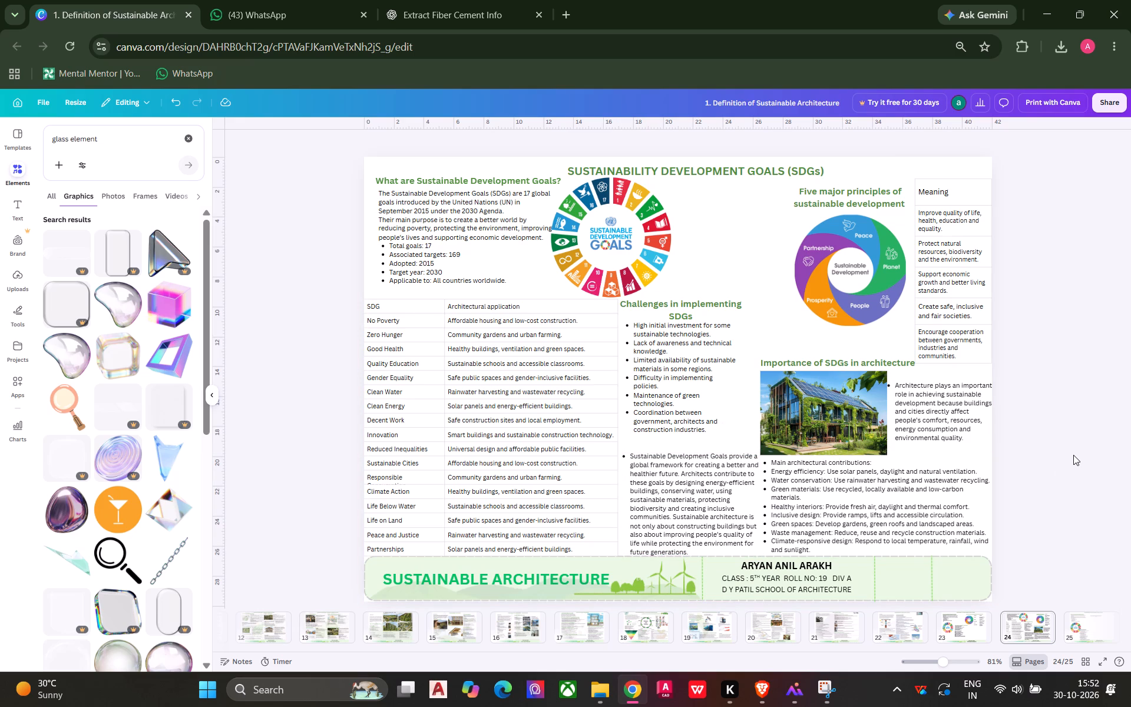
Narrow the conclusion paragraph's text box slightly and move it up and left so it clears the green footer band.
{"action": "left_click", "coordinate": [684, 487]}
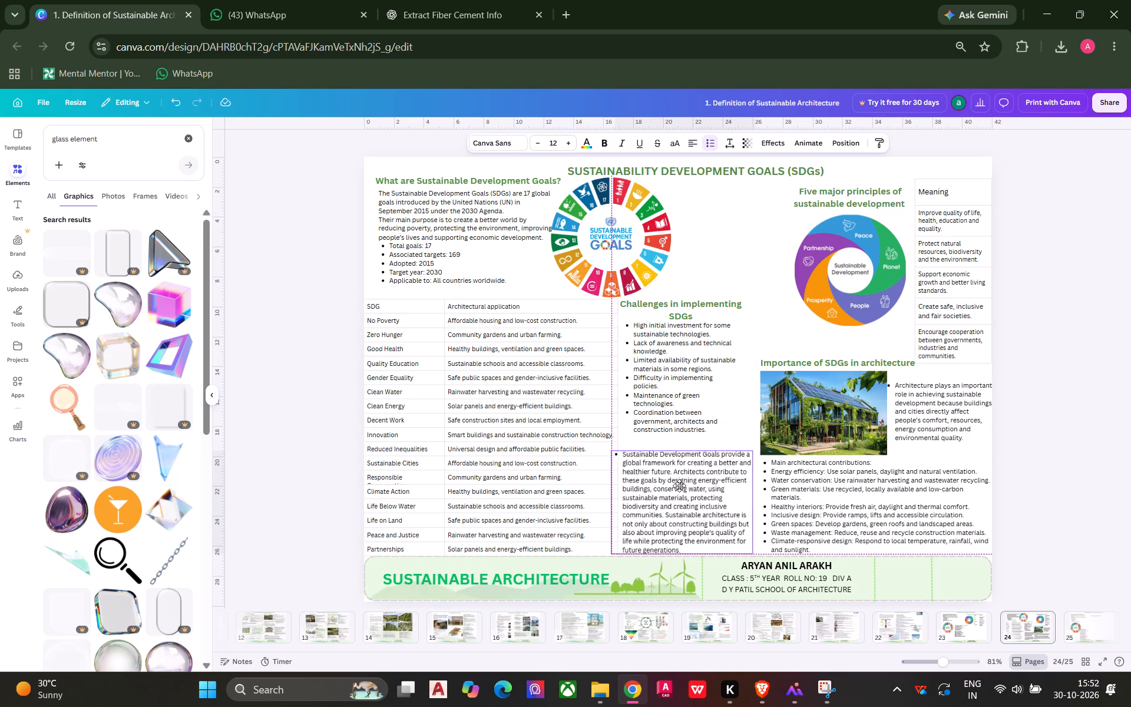
{"action": "left_click", "coordinate": [626, 458]}
{"action": "left_click", "coordinate": [624, 455]}
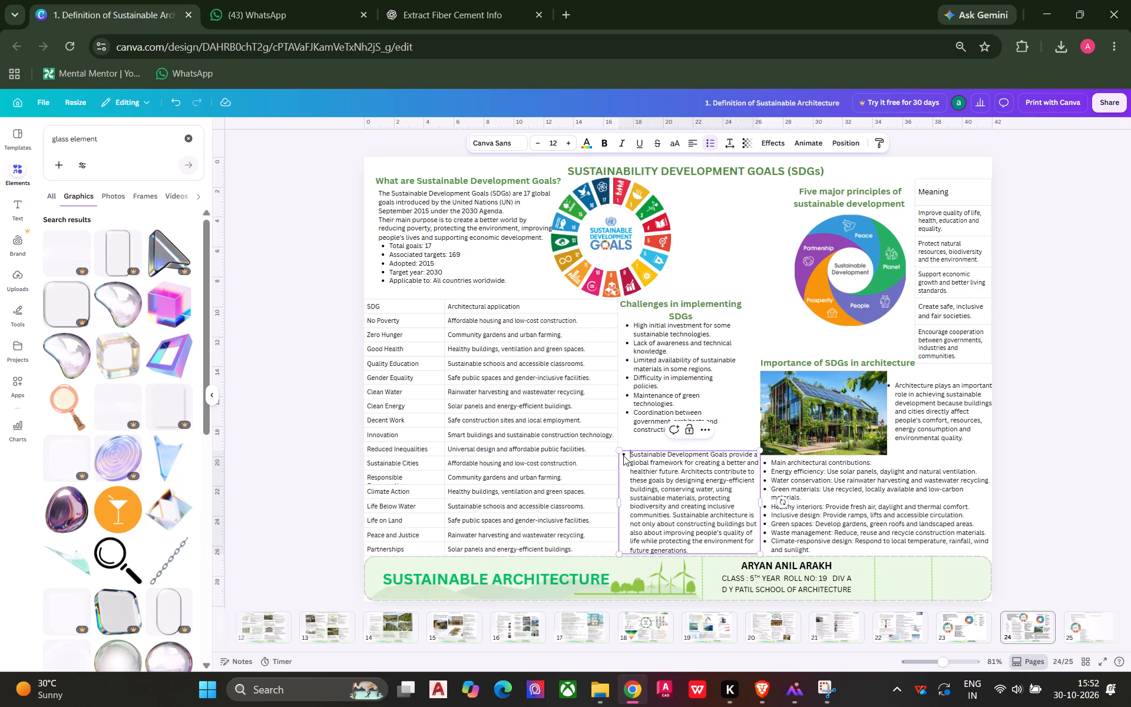
{"action": "left_click", "coordinate": [623, 455]}
{"action": "left_click", "coordinate": [623, 455]}
{"action": "left_click", "coordinate": [619, 458]}
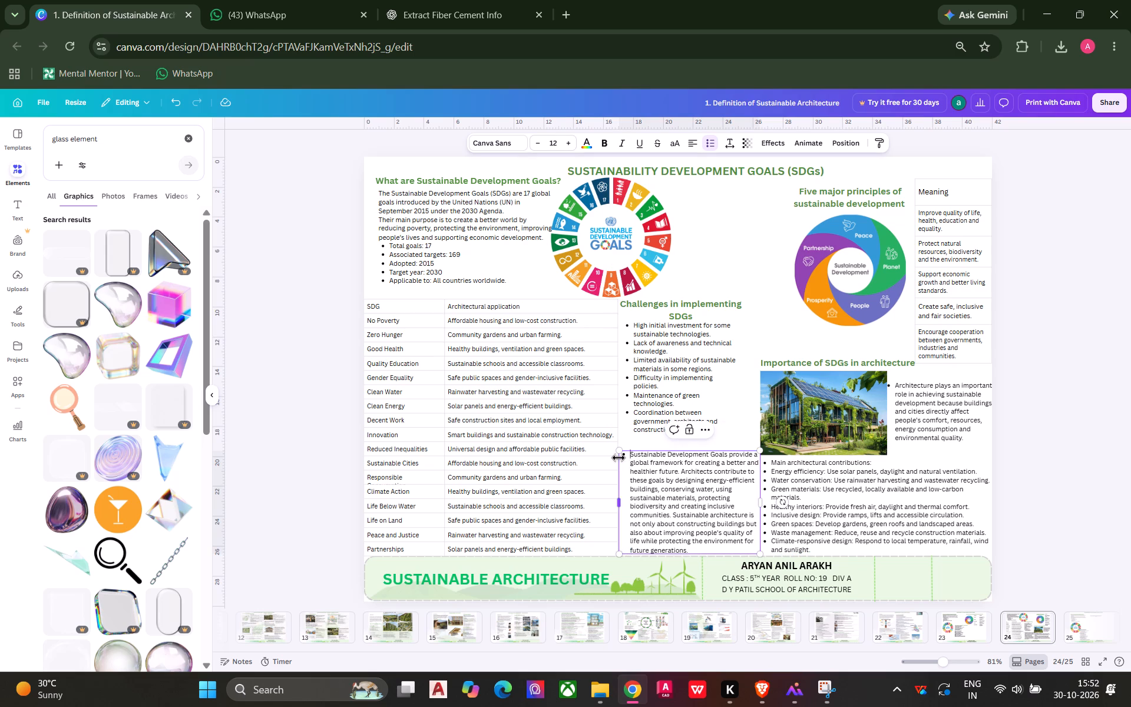
{"action": "left_click", "coordinate": [623, 455]}
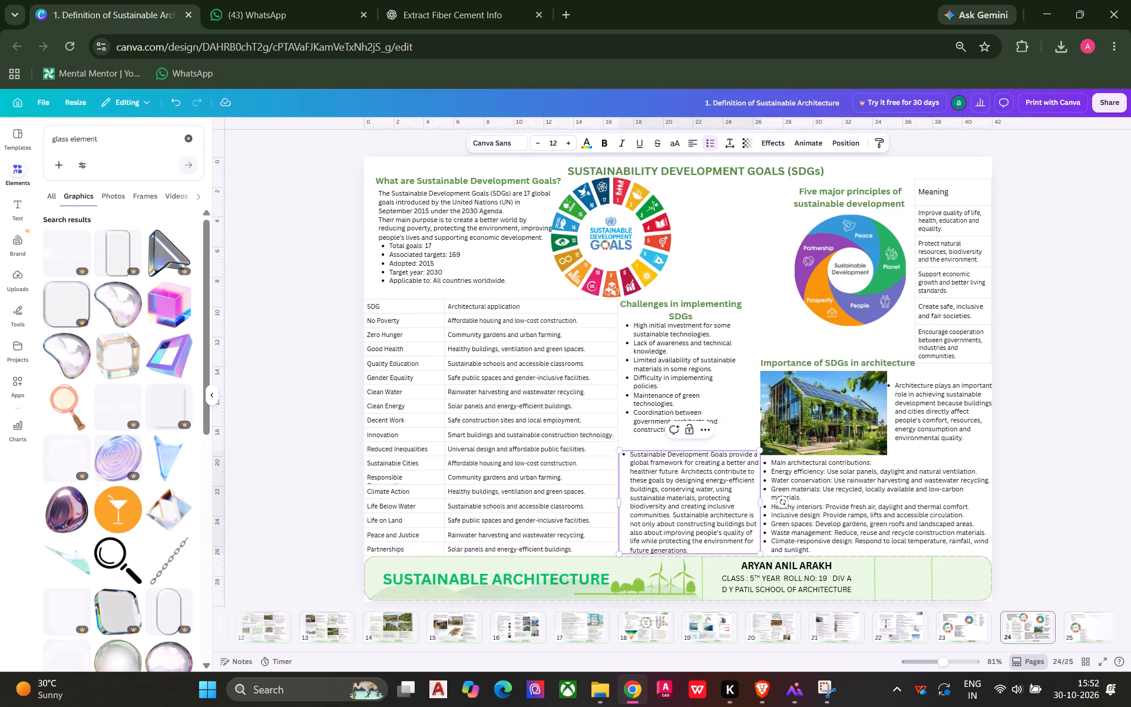
{"action": "left_click", "coordinate": [617, 504]}
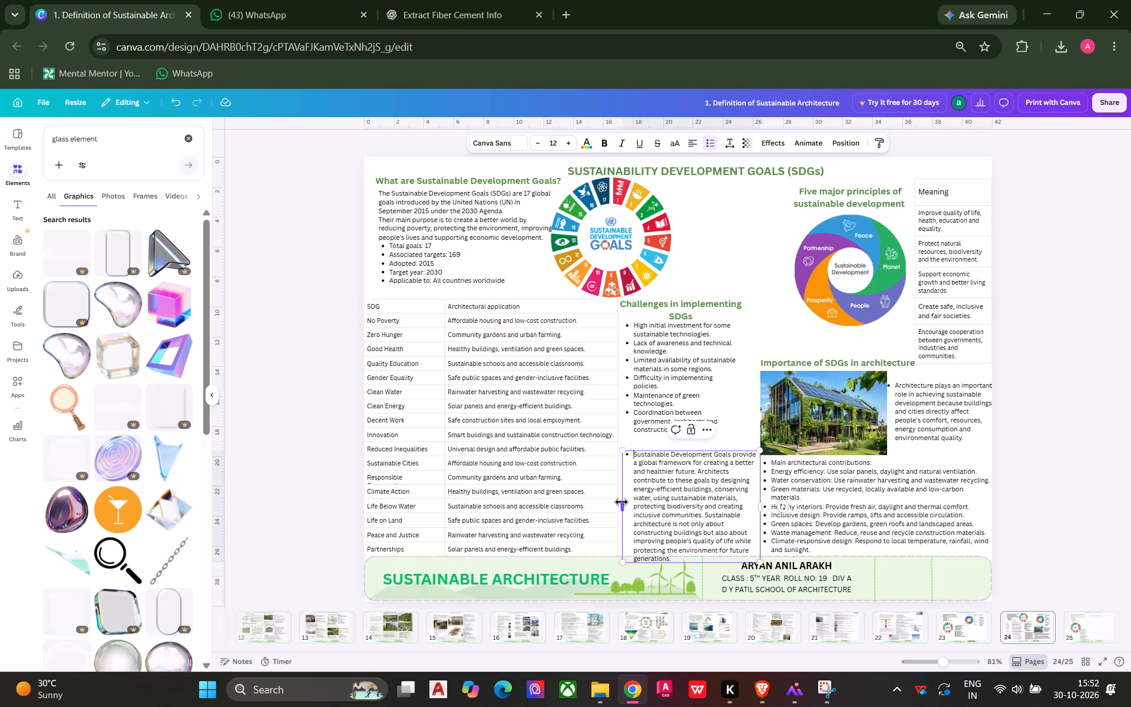
{"action": "left_click", "coordinate": [1044, 422]}
{"action": "left_click_drag", "start_coordinate": [651, 524], "coordinate": [643, 521]}
{"action": "left_click_drag", "start_coordinate": [643, 521], "coordinate": [643, 516]}
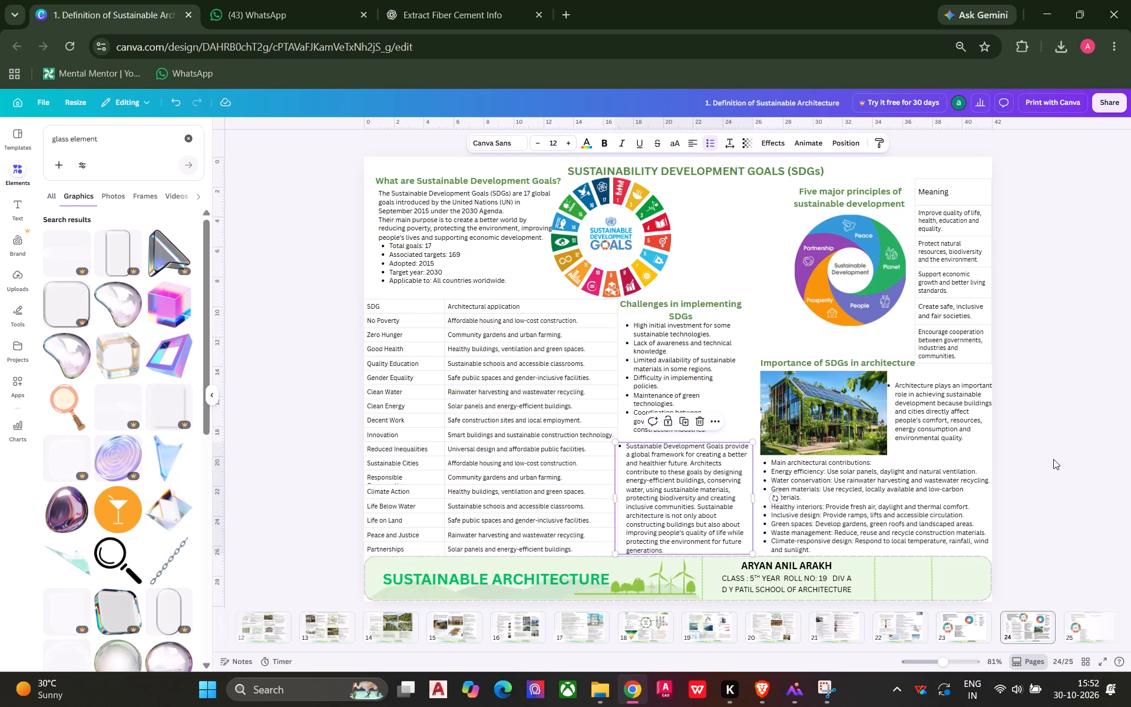
{"action": "left_click", "coordinate": [1053, 459]}
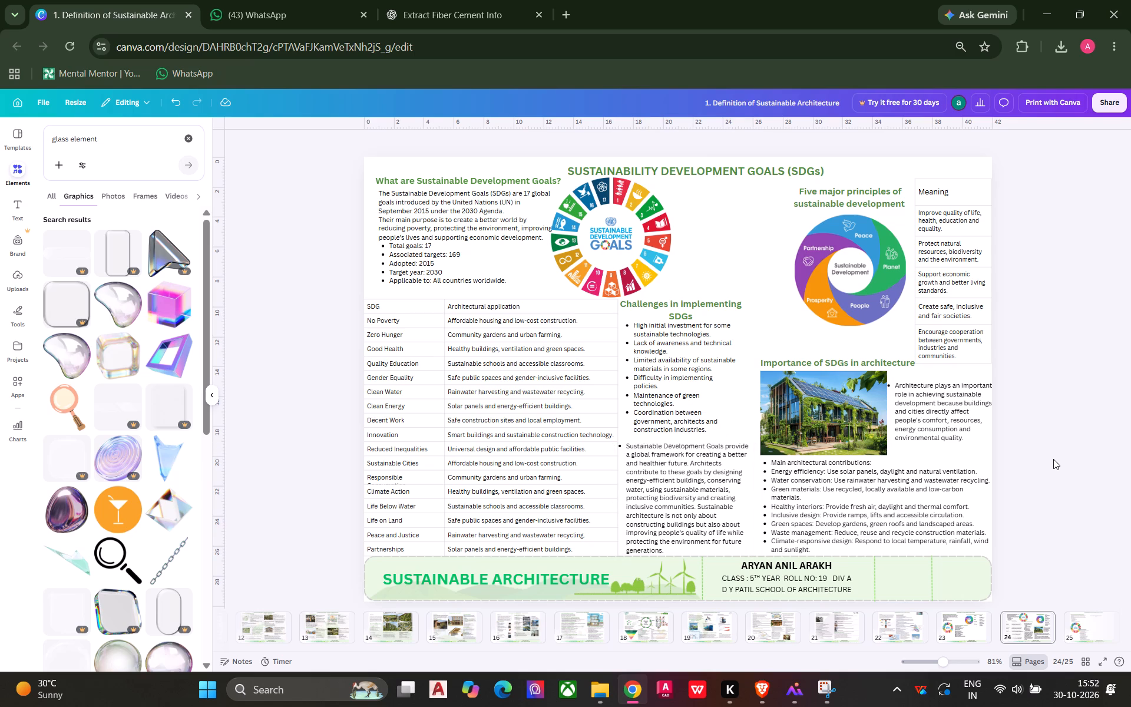
Widen the challenges list's text box to reach the edge of the green building photo.
{"action": "left_click", "coordinate": [676, 392]}
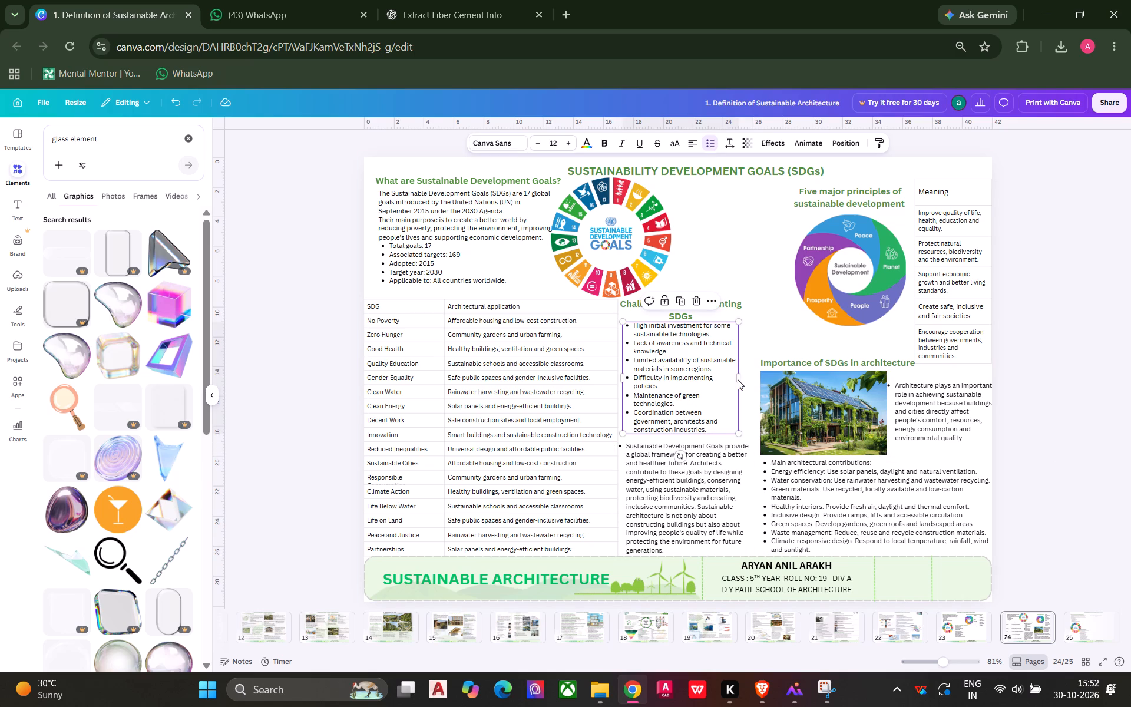
{"action": "left_click_drag", "start_coordinate": [741, 375], "coordinate": [749, 372]}
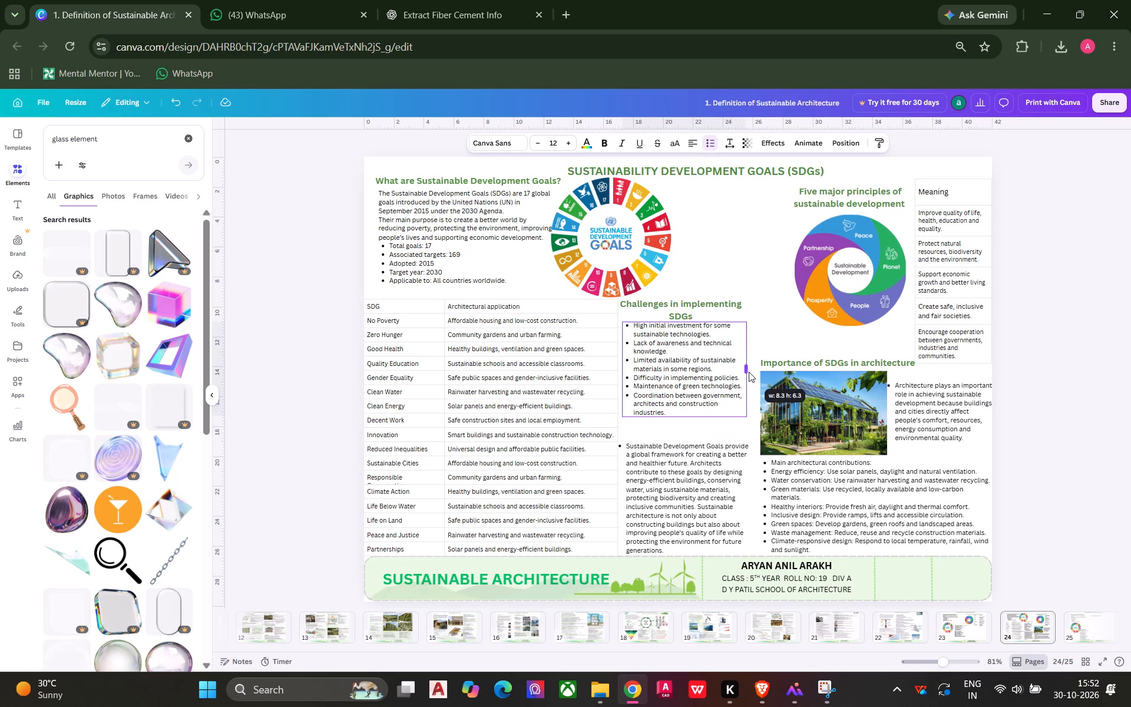
{"action": "left_click_drag", "start_coordinate": [749, 372], "coordinate": [760, 372]}
{"action": "left_click", "coordinate": [1054, 388]}
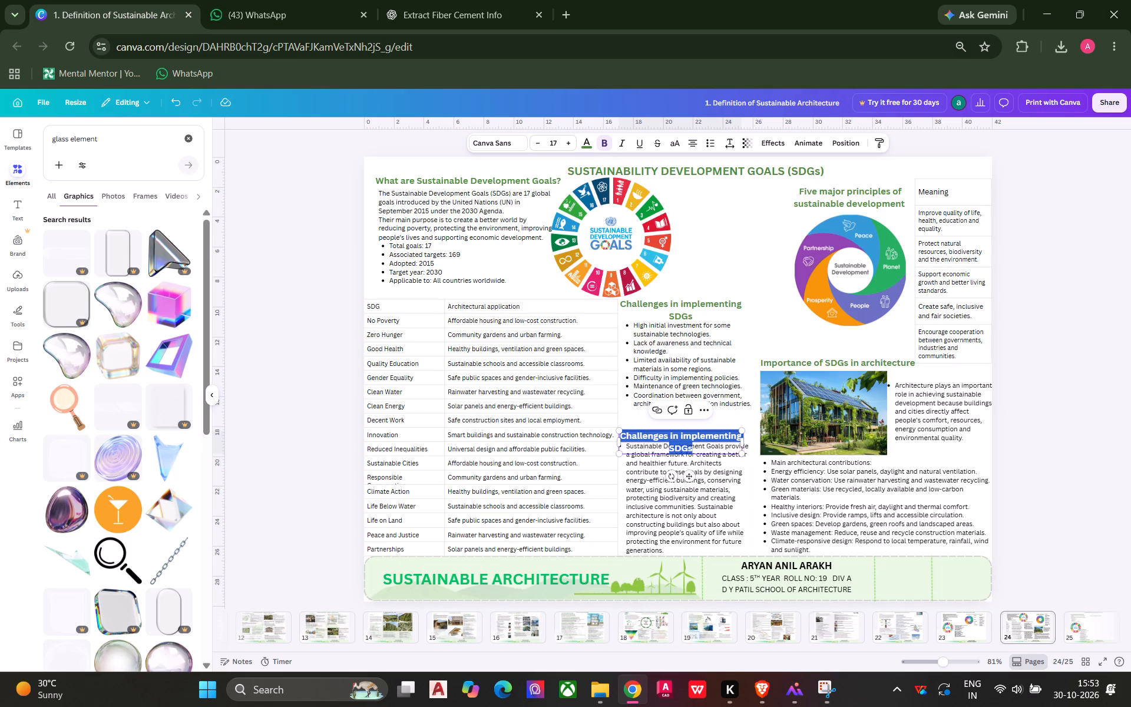
{"action": "key", "text": "ctrl+v"}
{"action": "left_click", "coordinate": [664, 434]}
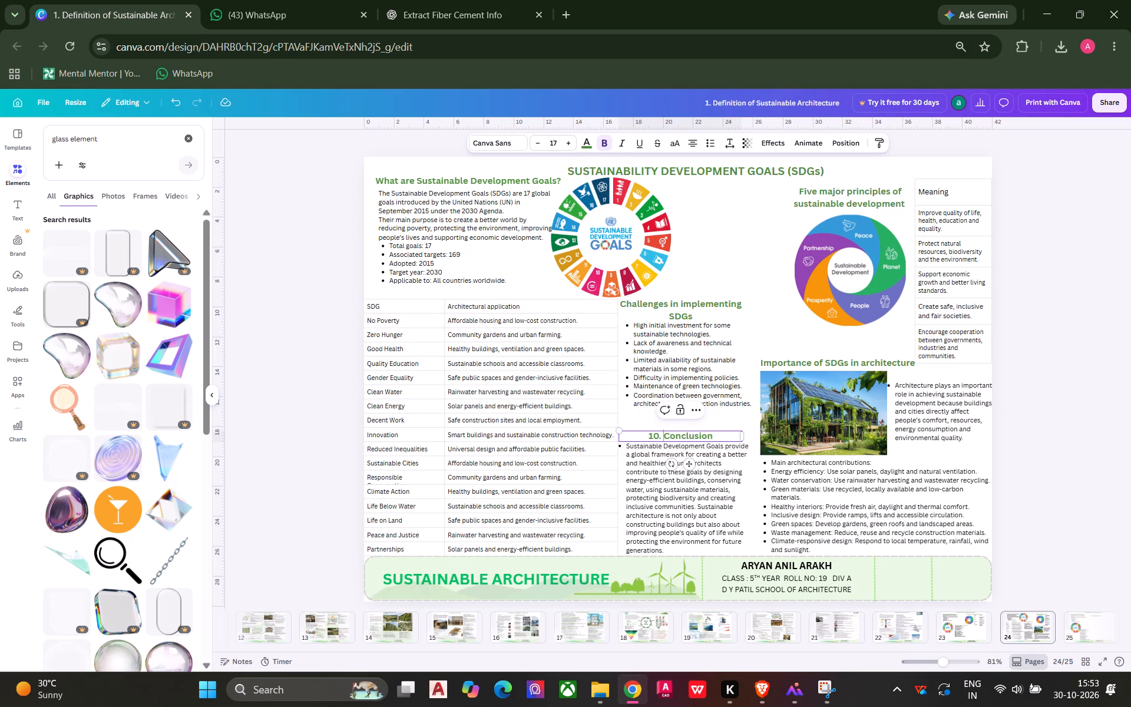
{"action": "key", "text": "BackSpace"}
{"action": "key", "text": "backslash"}
{"action": "key", "text": "BackSpace"}
{"action": "key", "text": "BackSpace"}
{"action": "key", "text": "BackSpace"}
{"action": "key", "text": "BackSpace"}
Shrink the Conclusion heading's box to its text, shift heading and paragraph slightly up and right, and leave a small gap between them.
{"action": "left_click_drag", "start_coordinate": [742, 439], "coordinate": [677, 439]}
{"action": "left_click", "coordinate": [703, 412]}
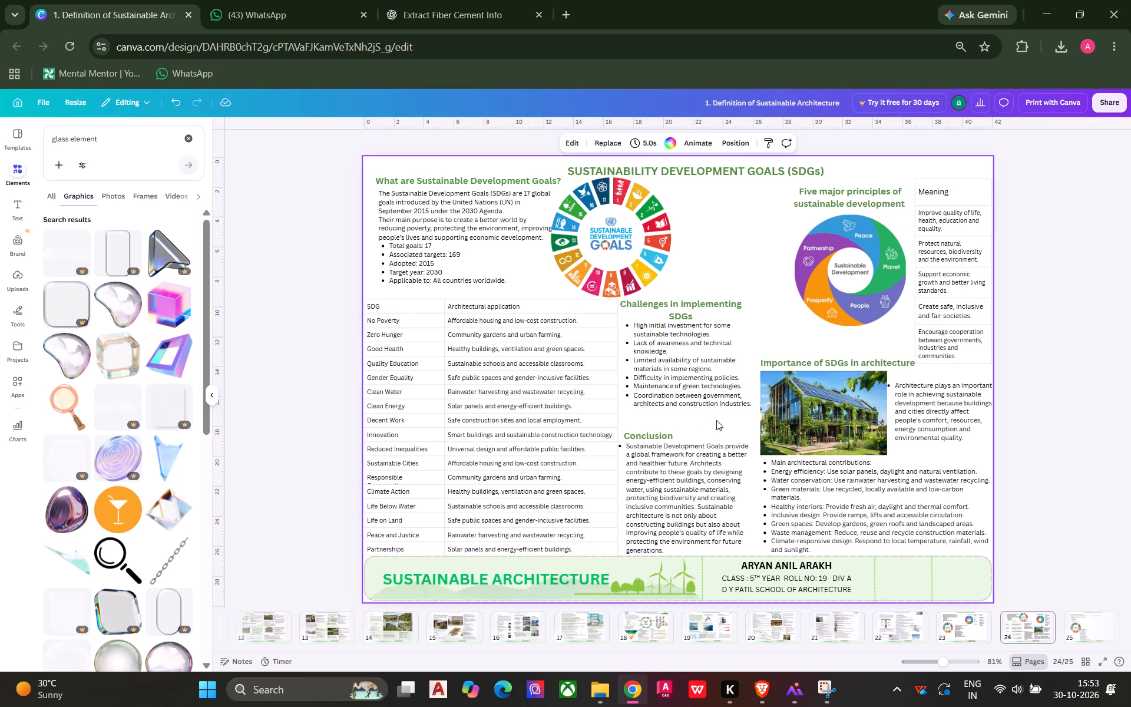
{"action": "left_click_drag", "start_coordinate": [695, 424], "coordinate": [667, 473]}
{"action": "left_click_drag", "start_coordinate": [653, 494], "coordinate": [657, 488]}
{"action": "left_click", "coordinate": [1066, 456]}
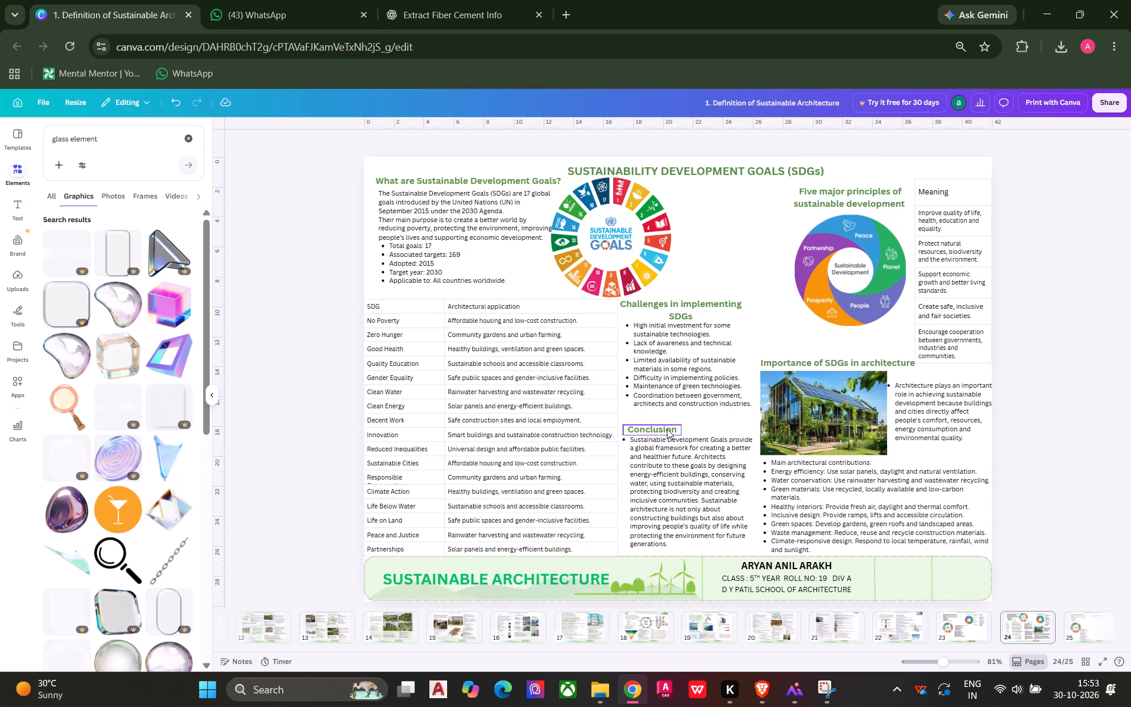
{"action": "left_click", "coordinate": [666, 429]}
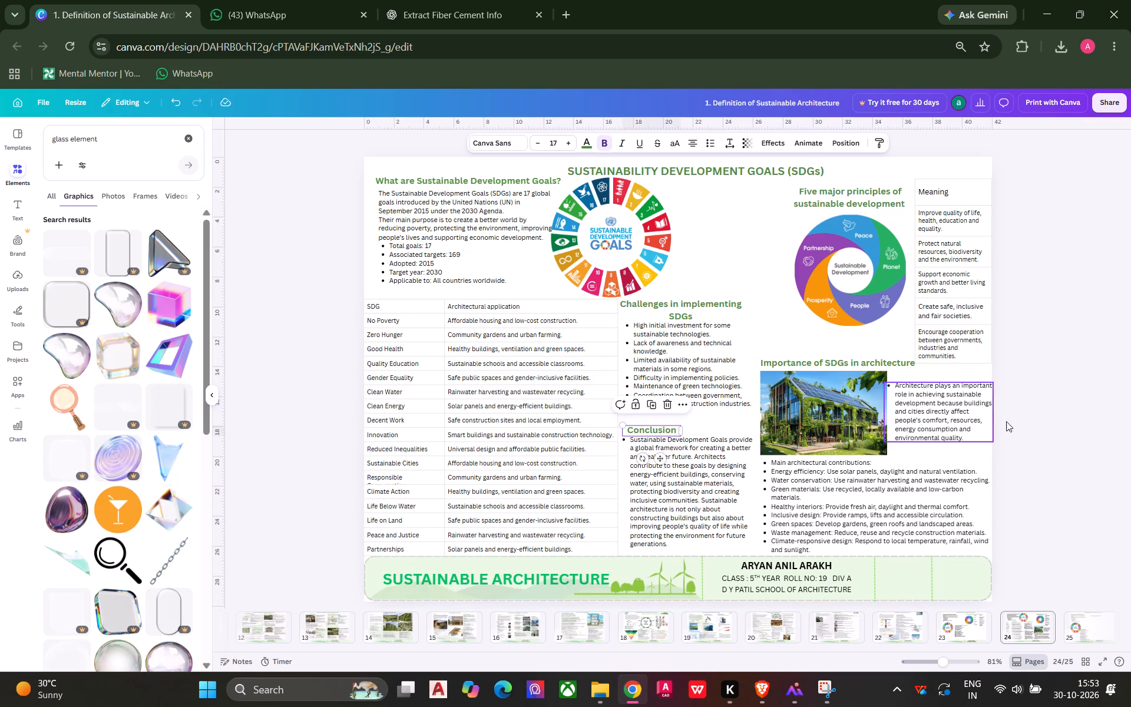
{"action": "left_click", "coordinate": [1107, 419]}
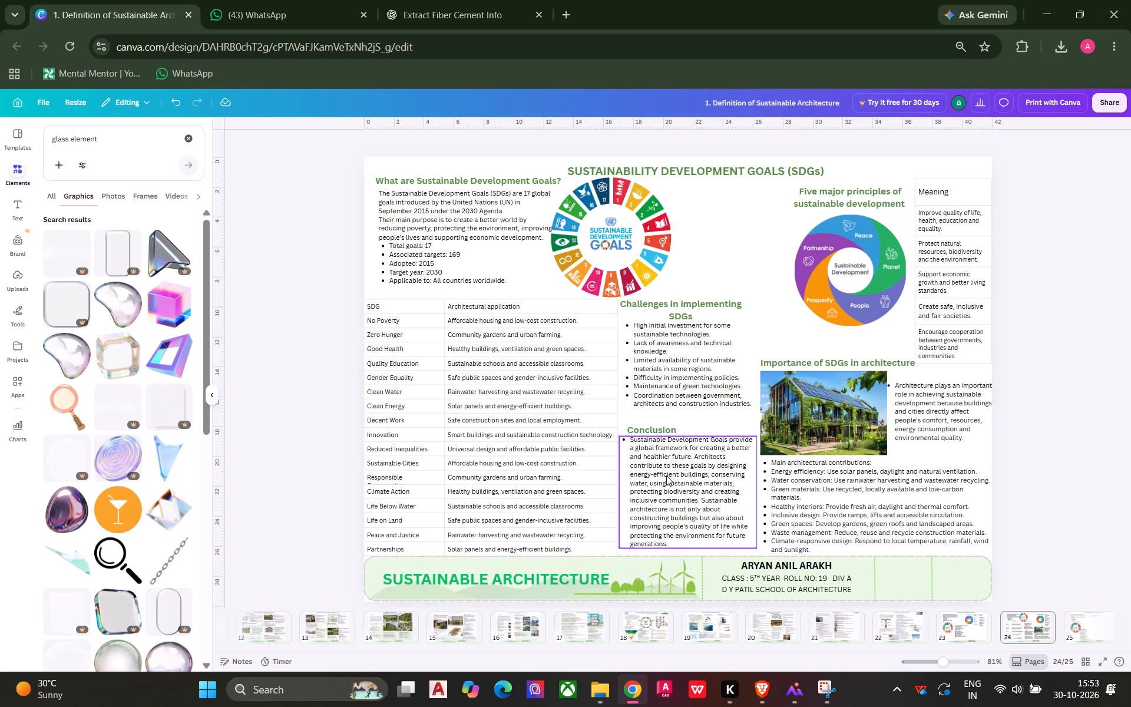
{"action": "left_click", "coordinate": [666, 475]}
{"action": "left_click", "coordinate": [1074, 432]}
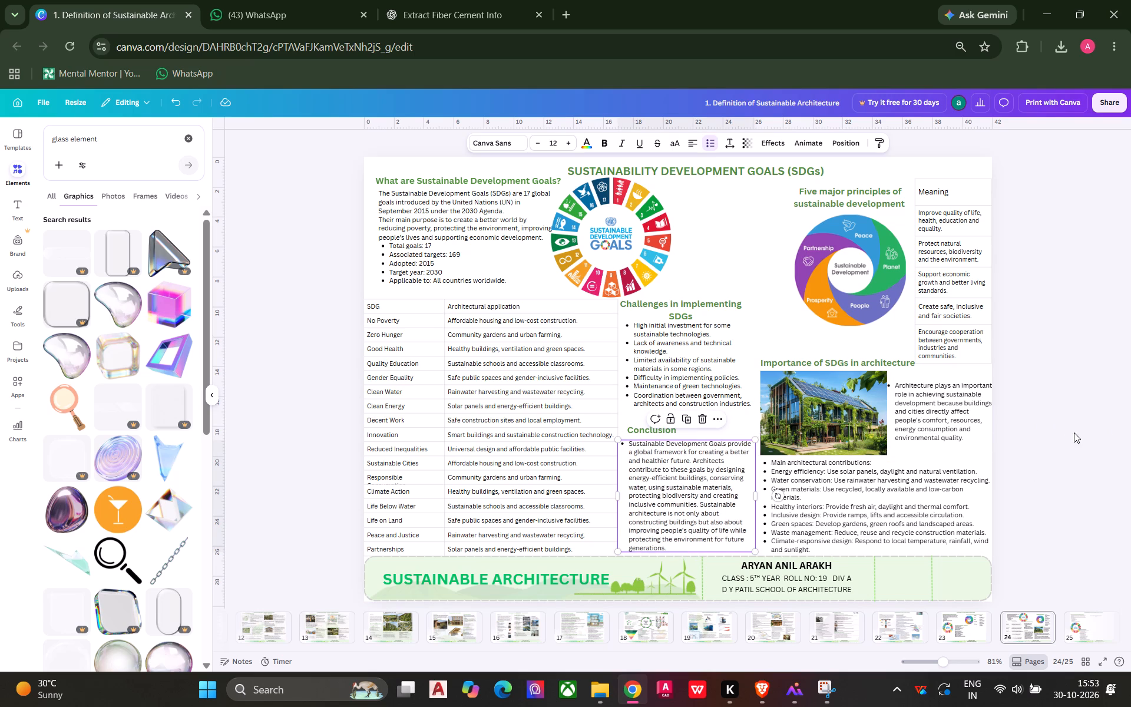
Move the "Challenges in implementing SDGs" heading and list down together, close above the Conclusion heading.
{"action": "left_click_drag", "start_coordinate": [717, 285], "coordinate": [715, 366]}
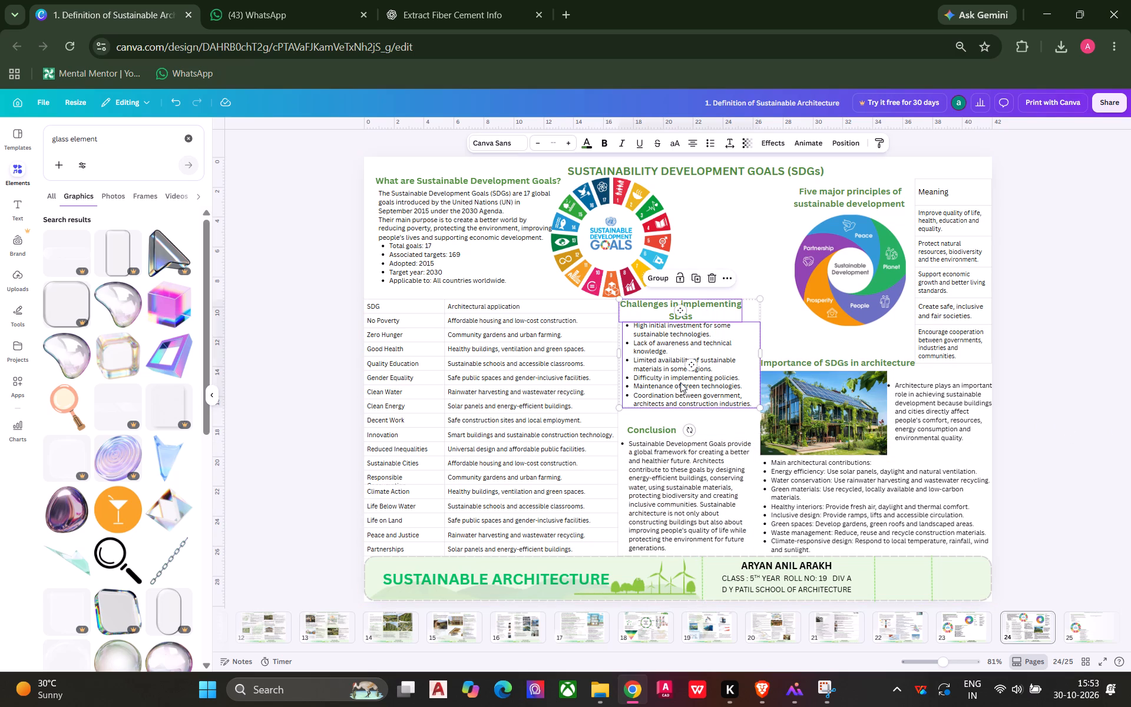
{"action": "left_click_drag", "start_coordinate": [663, 385], "coordinate": [663, 398]}
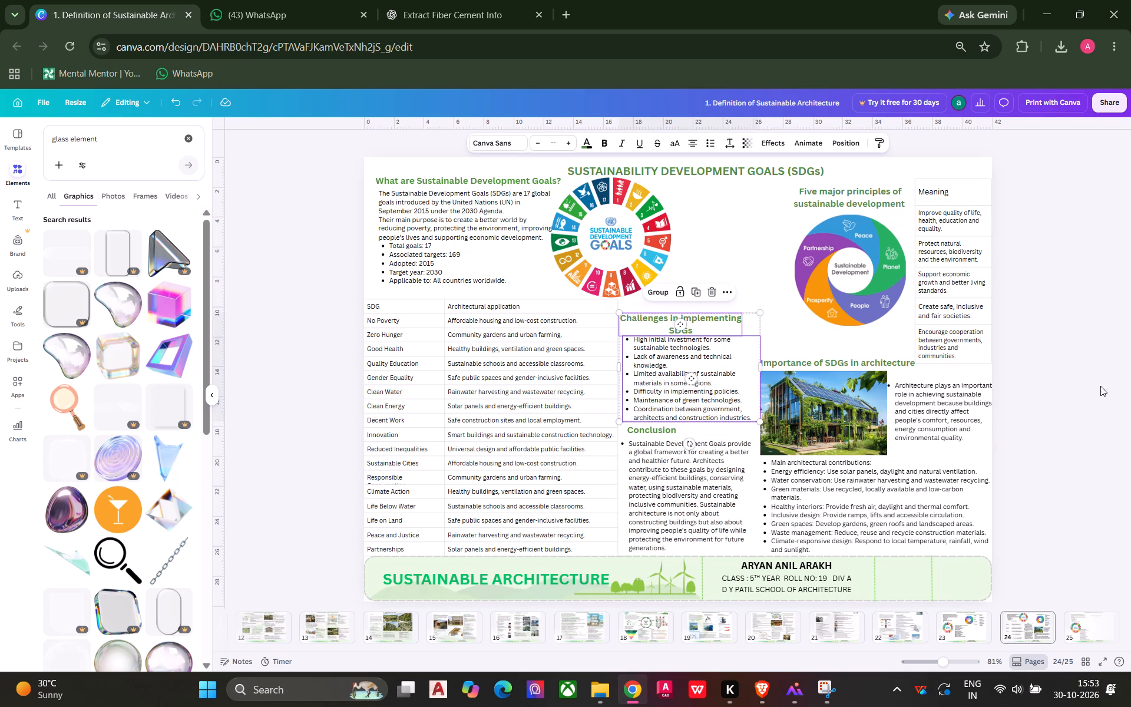
{"action": "left_click", "coordinate": [1112, 383]}
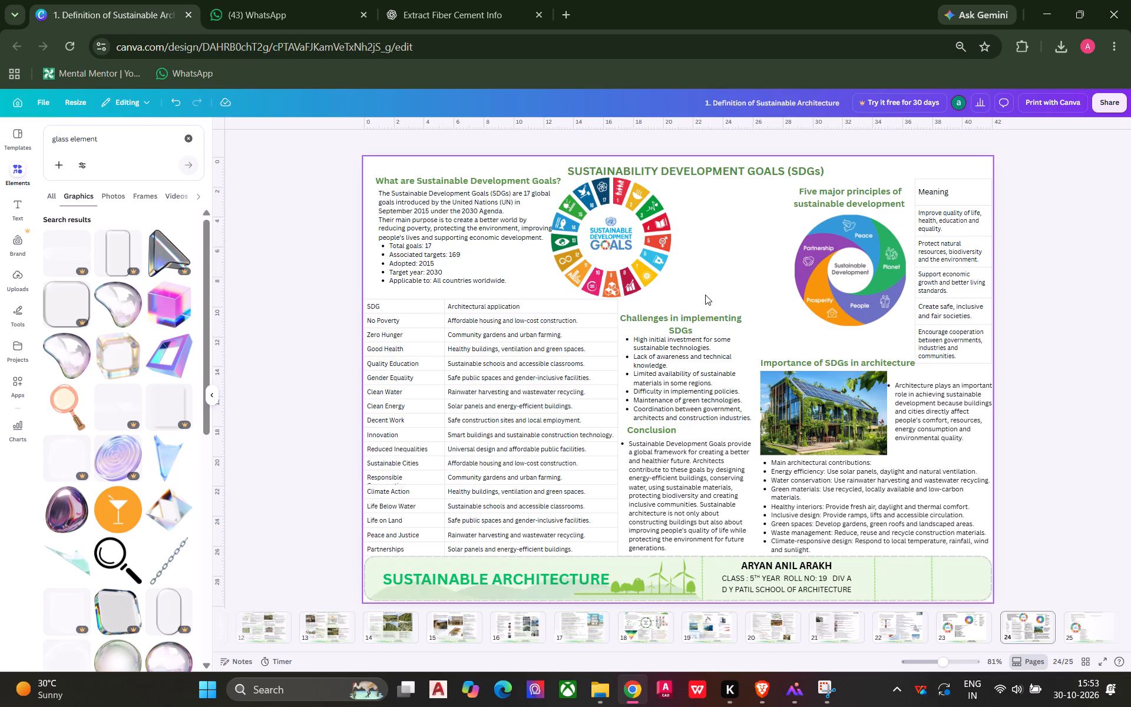
Select the challenges and conclusion headings with their texts together and lock them in place.
{"action": "left_click_drag", "start_coordinate": [705, 295], "coordinate": [686, 448]}
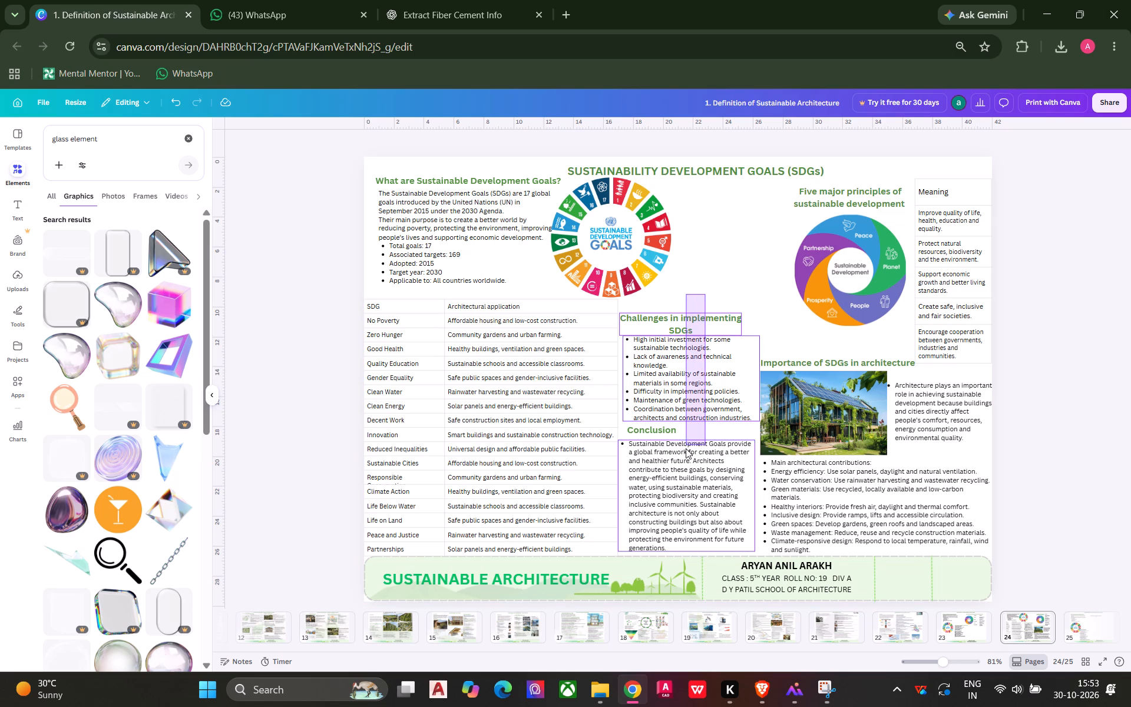
{"action": "left_click_drag", "start_coordinate": [686, 448], "coordinate": [715, 265]}
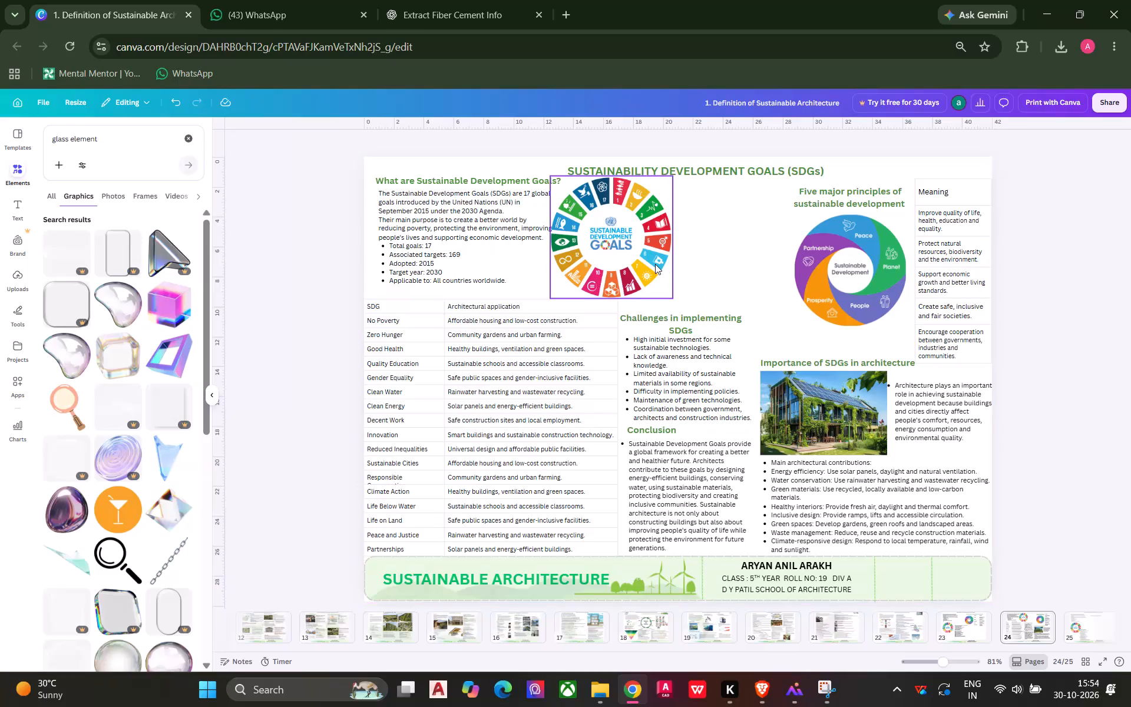
{"action": "left_click_drag", "start_coordinate": [687, 263], "coordinate": [721, 400]}
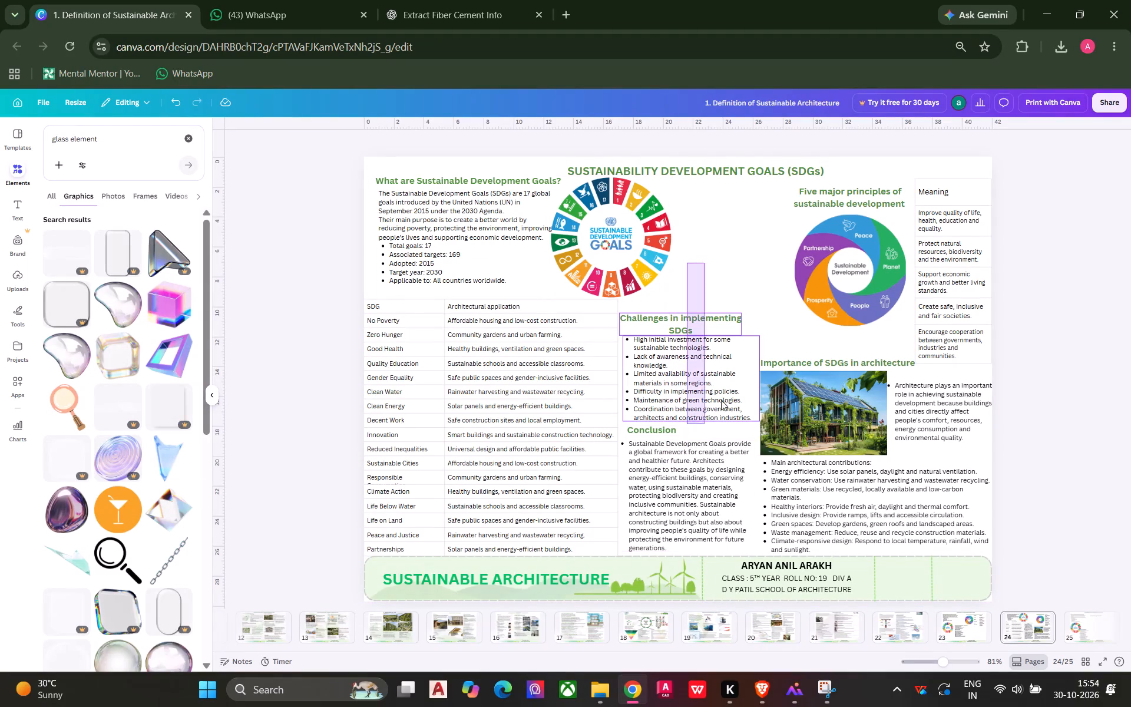
{"action": "left_click_drag", "start_coordinate": [721, 400], "coordinate": [689, 527]}
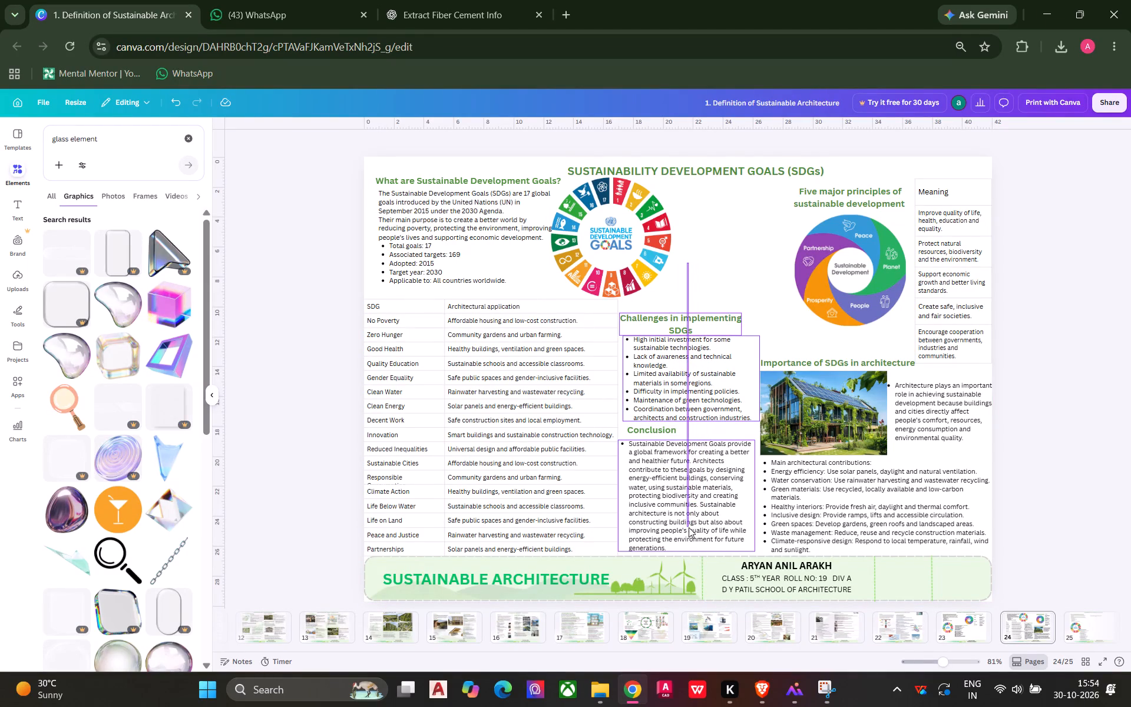
{"action": "left_click_drag", "start_coordinate": [689, 527], "coordinate": [680, 536]}
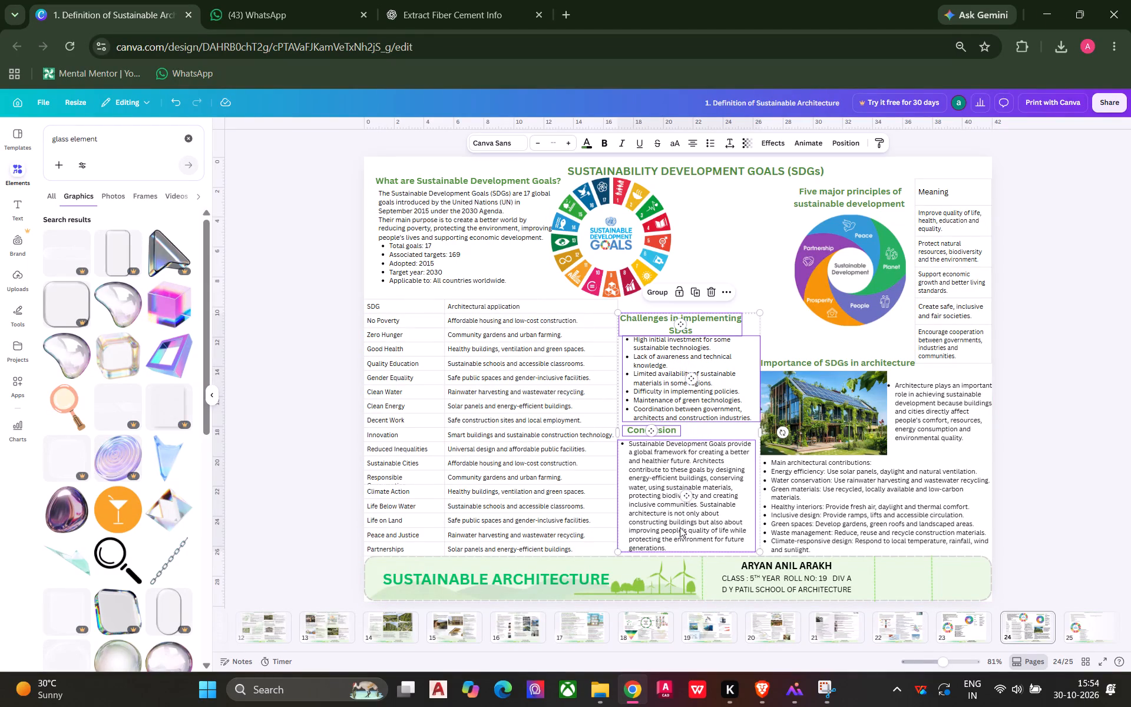
{"action": "left_click", "coordinate": [721, 289]}
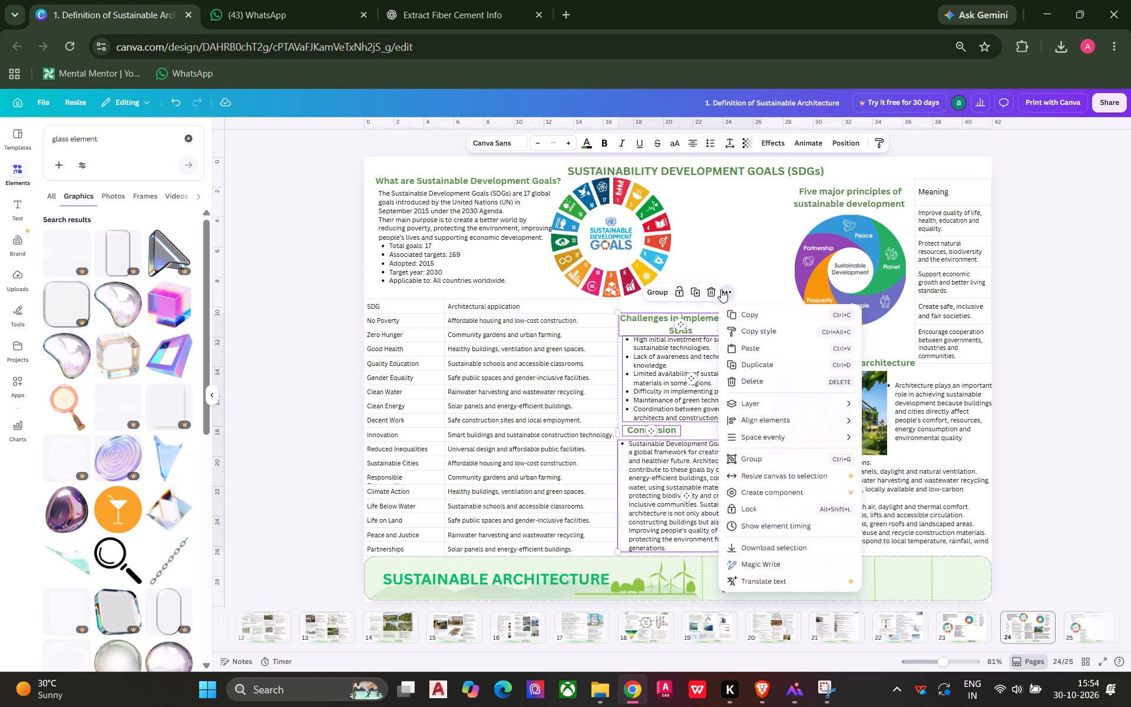
{"action": "left_click", "coordinate": [721, 289]}
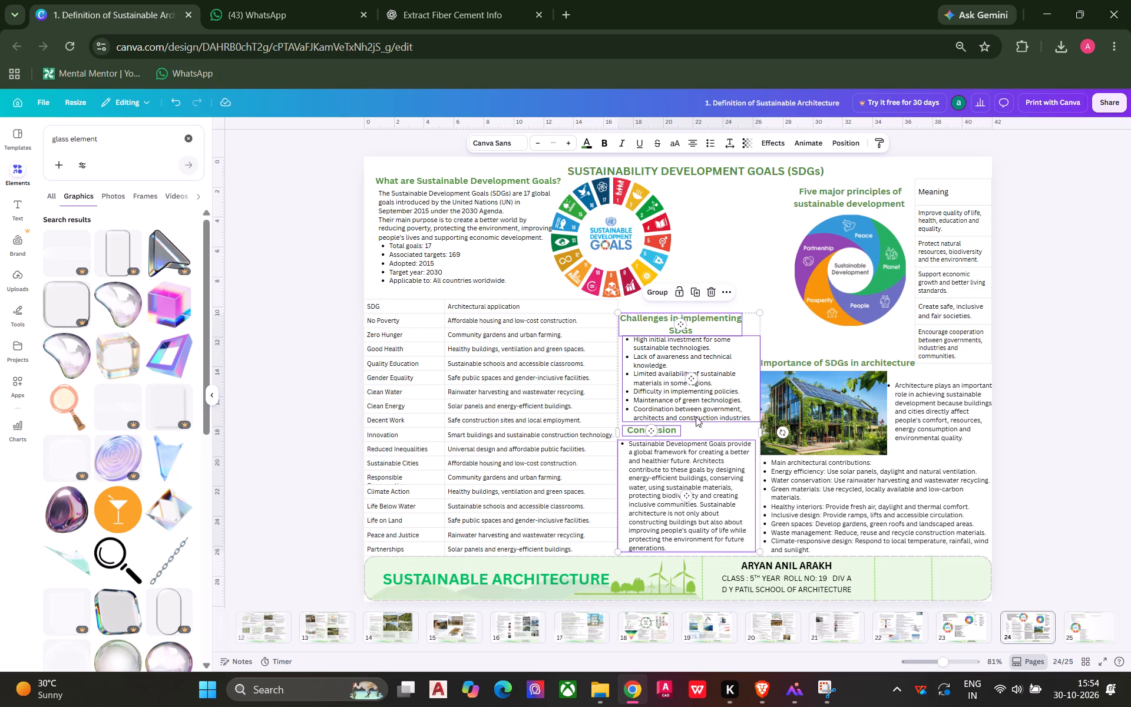
{"action": "left_click", "coordinate": [676, 292]}
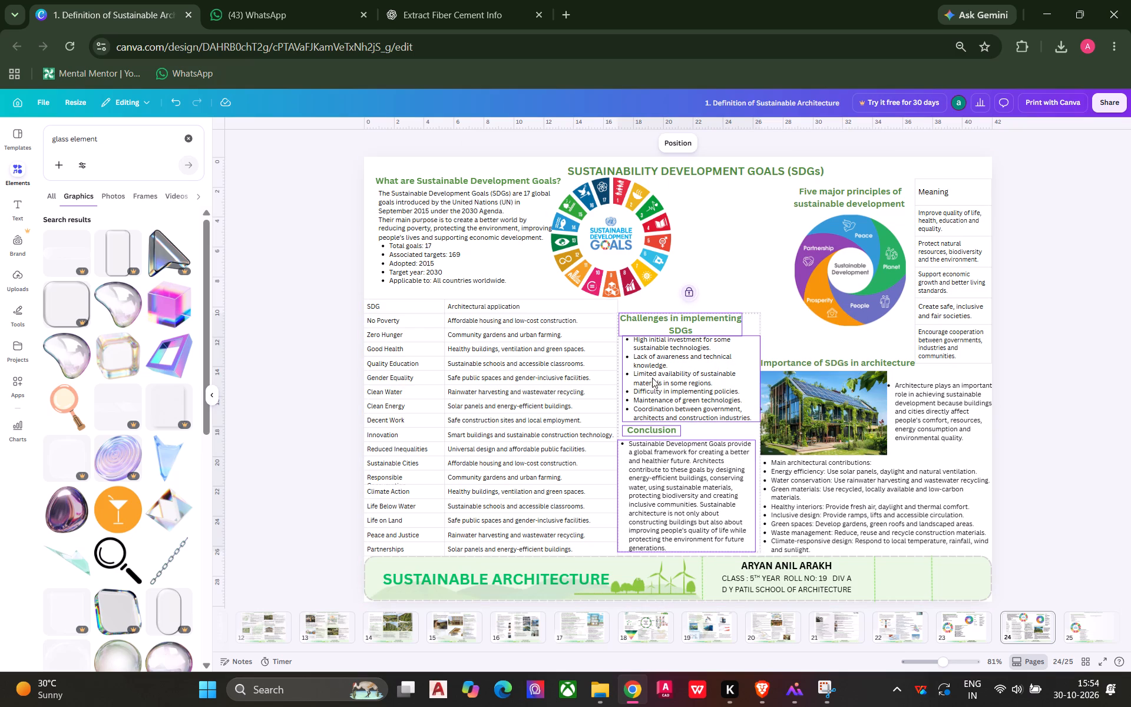
Unlock the challenges bullet list, the Conclusion heading and the Conclusion paragraph one after another.
{"action": "left_click_drag", "start_coordinate": [674, 404], "coordinate": [718, 362]}
{"action": "left_click", "coordinate": [690, 351]}
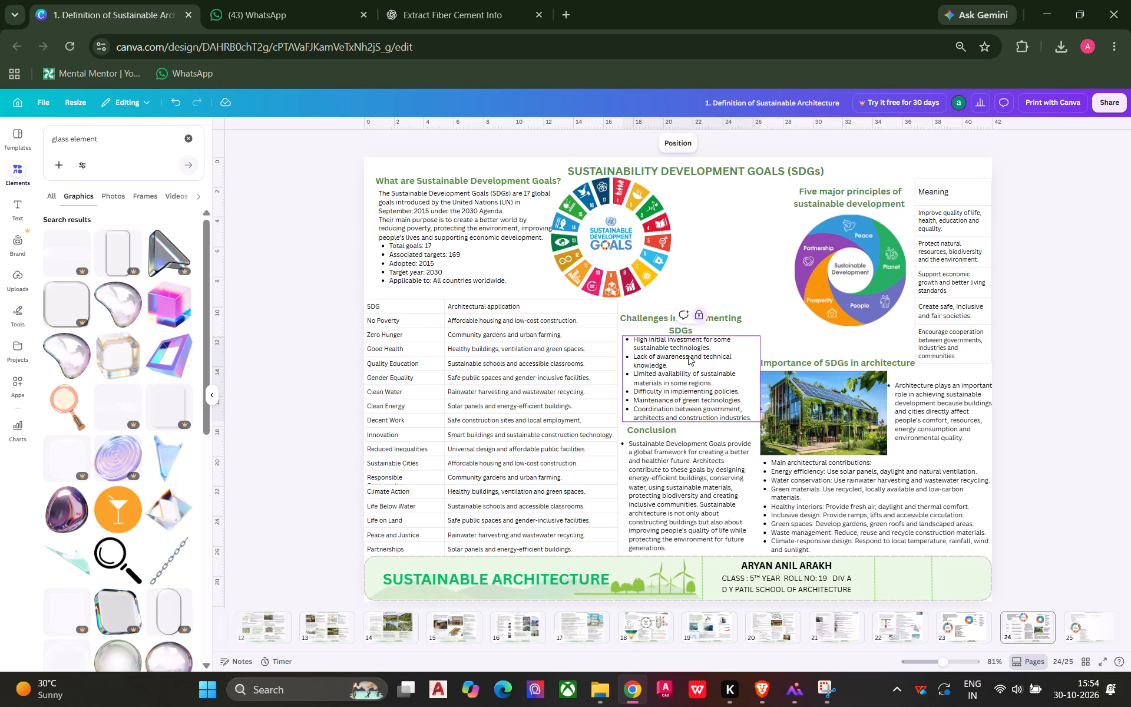
{"action": "left_click", "coordinate": [697, 316]}
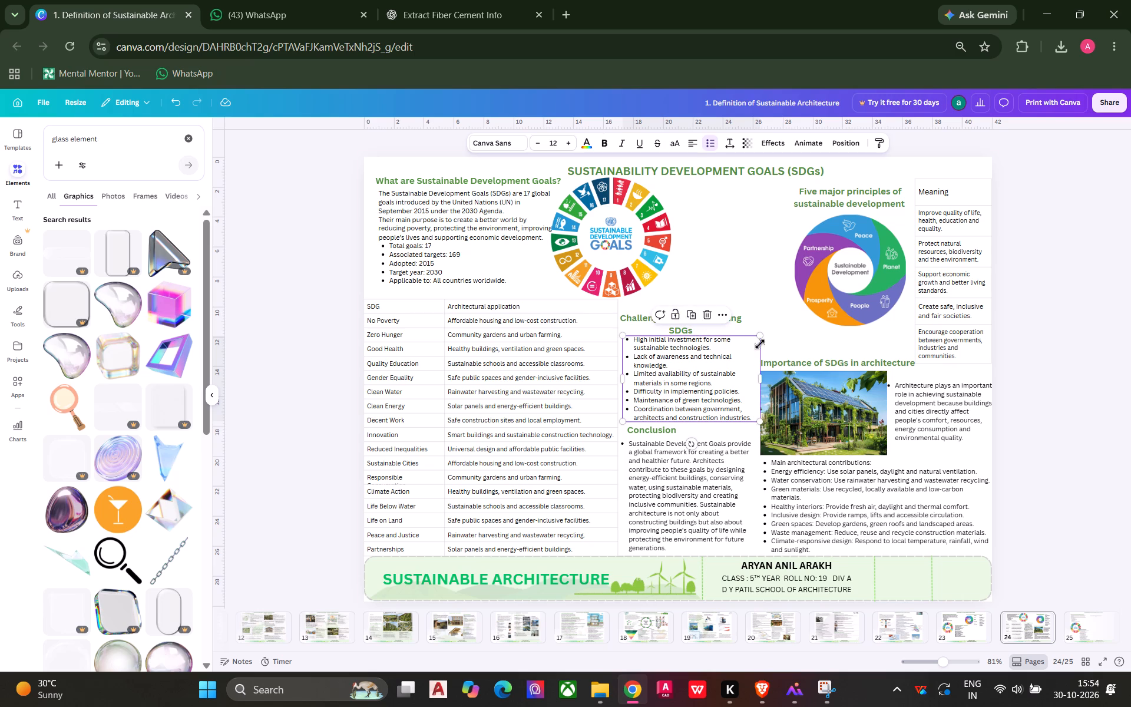
{"action": "left_click", "coordinate": [695, 280]}
{"action": "left_click_drag", "start_coordinate": [696, 299], "coordinate": [664, 531]}
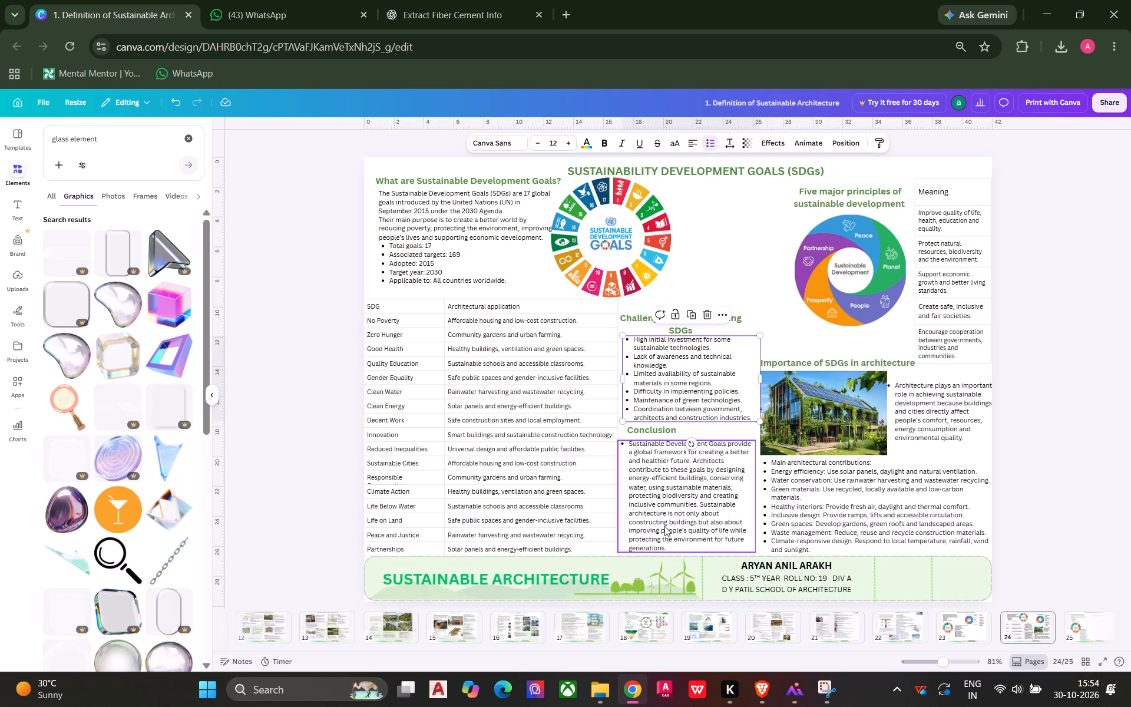
{"action": "left_click", "coordinate": [687, 432]}
{"action": "left_click", "coordinate": [652, 428]}
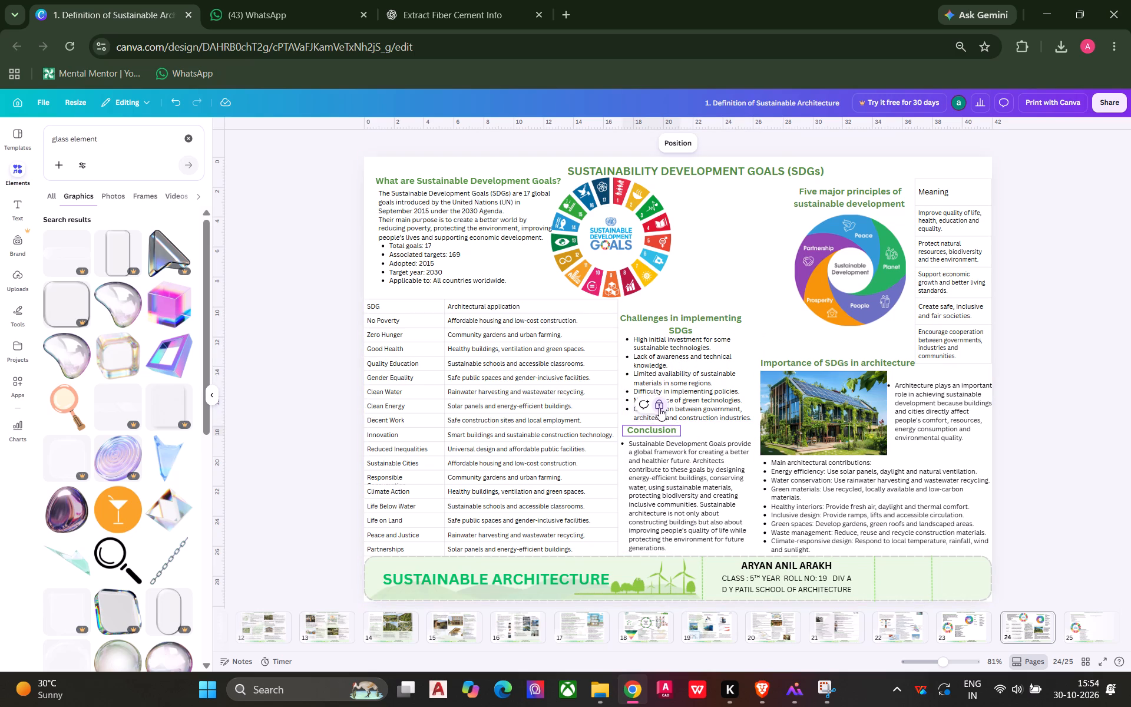
{"action": "left_click", "coordinate": [659, 407]}
{"action": "left_click", "coordinate": [669, 456]}
{"action": "left_click", "coordinate": [693, 423]}
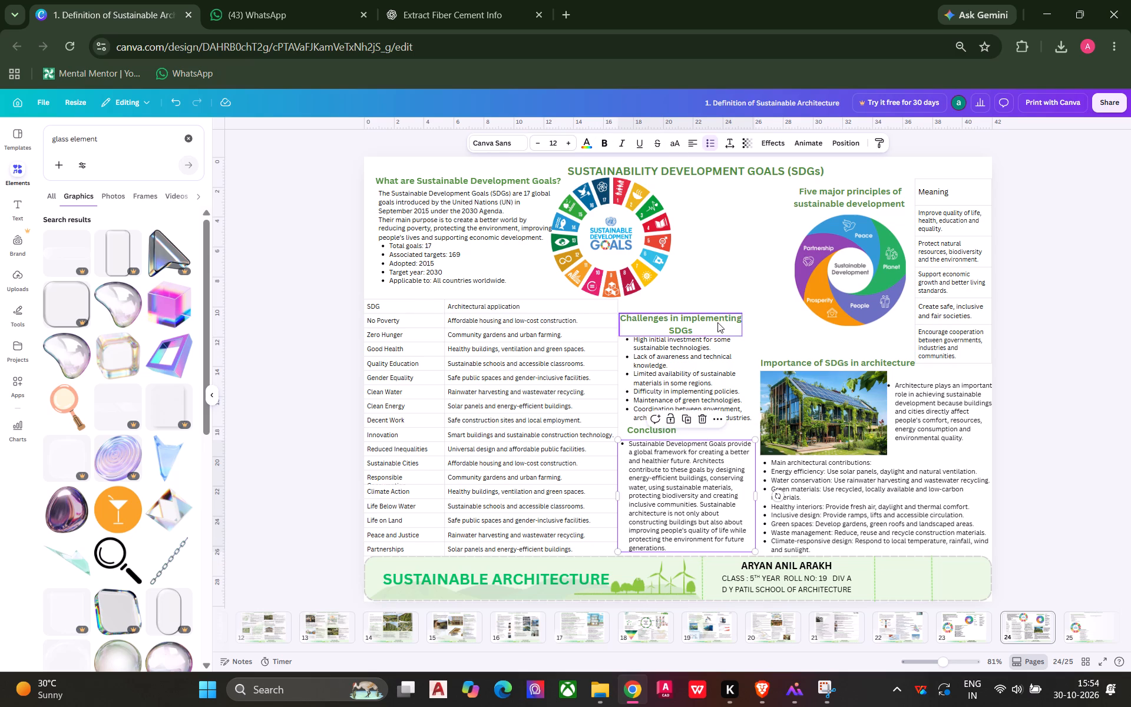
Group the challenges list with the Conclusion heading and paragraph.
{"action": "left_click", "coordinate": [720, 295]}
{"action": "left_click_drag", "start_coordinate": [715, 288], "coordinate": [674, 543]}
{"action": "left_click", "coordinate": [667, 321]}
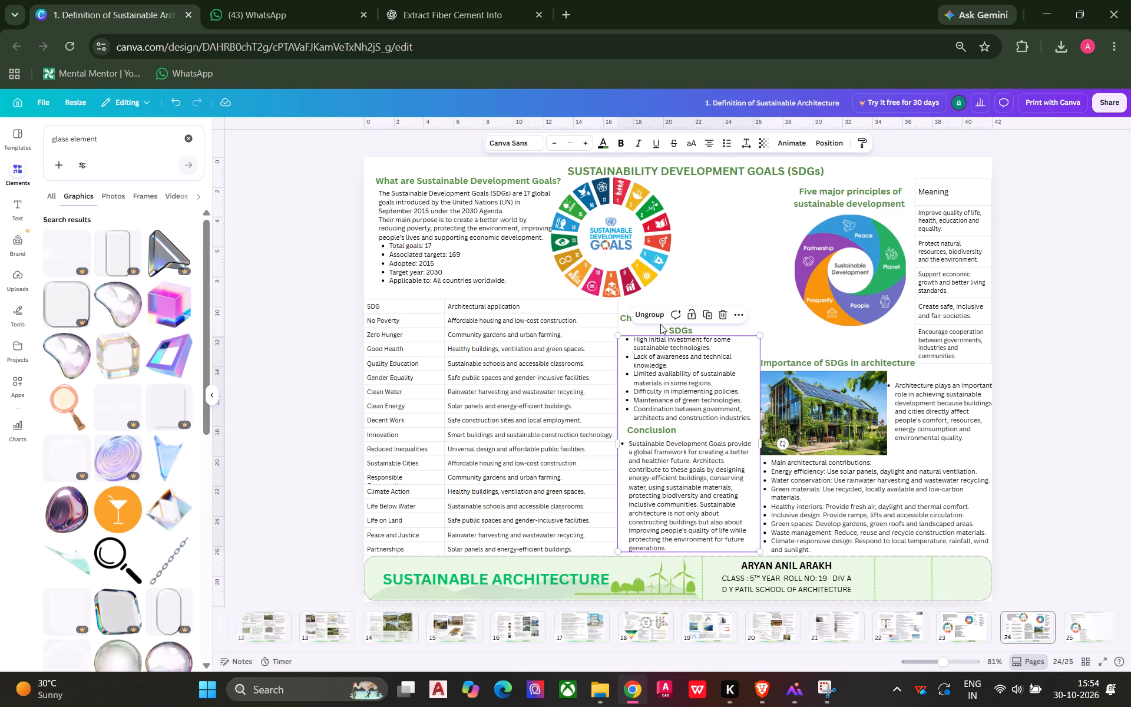
Unlock the "Challenges in implementing SDGs" heading.
{"action": "left_click", "coordinate": [623, 317]}
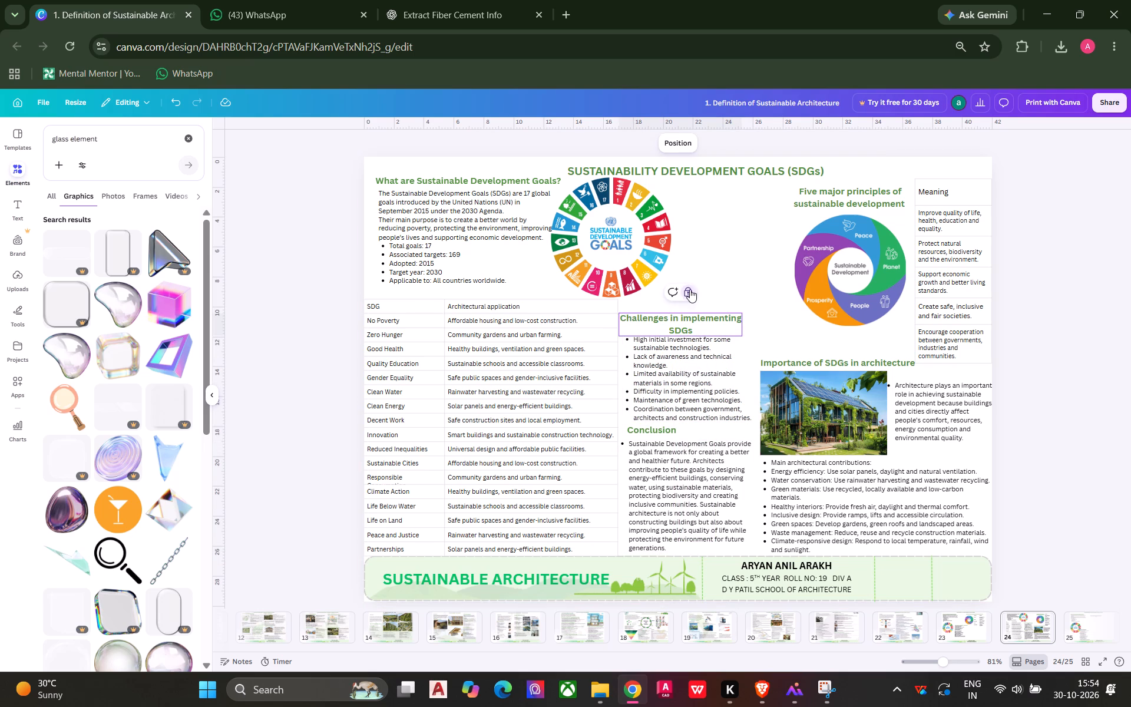
{"action": "left_click", "coordinate": [690, 289]}
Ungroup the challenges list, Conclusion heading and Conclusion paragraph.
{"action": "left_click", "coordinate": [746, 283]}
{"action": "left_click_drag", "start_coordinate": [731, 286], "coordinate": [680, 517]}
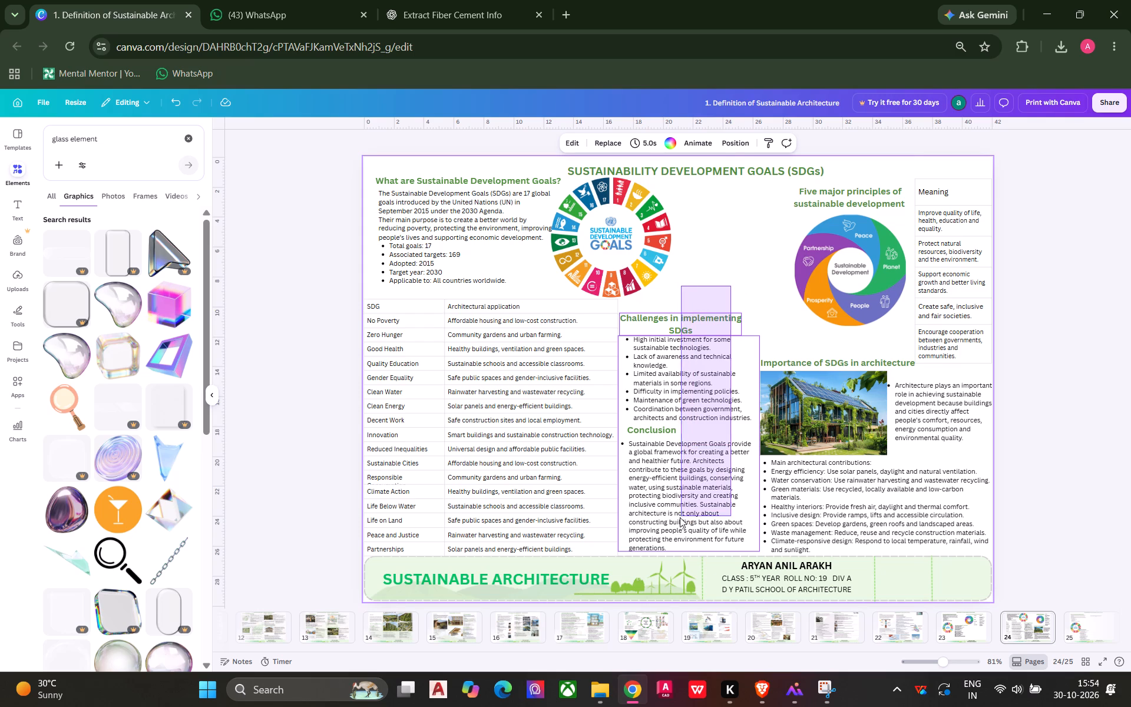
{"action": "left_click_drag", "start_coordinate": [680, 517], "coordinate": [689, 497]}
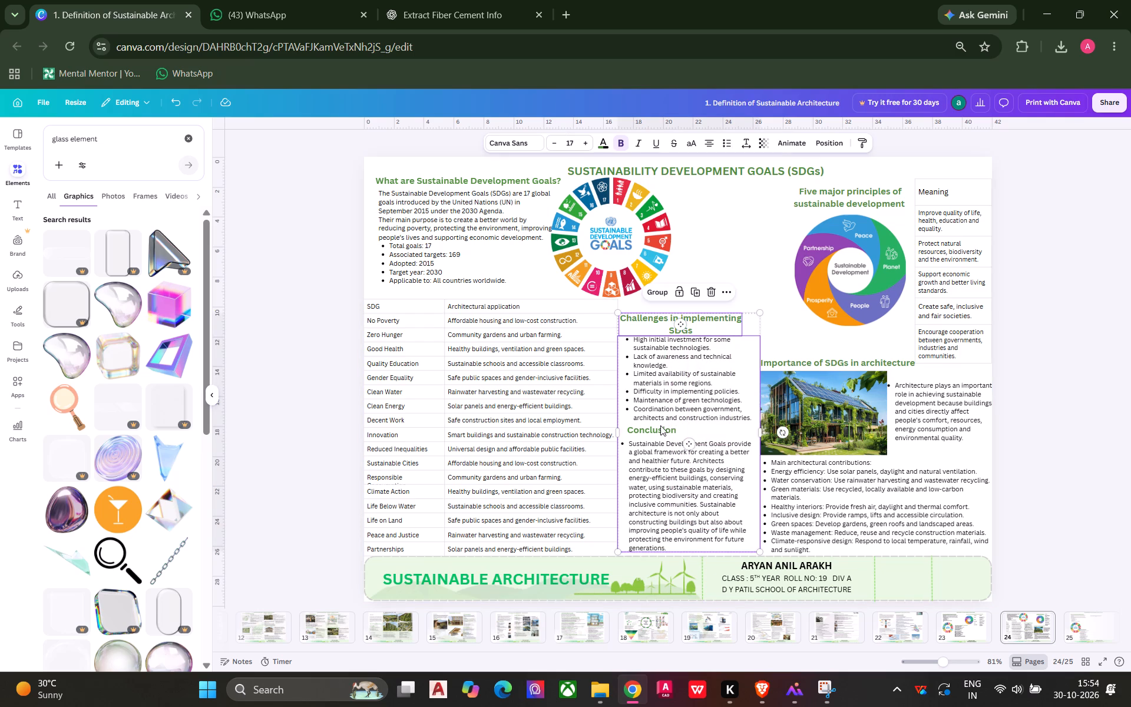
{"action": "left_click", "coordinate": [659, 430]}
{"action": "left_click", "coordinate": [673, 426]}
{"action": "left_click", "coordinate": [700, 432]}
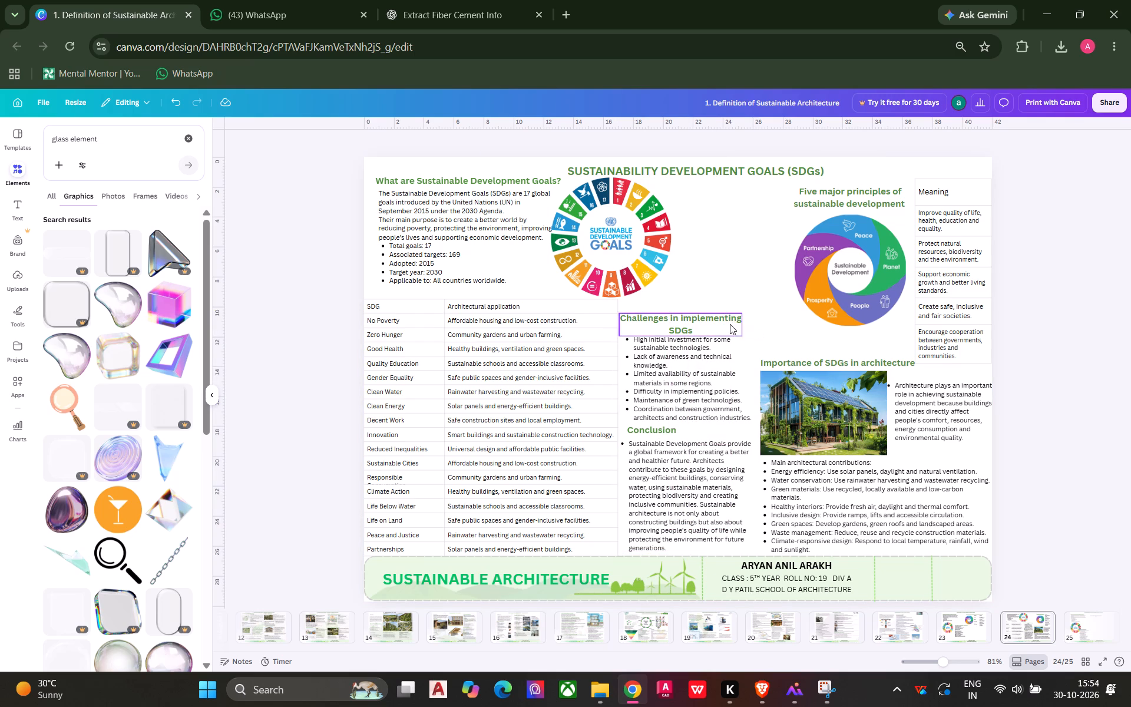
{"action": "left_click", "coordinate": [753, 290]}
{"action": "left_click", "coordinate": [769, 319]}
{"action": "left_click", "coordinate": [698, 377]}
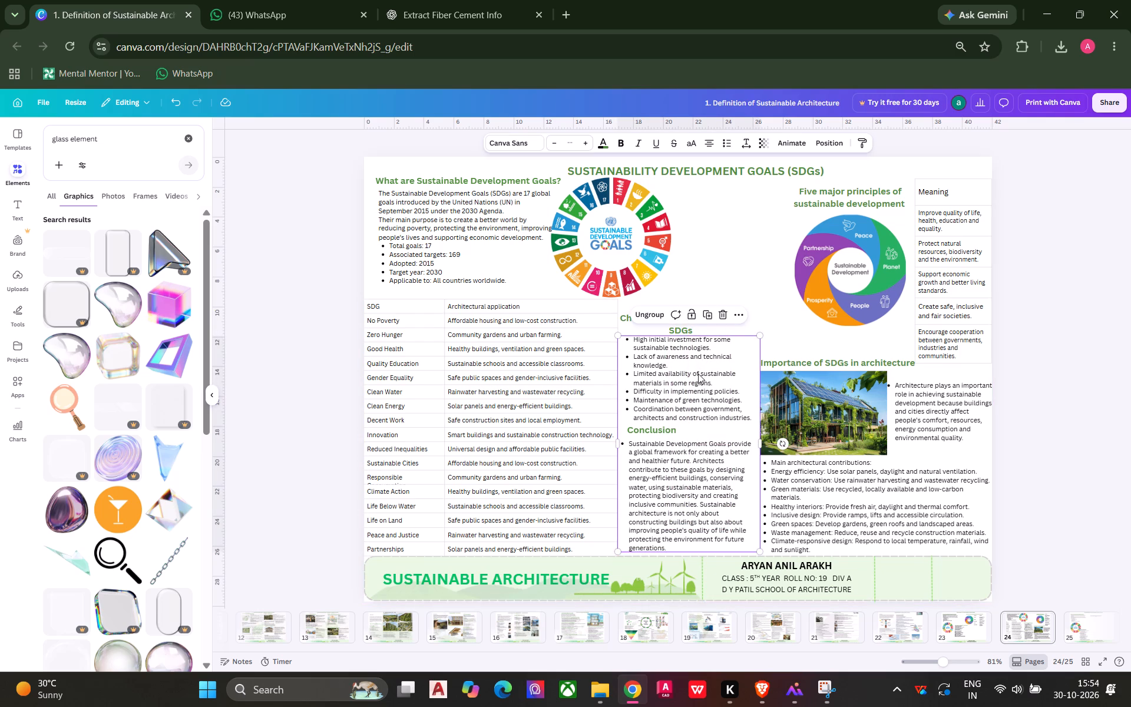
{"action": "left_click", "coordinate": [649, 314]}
Select the challenges and Conclusion headings with both their texts, copy them, and delete the originals from the page.
{"action": "left_click", "coordinate": [768, 298]}
{"action": "left_click_drag", "start_coordinate": [717, 306], "coordinate": [674, 509]}
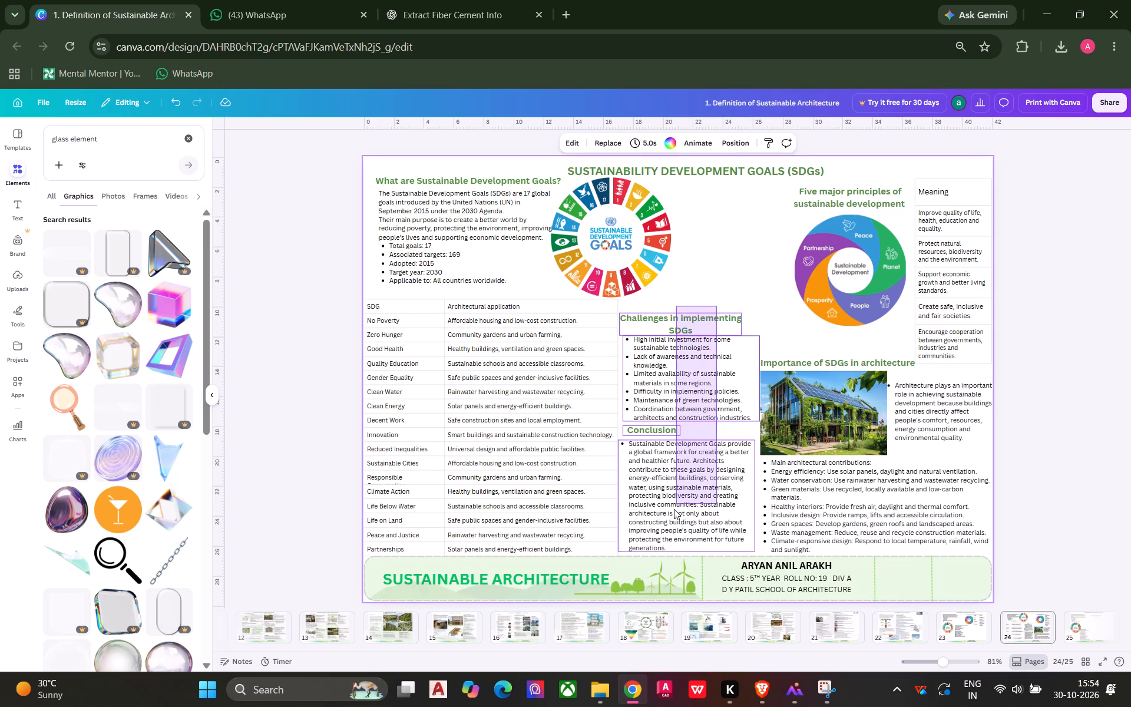
{"action": "left_click_drag", "start_coordinate": [674, 509], "coordinate": [672, 519]}
{"action": "key", "text": "ctrl+c"}
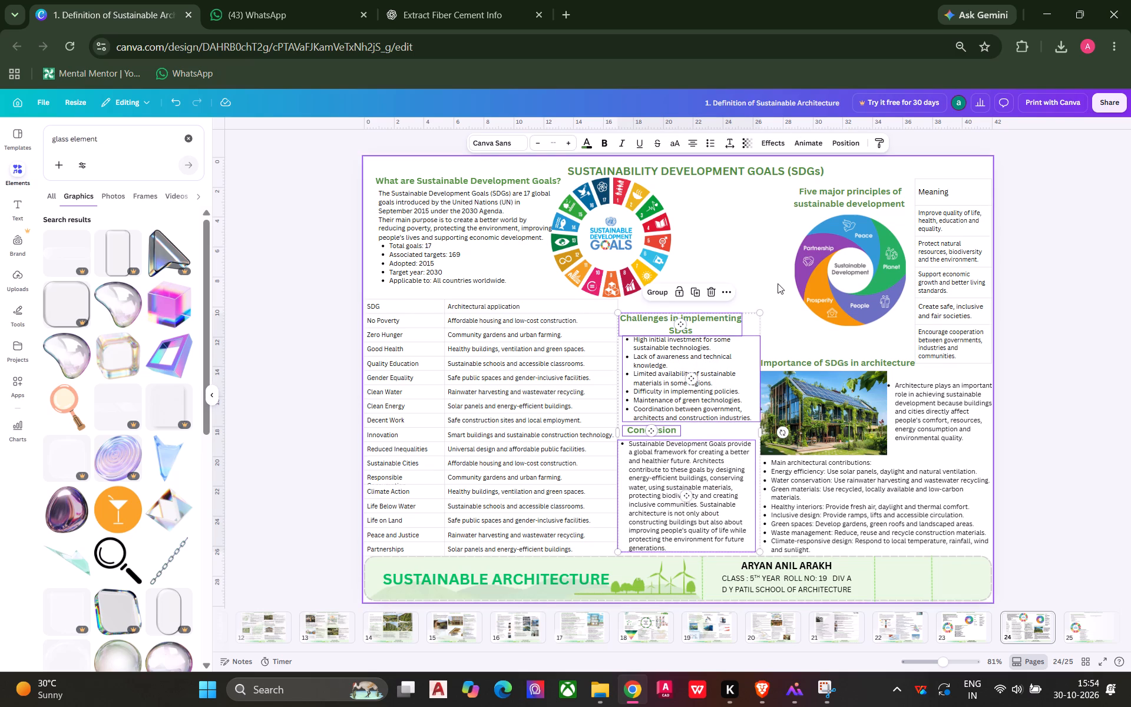
{"action": "left_click", "coordinate": [706, 289]}
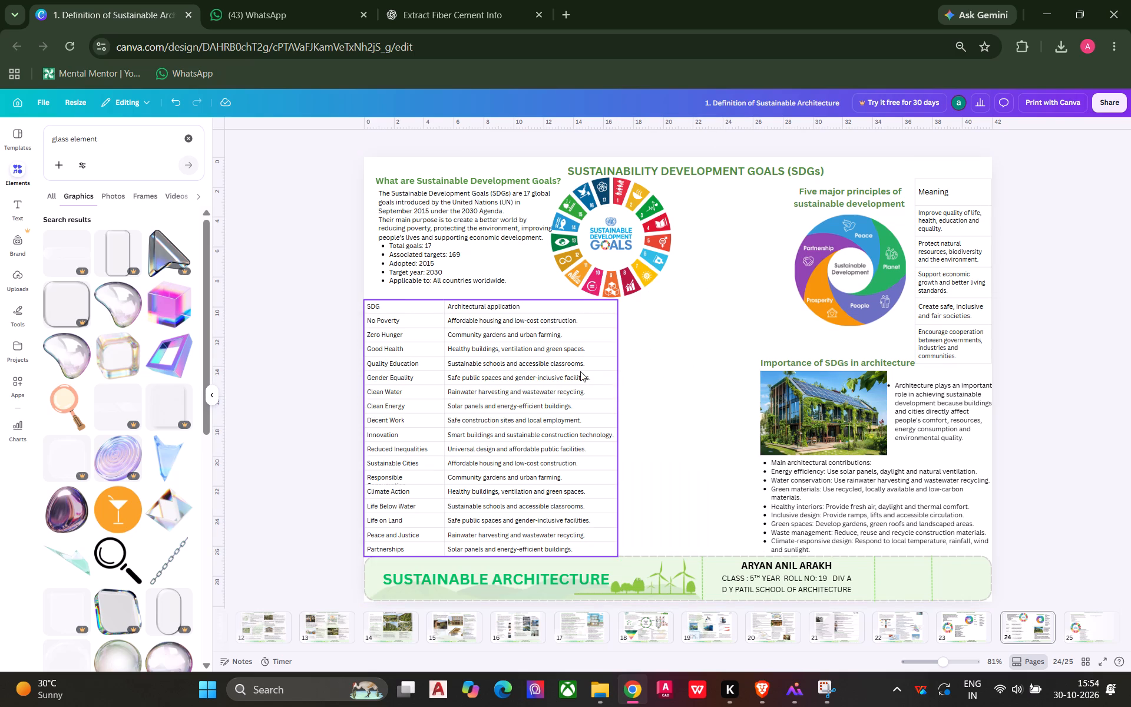
Move the SDG and architectural application table horizontally into the freed space, up against the building photo's column.
{"action": "left_click", "coordinate": [577, 372]}
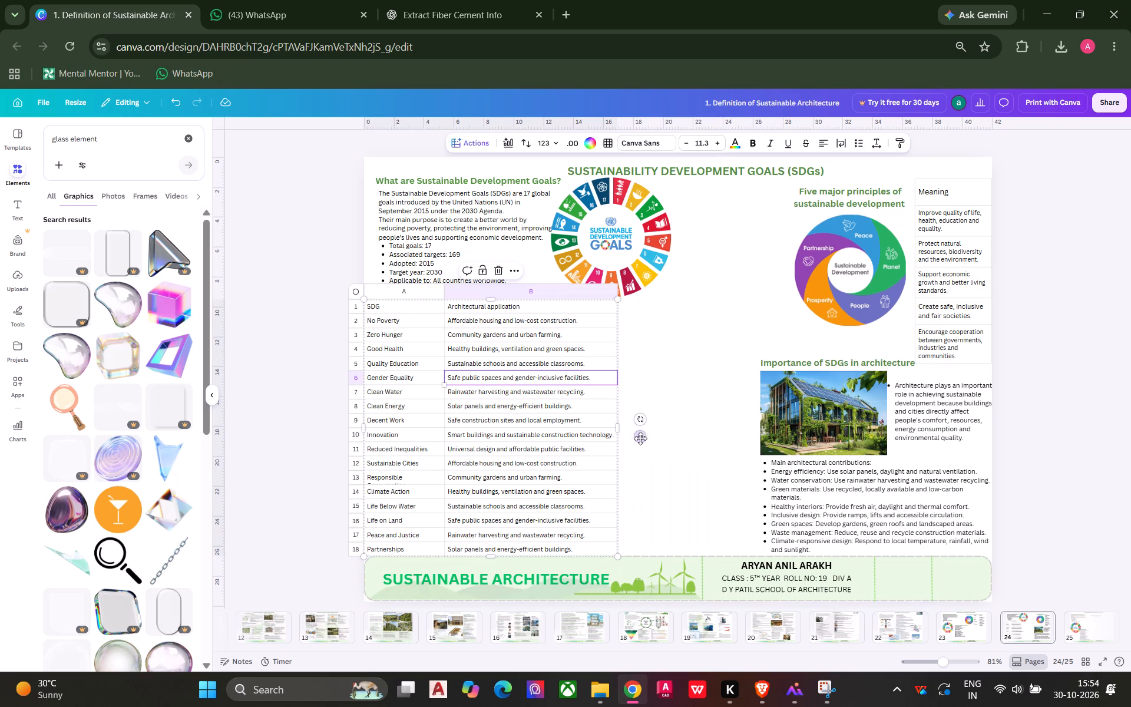
{"action": "left_click_drag", "start_coordinate": [640, 438], "coordinate": [781, 439]}
{"action": "left_click", "coordinate": [781, 334]}
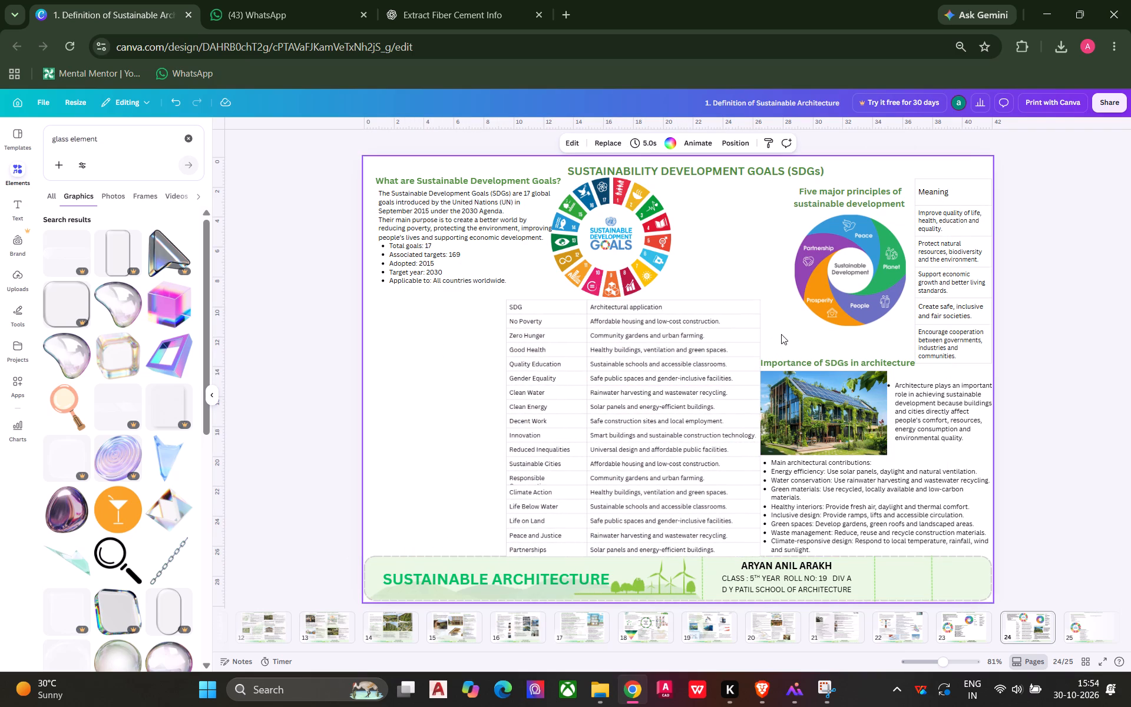
Shift the "Importance of SDGs in architecture" heading slightly right, clear of the table's edge.
{"action": "left_click", "coordinate": [779, 363]}
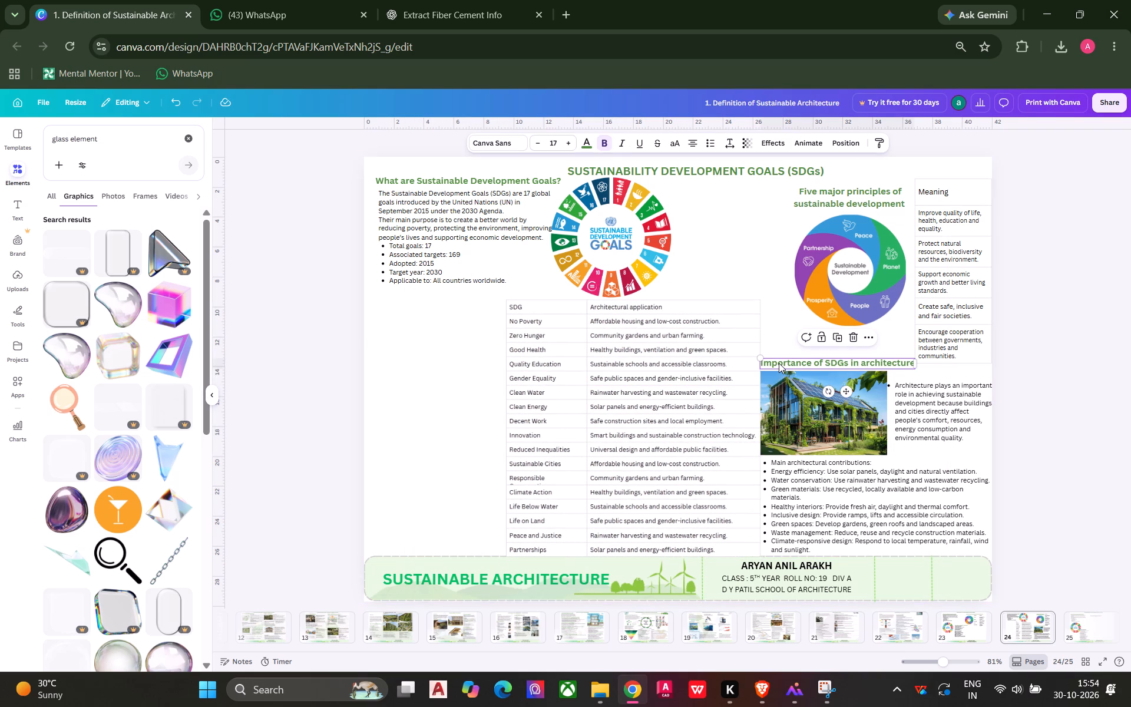
{"action": "left_click", "coordinate": [782, 323]}
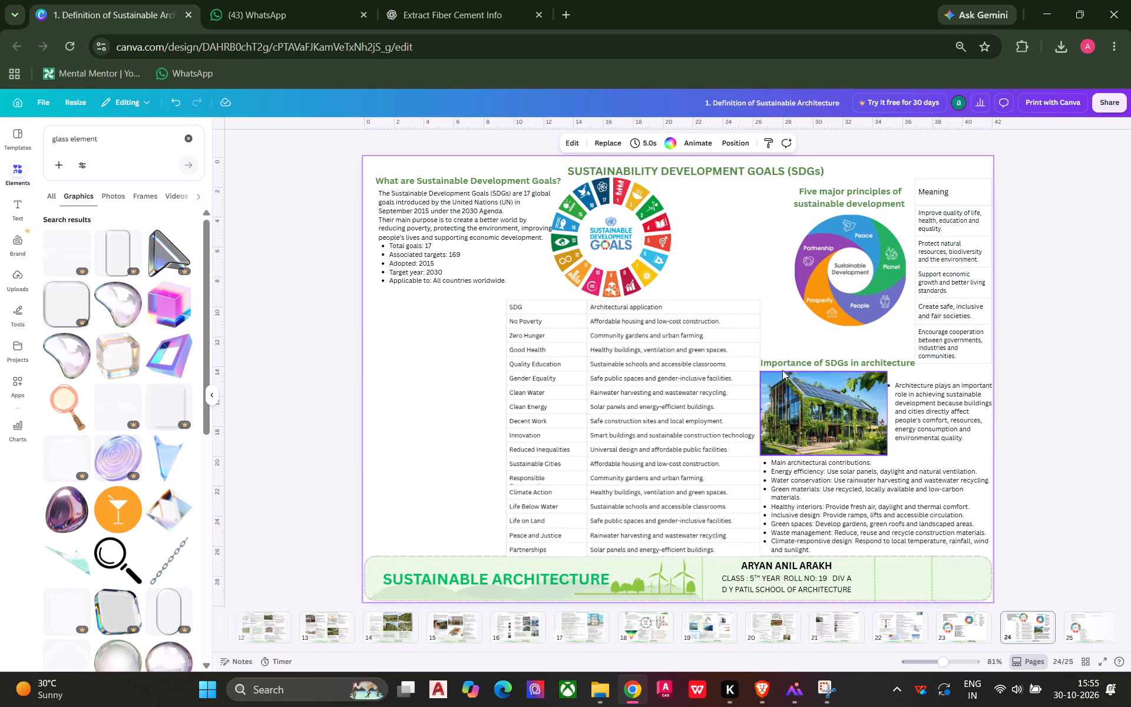
{"action": "left_click", "coordinate": [786, 359]}
{"action": "left_click", "coordinate": [783, 332]}
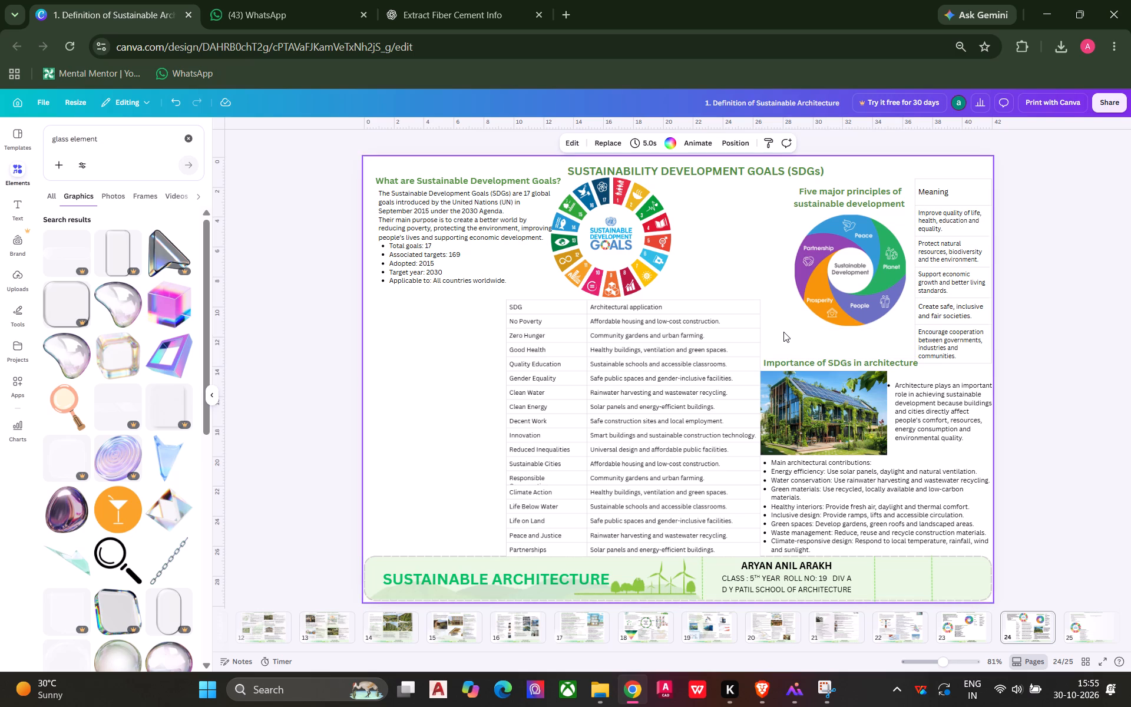
Paste the copied challenges and Conclusion texts and move them together into the empty space left of the SDG table.
{"action": "left_click", "coordinate": [435, 477]}
{"action": "key", "text": "ctrl+v"}
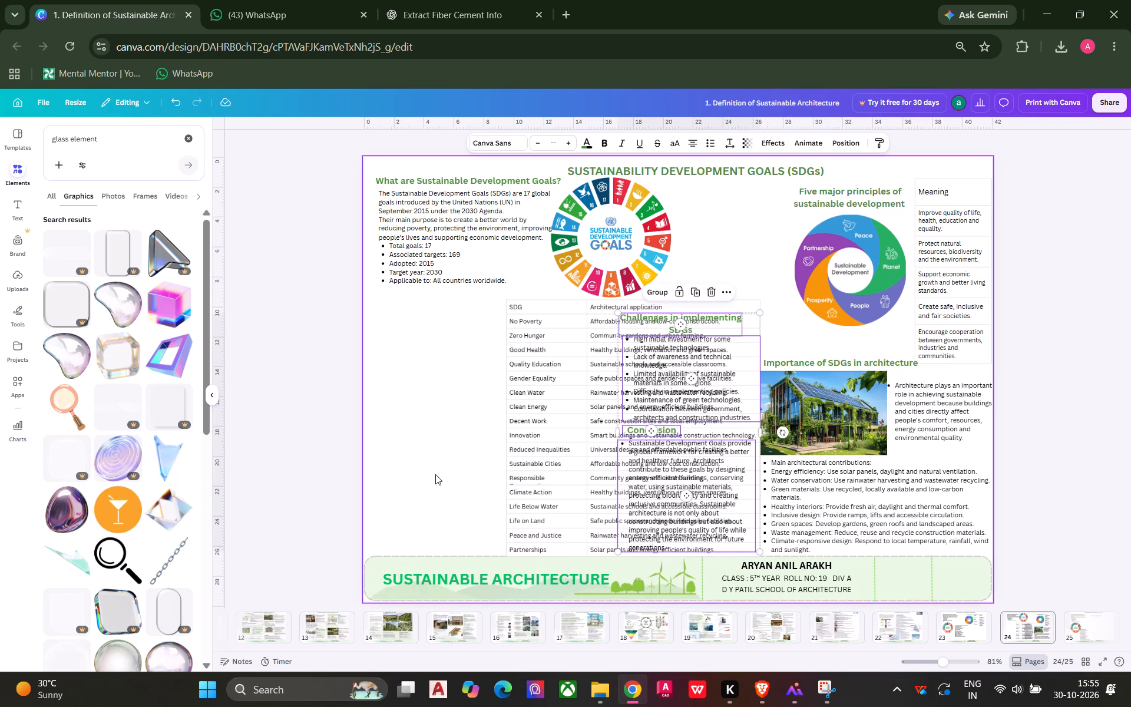
{"action": "left_click_drag", "start_coordinate": [684, 494], "coordinate": [672, 494]}
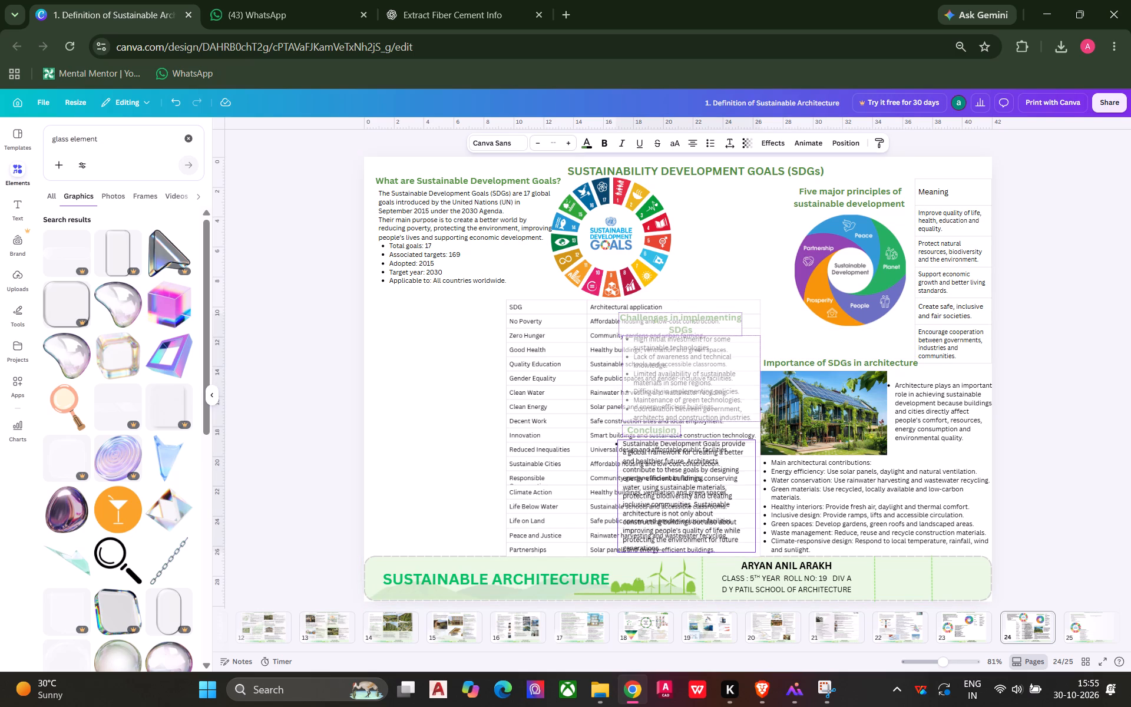
{"action": "left_click_drag", "start_coordinate": [672, 494], "coordinate": [617, 494]}
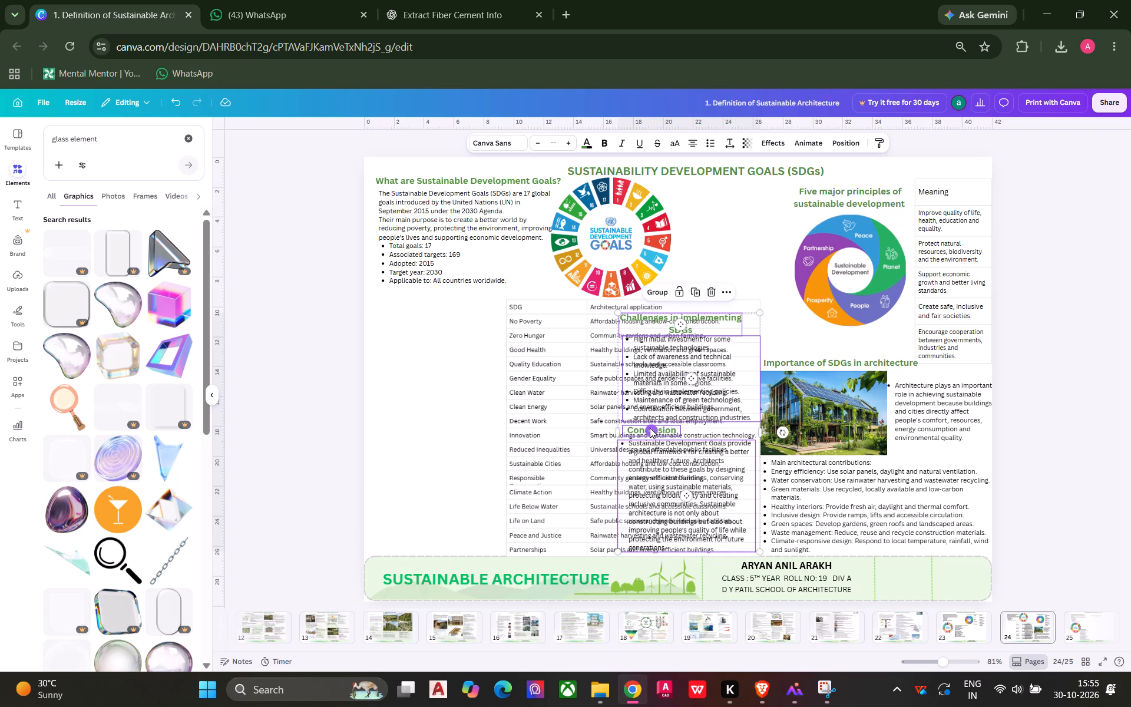
{"action": "left_click_drag", "start_coordinate": [650, 428], "coordinate": [392, 432]}
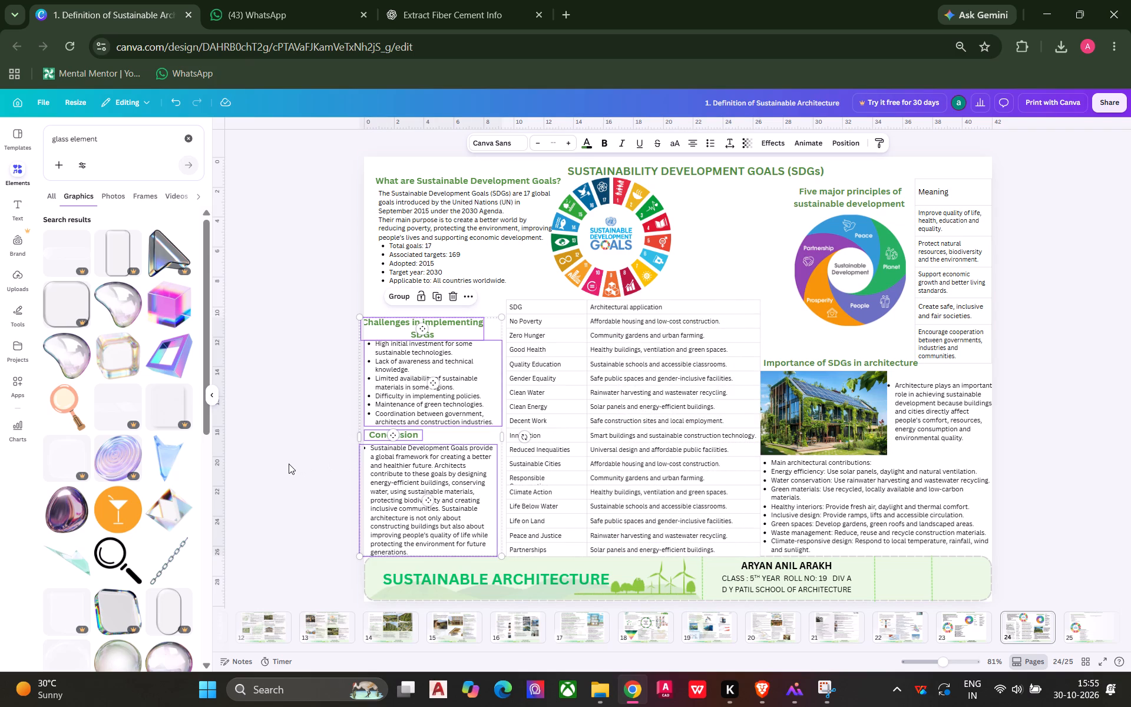
{"action": "left_click", "coordinate": [393, 435]}
{"action": "left_click", "coordinate": [297, 456]}
Nudge the challenges heading and then the Conclusion paragraph slightly right so they sit inside the page edge.
{"action": "left_click", "coordinate": [417, 326]}
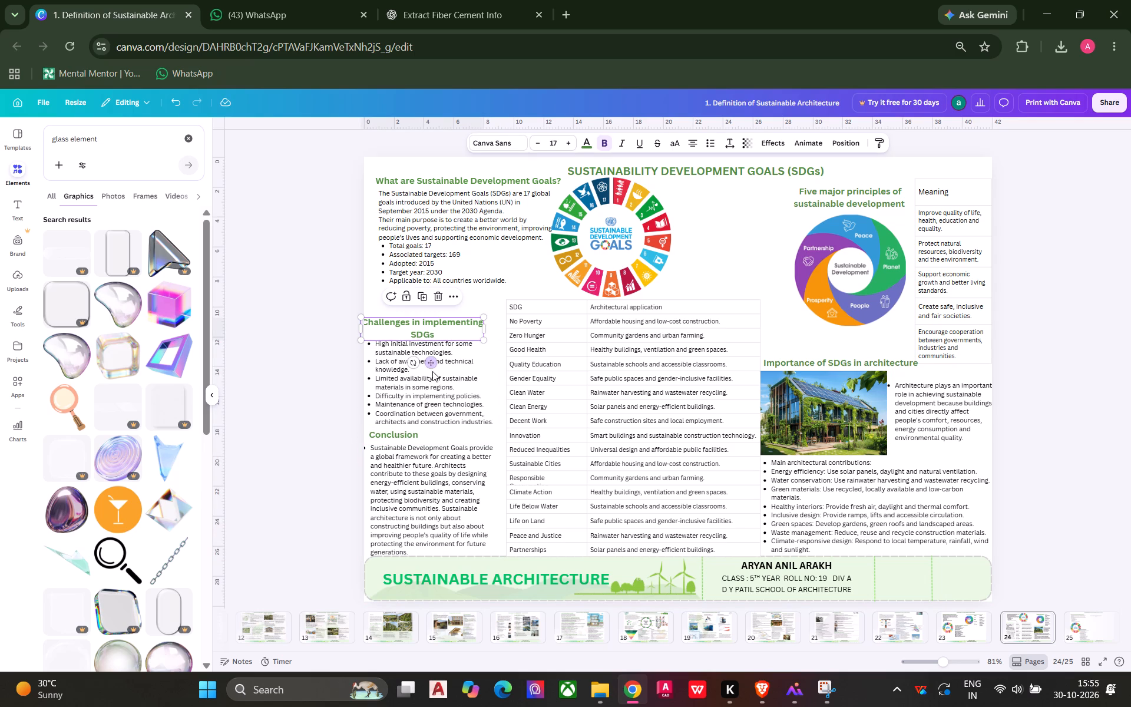
{"action": "left_click_drag", "start_coordinate": [433, 368], "coordinate": [440, 368]}
{"action": "left_click", "coordinate": [333, 410]}
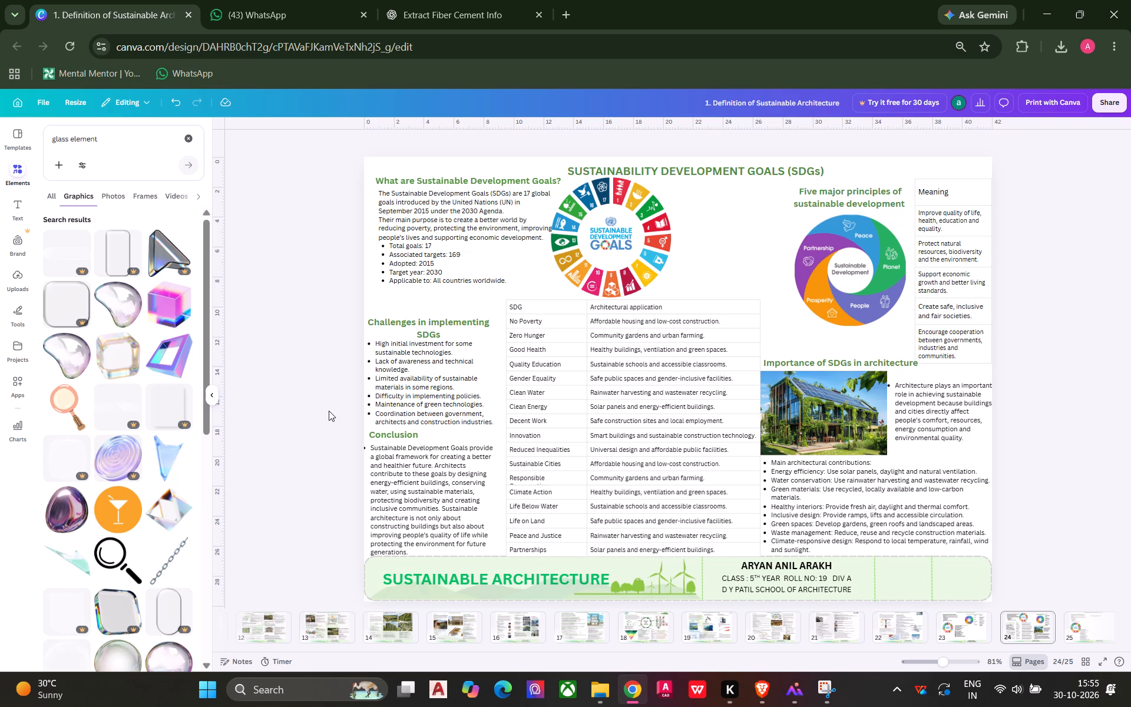
{"action": "left_click", "coordinate": [376, 459]}
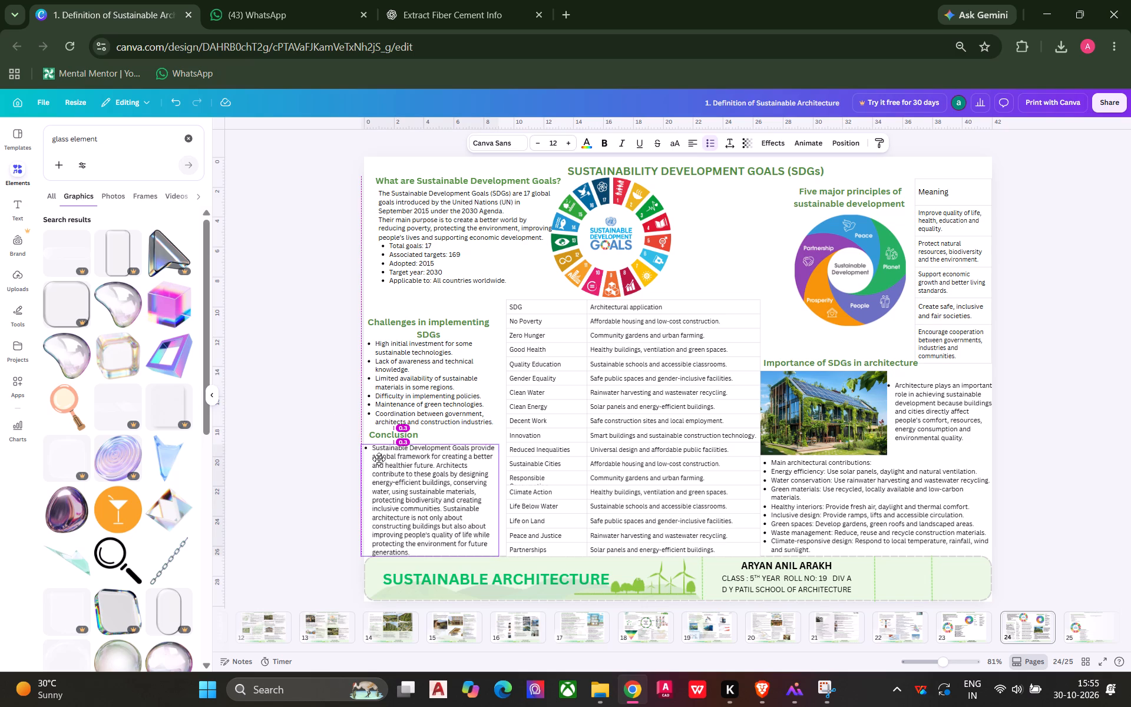
{"action": "left_click", "coordinate": [295, 460]}
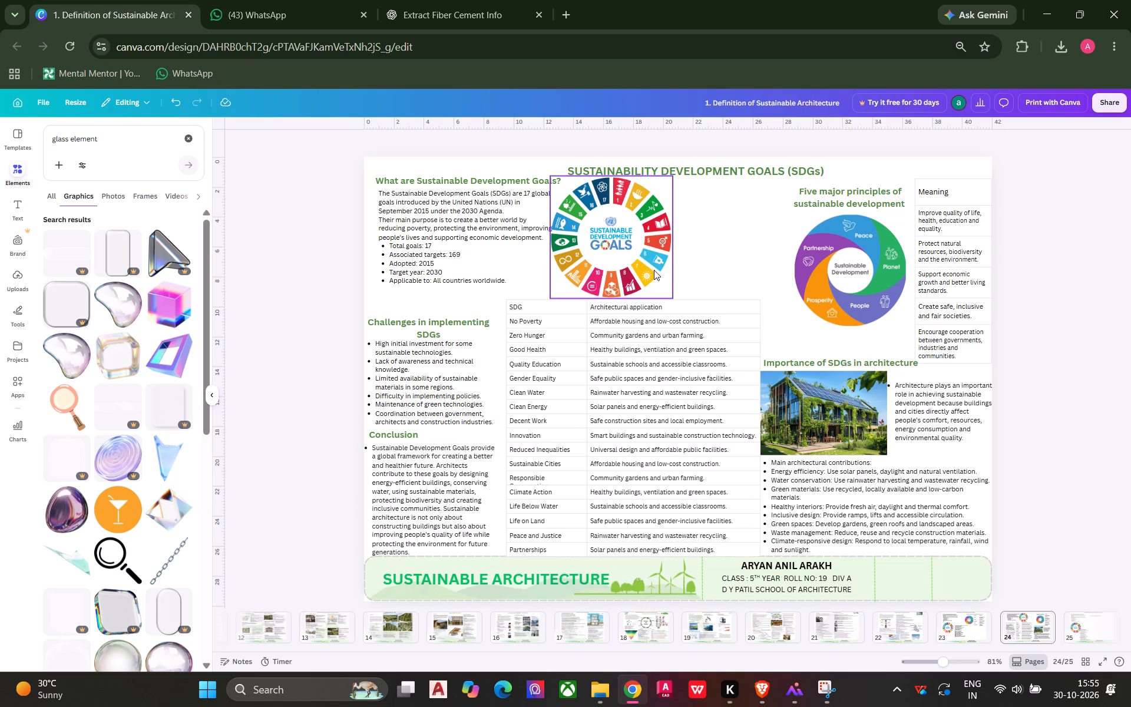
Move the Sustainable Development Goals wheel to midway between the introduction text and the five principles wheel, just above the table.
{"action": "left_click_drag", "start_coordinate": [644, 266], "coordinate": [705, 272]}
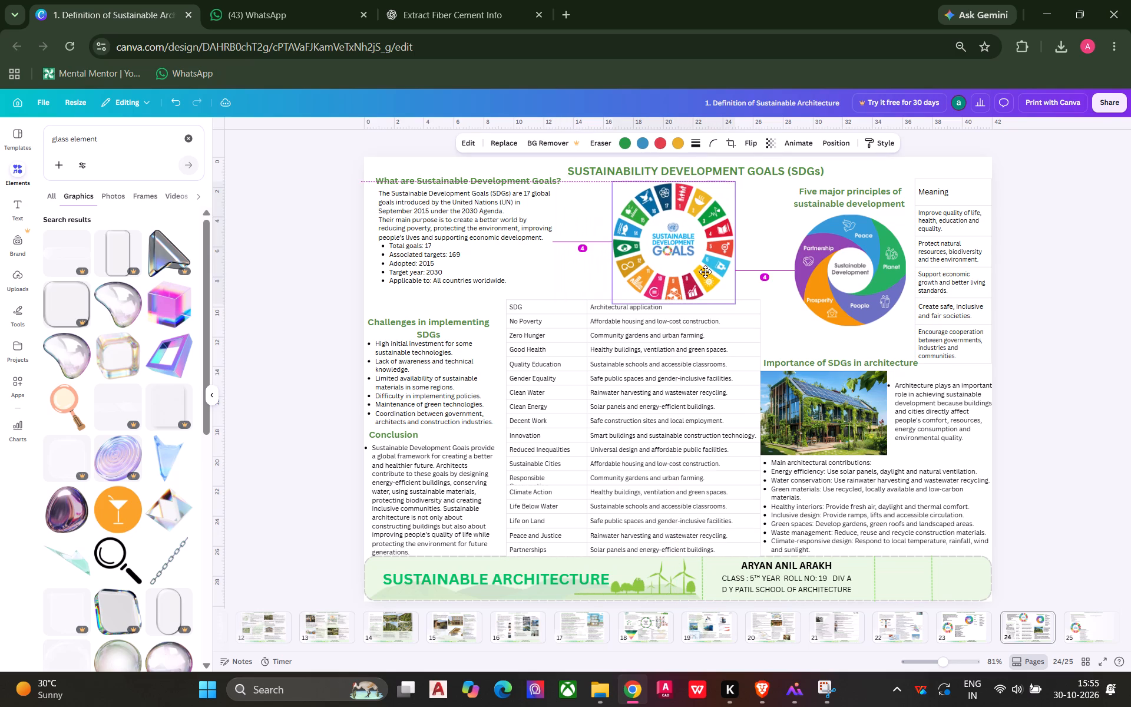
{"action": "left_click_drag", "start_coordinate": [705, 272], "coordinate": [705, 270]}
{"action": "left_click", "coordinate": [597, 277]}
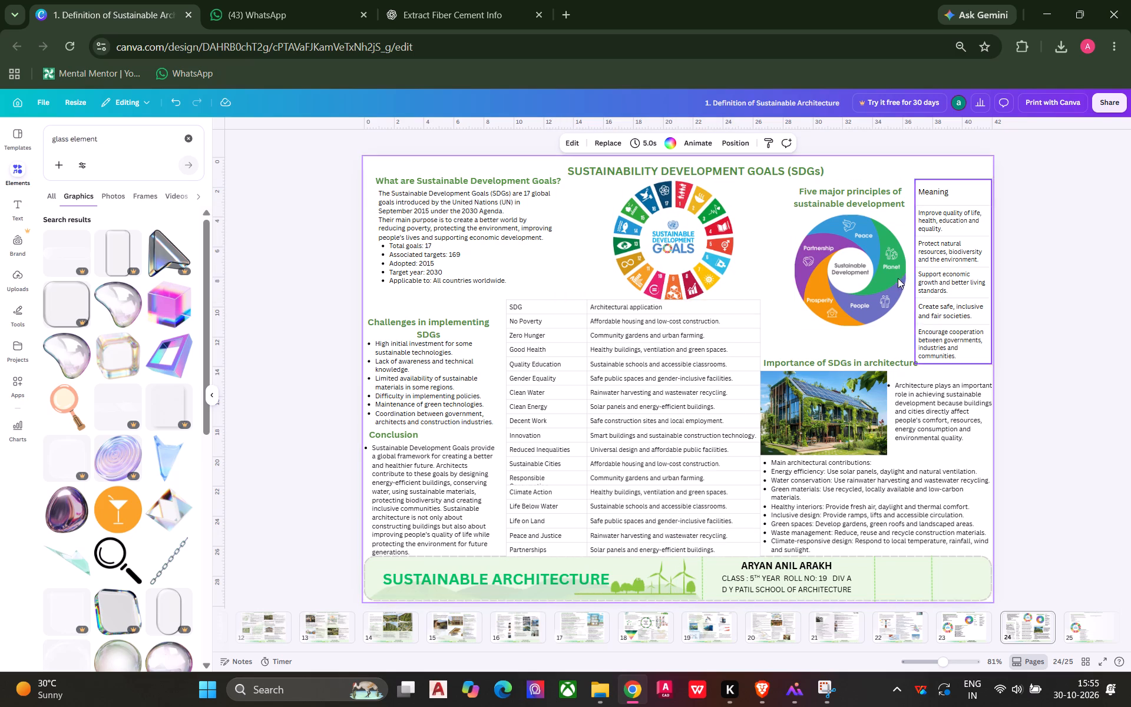
{"action": "left_click", "coordinate": [851, 269]}
{"action": "left_click_drag", "start_coordinate": [796, 323], "coordinate": [788, 340]}
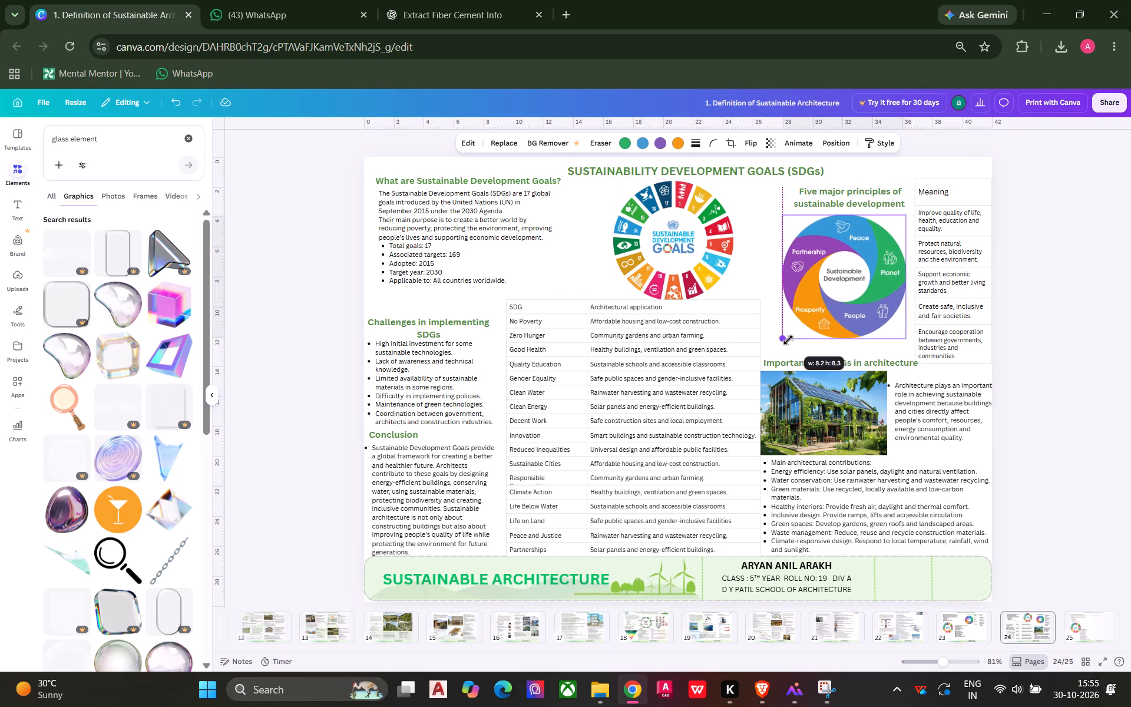
{"action": "left_click_drag", "start_coordinate": [788, 340], "coordinate": [775, 355]}
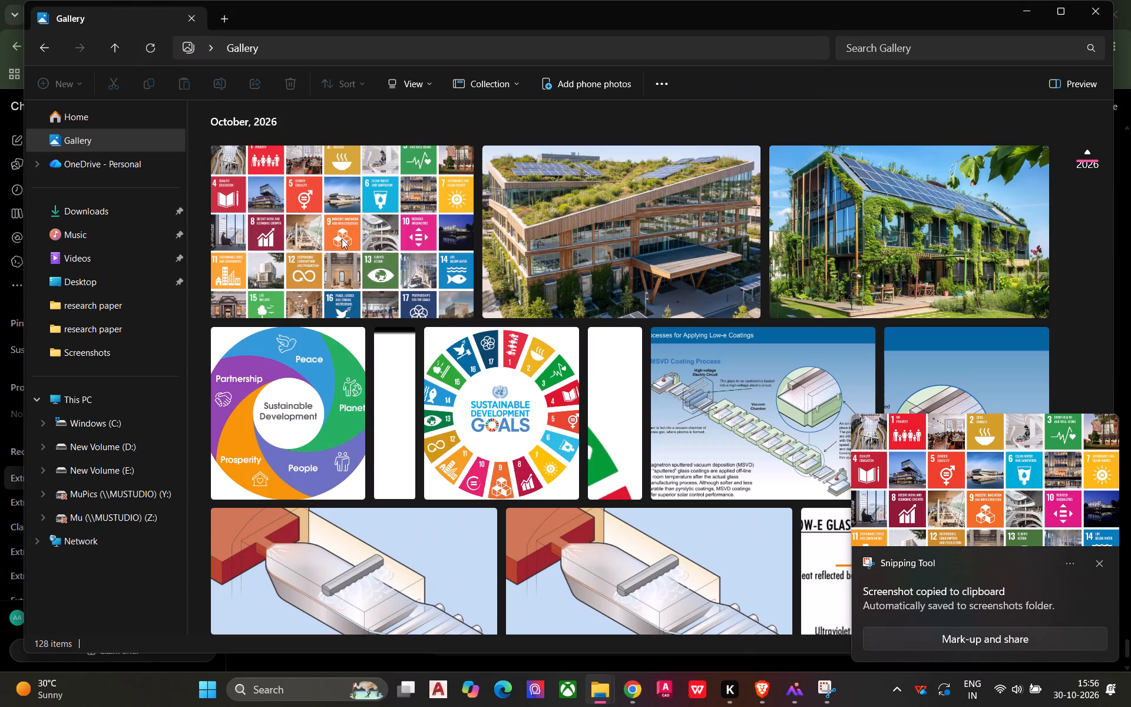
{"action": "left_click", "coordinate": [342, 239]}
{"action": "key", "text": "ctrl+c"}
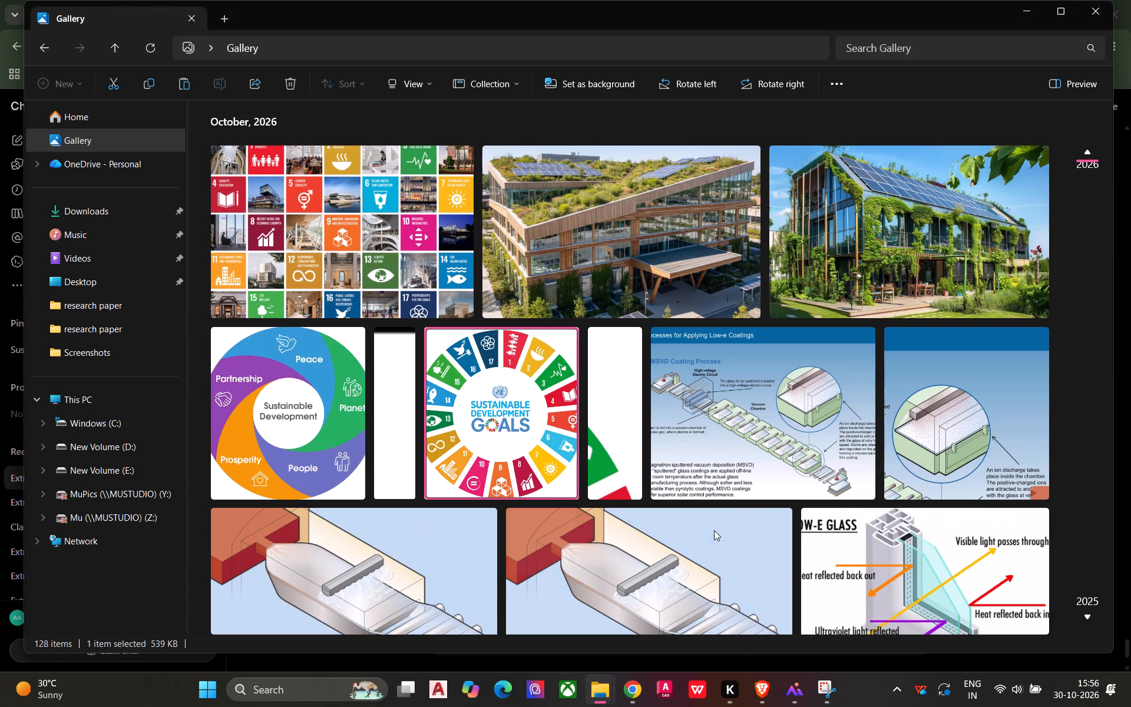
{"action": "left_click", "coordinate": [622, 683]}
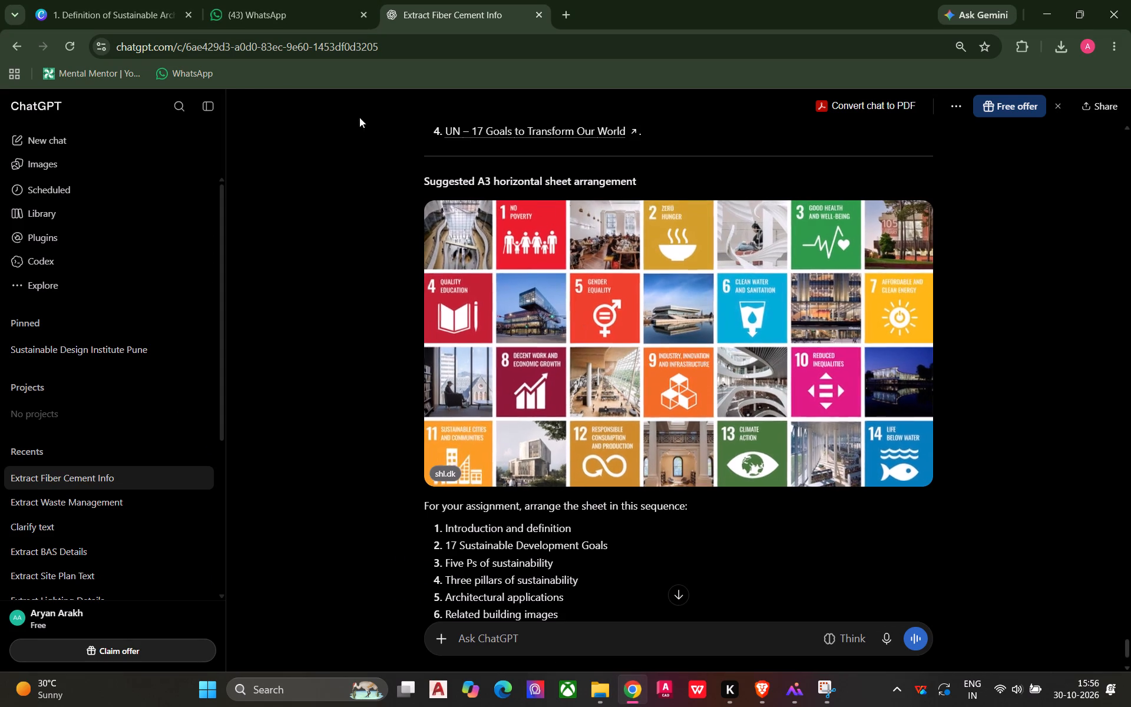
{"action": "left_click", "coordinate": [100, 0]}
{"action": "left_click", "coordinate": [629, 218]}
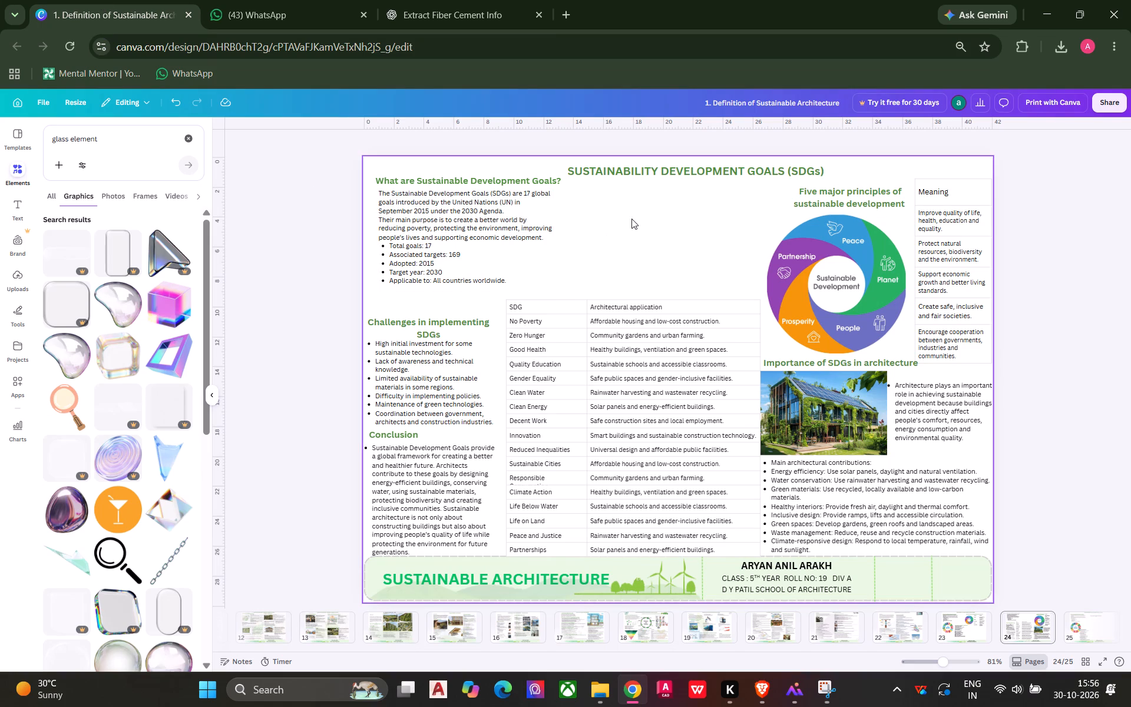
{"action": "key", "text": "ctrl+v"}
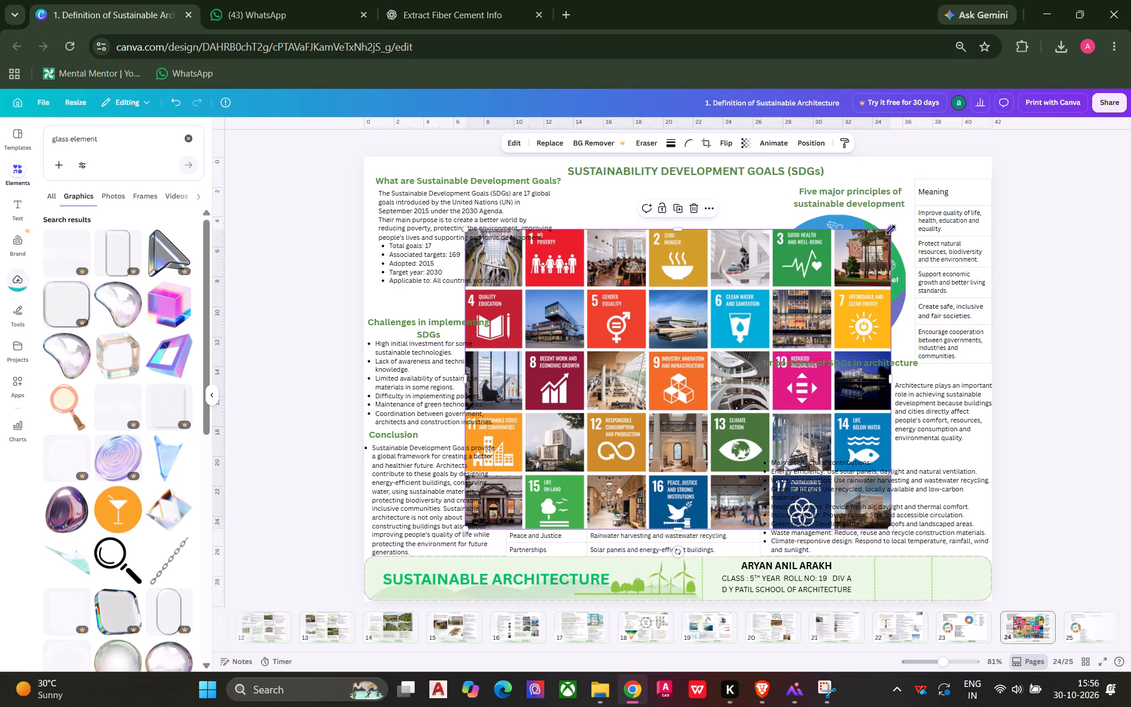
Shrink the SDG grid image and fit it just above the SDG table, between the introduction text and the five principles wheel.
{"action": "left_click_drag", "start_coordinate": [891, 230], "coordinate": [622, 437]}
{"action": "left_click_drag", "start_coordinate": [555, 487], "coordinate": [670, 287]}
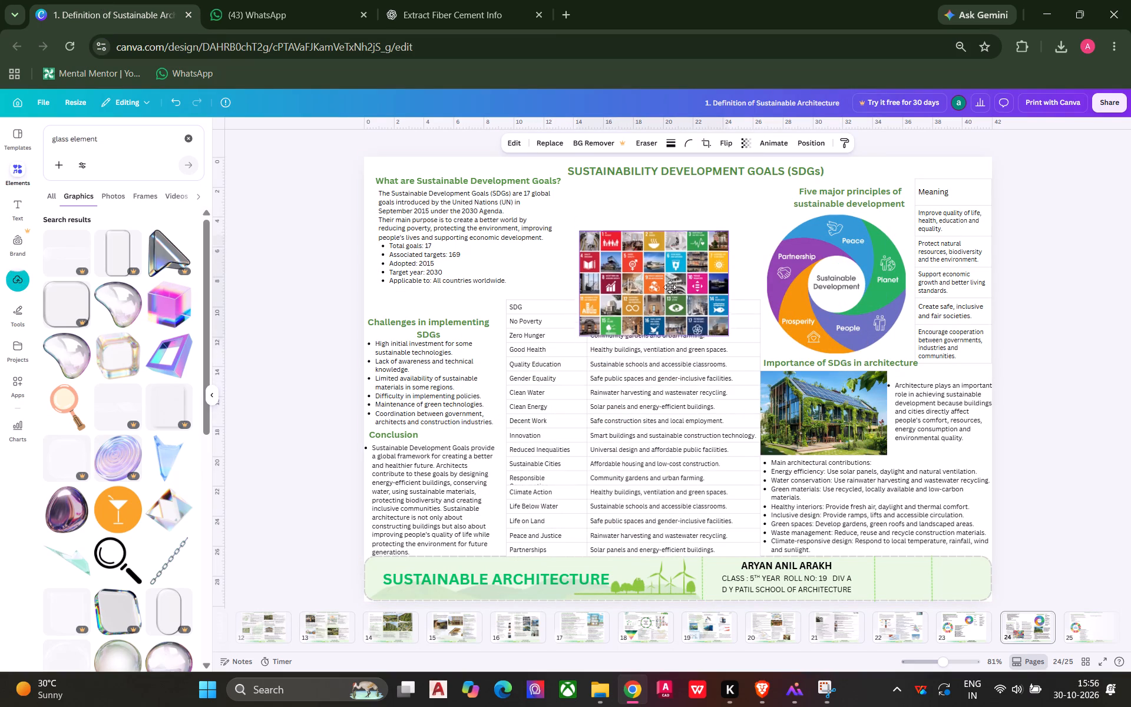
{"action": "left_click_drag", "start_coordinate": [670, 287], "coordinate": [662, 257]}
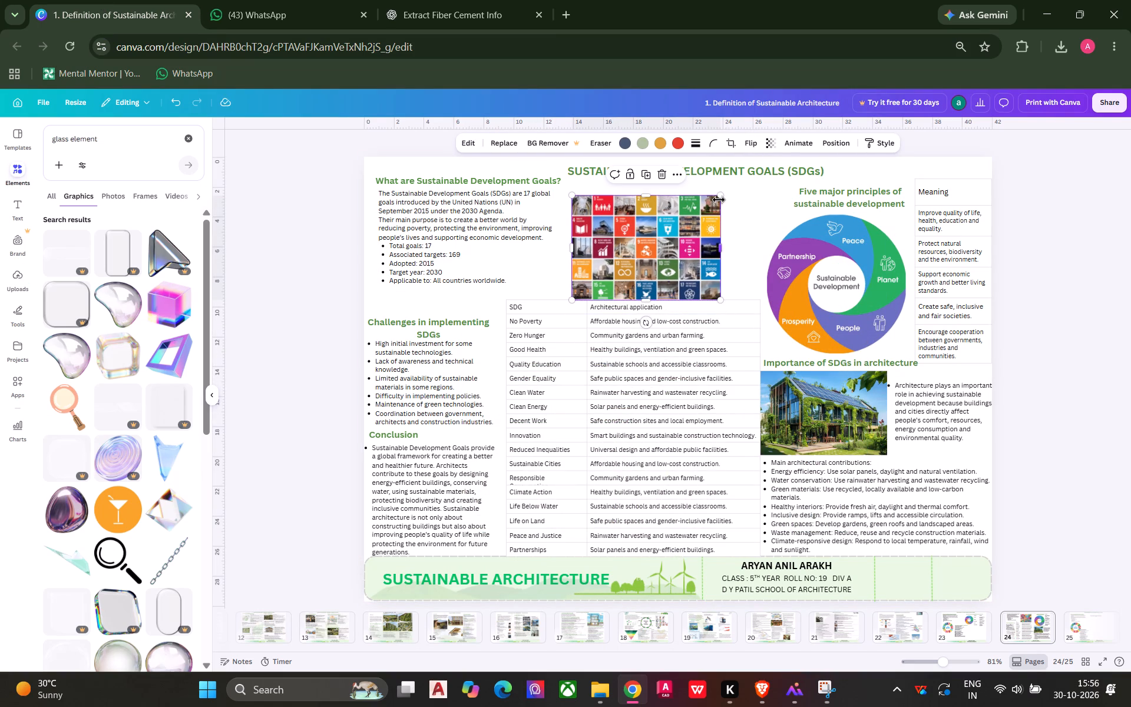
{"action": "left_click_drag", "start_coordinate": [719, 195], "coordinate": [755, 188]}
{"action": "left_click", "coordinate": [1067, 190]}
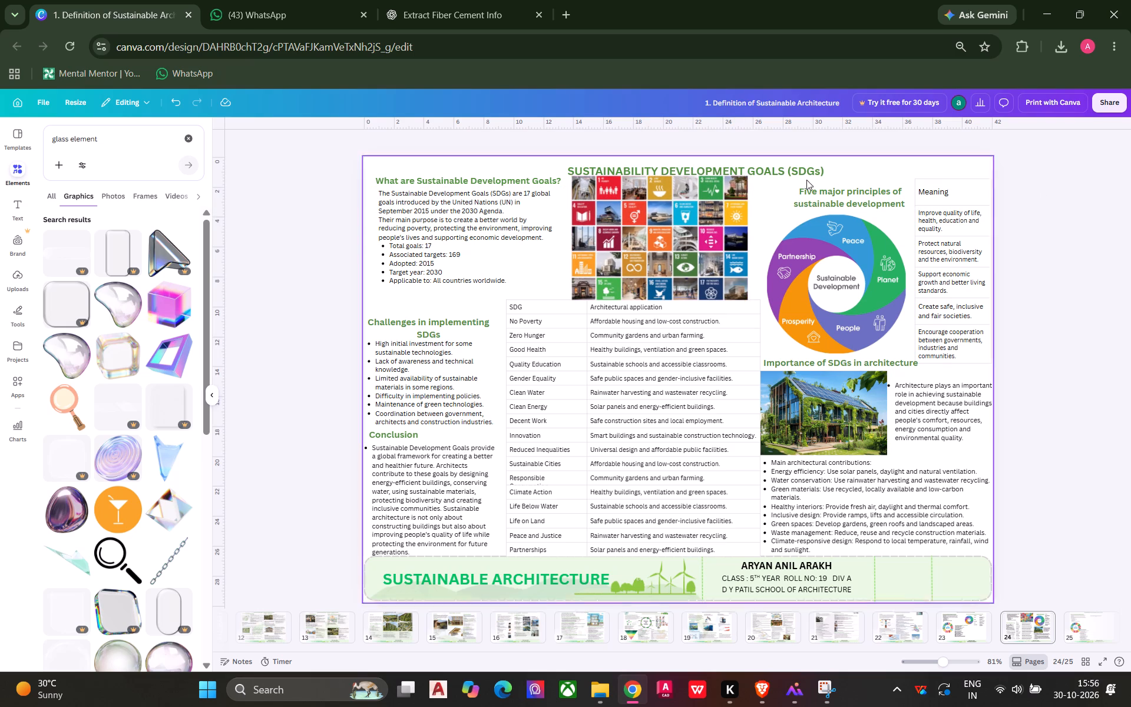
Move the page title SUSTAINABILITY DEVELOPMENT GOALS (SDGs) to the page's top-left corner.
{"action": "left_click_drag", "start_coordinate": [744, 172], "coordinate": [544, 169]}
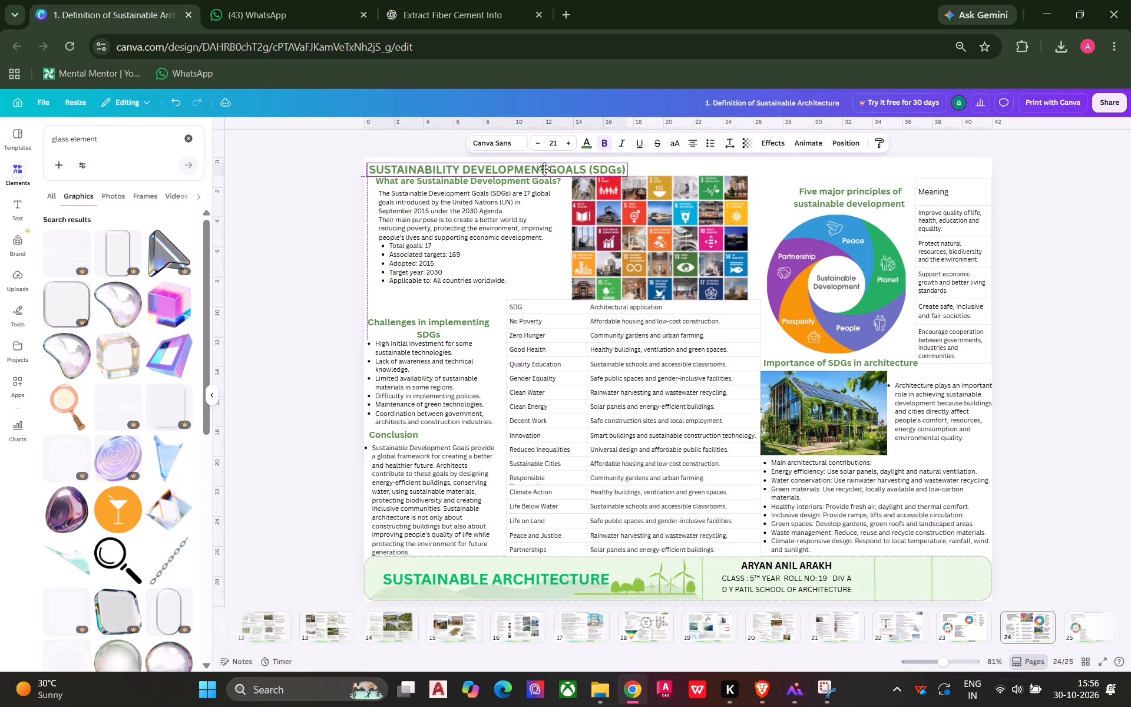
{"action": "left_click_drag", "start_coordinate": [544, 169], "coordinate": [541, 167]}
{"action": "left_click", "coordinate": [311, 237]}
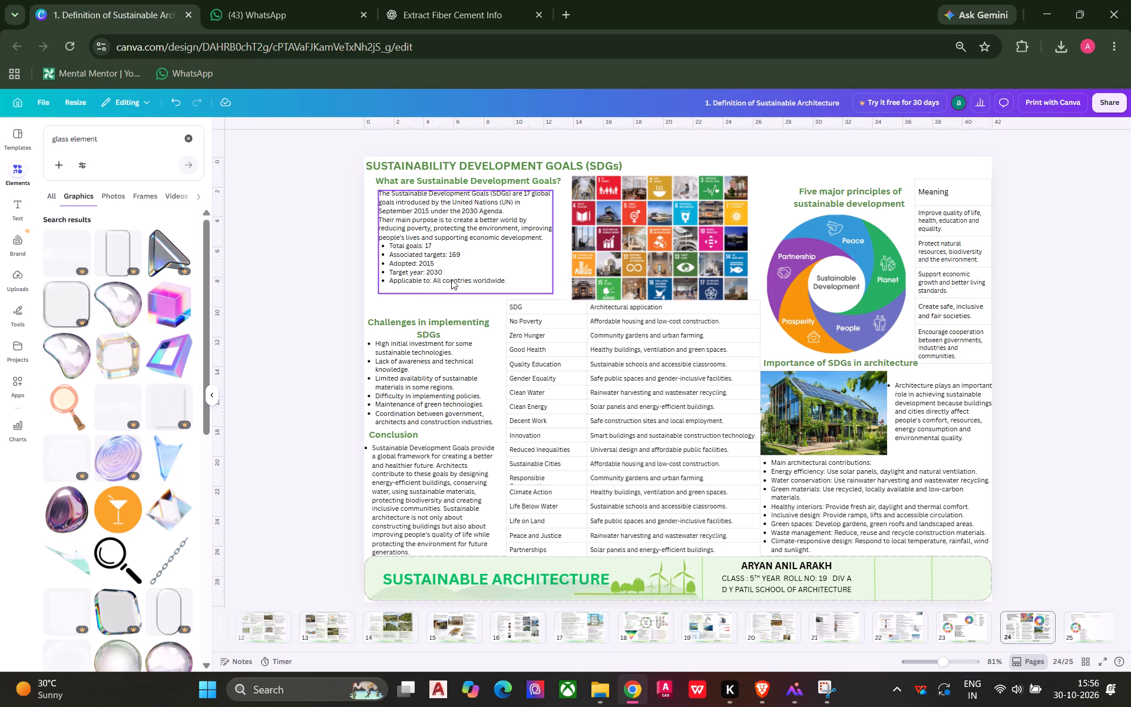
Move the "What are Sustainable Development Goals?" heading and its text together slightly down, leaving a gap below the page title.
{"action": "left_click_drag", "start_coordinate": [420, 300], "coordinate": [395, 184]}
{"action": "left_click_drag", "start_coordinate": [395, 183], "coordinate": [395, 185]}
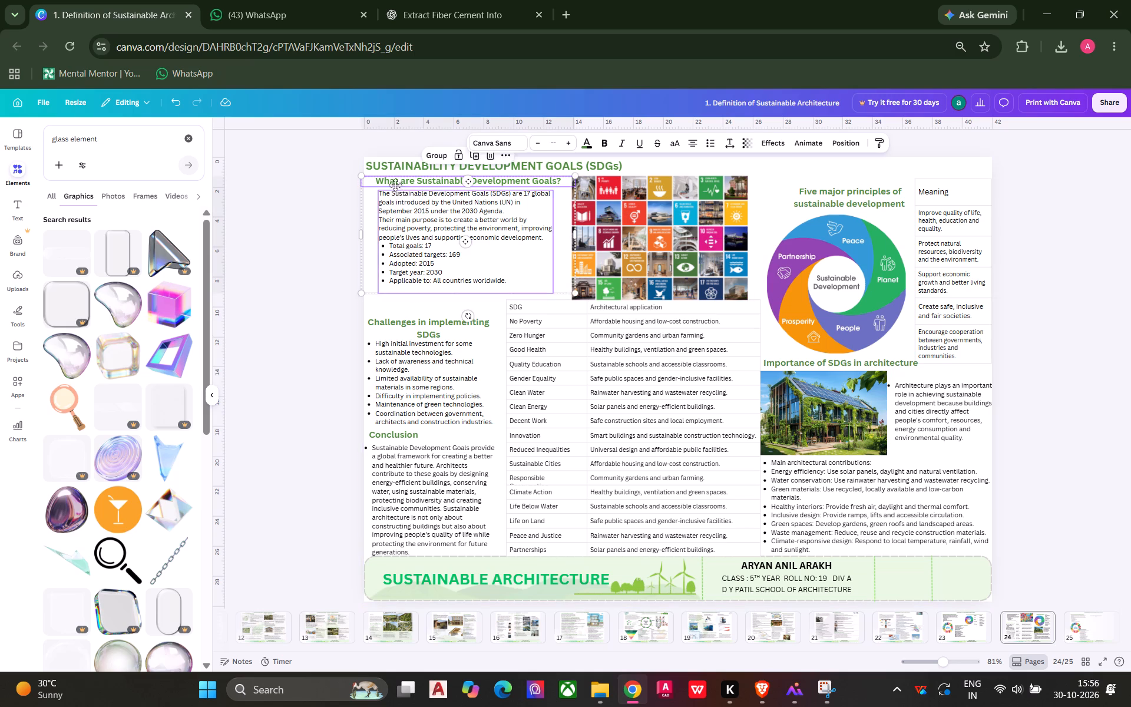
{"action": "left_click_drag", "start_coordinate": [395, 185], "coordinate": [391, 197]}
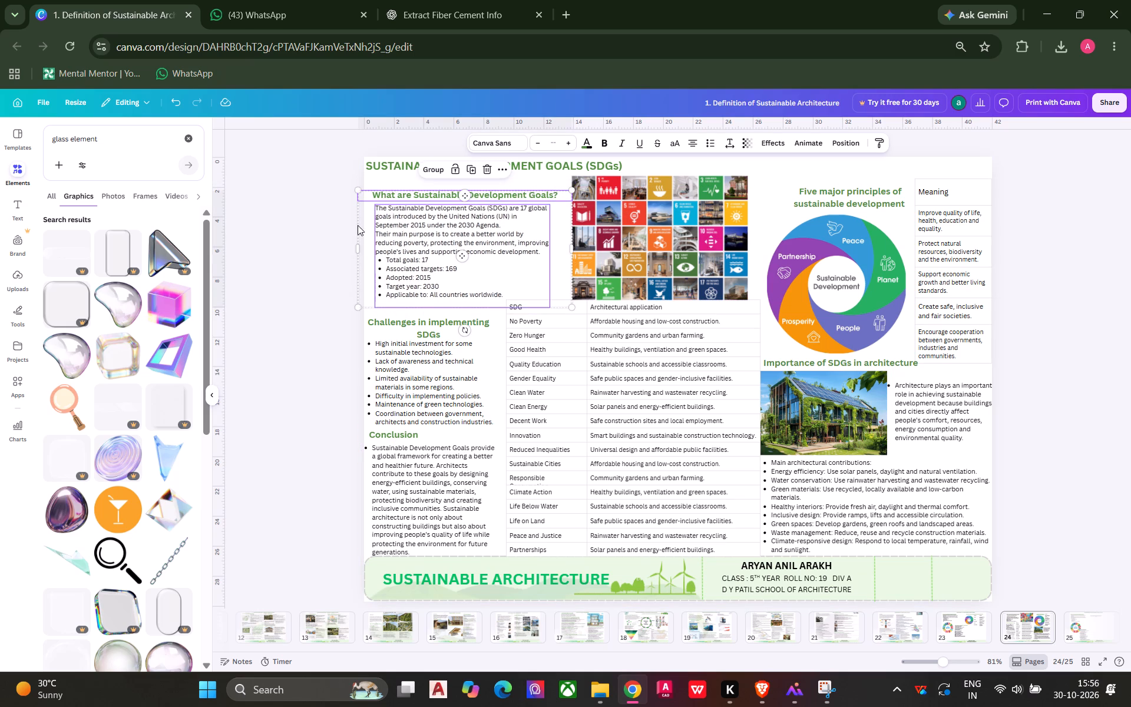
{"action": "left_click", "coordinate": [300, 244]}
{"action": "left_click", "coordinate": [644, 229]}
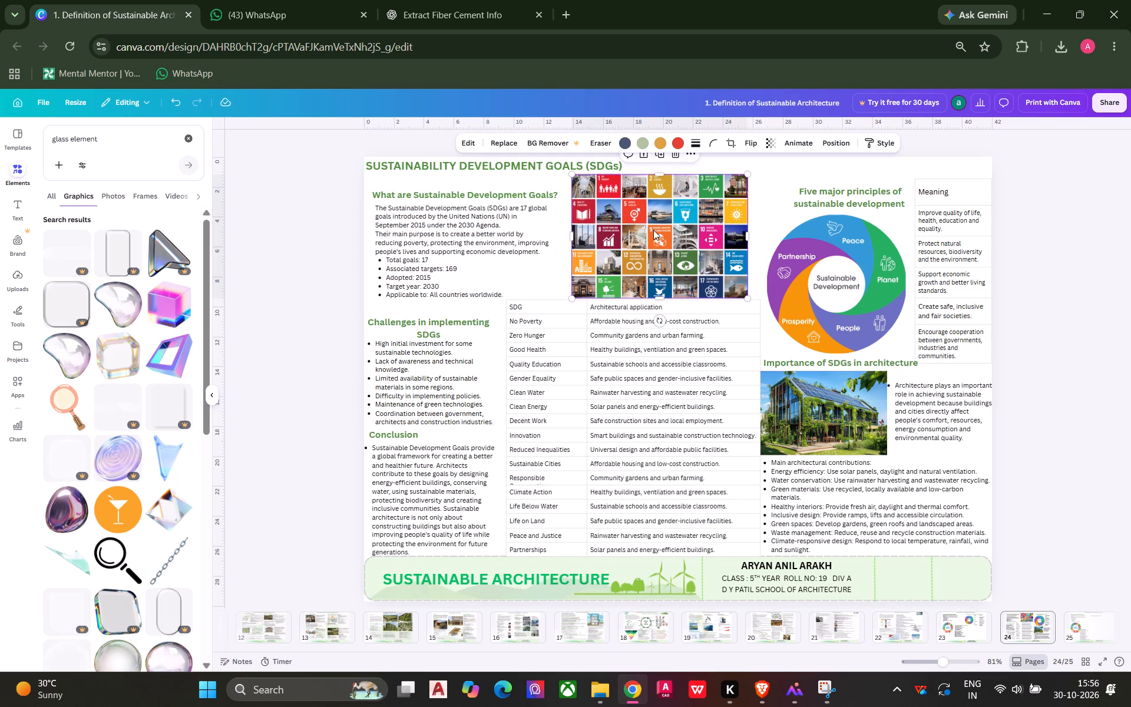
Narrow the page title's text box so it wraps onto two lines and clears the SDG grid image.
{"action": "left_click", "coordinate": [485, 164]}
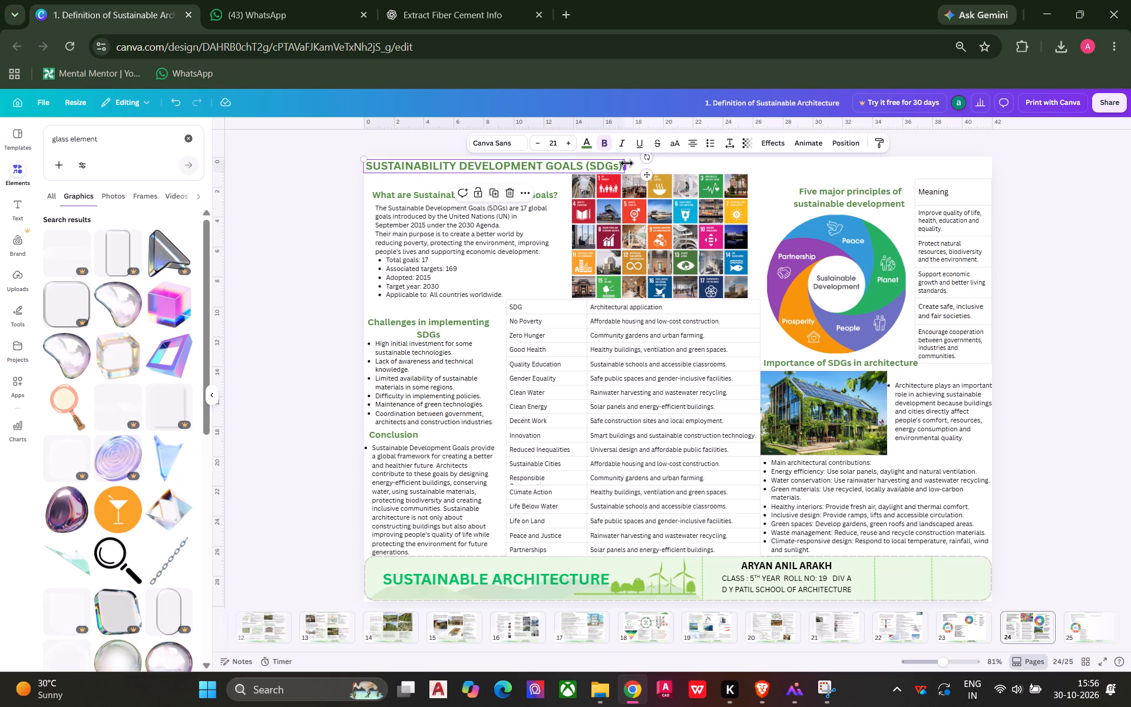
{"action": "left_click_drag", "start_coordinate": [627, 163], "coordinate": [582, 164]}
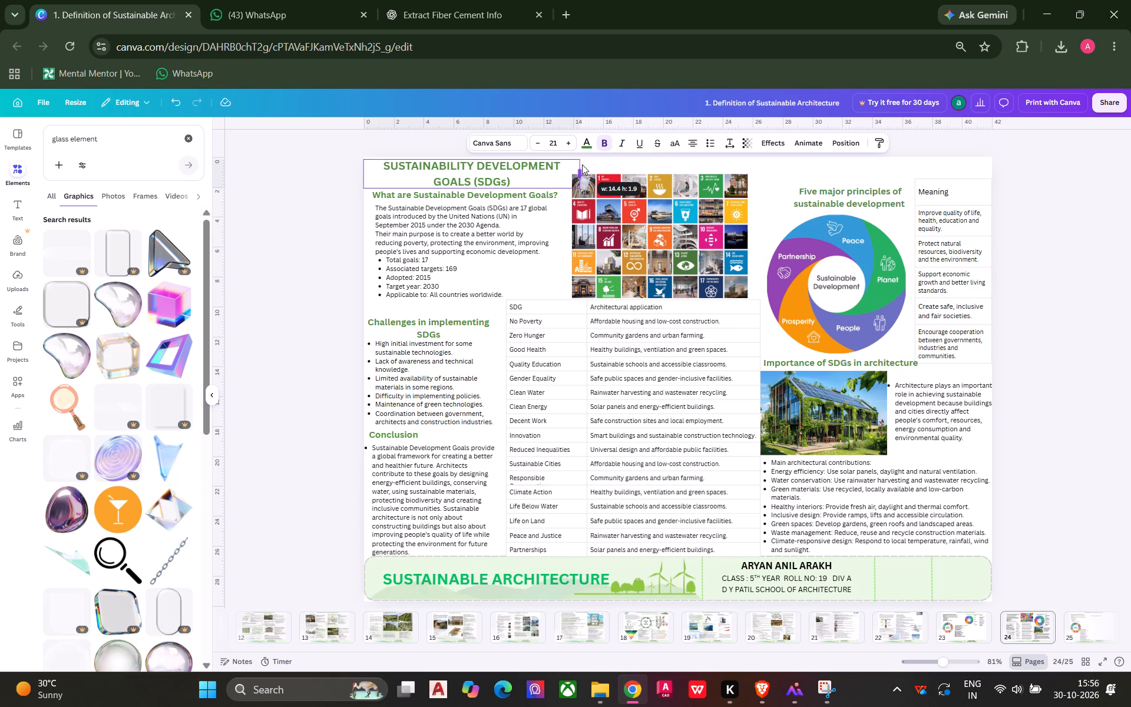
{"action": "left_click_drag", "start_coordinate": [582, 164], "coordinate": [571, 164]}
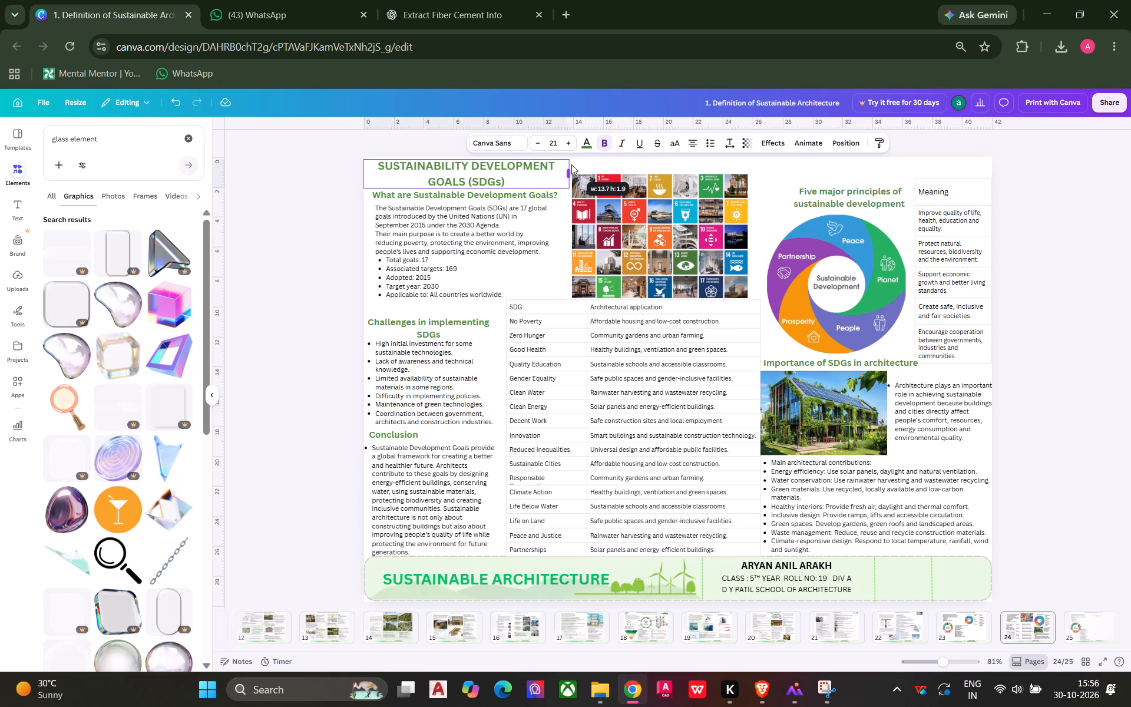
{"action": "left_click_drag", "start_coordinate": [571, 164], "coordinate": [559, 165]}
{"action": "left_click", "coordinate": [323, 240]}
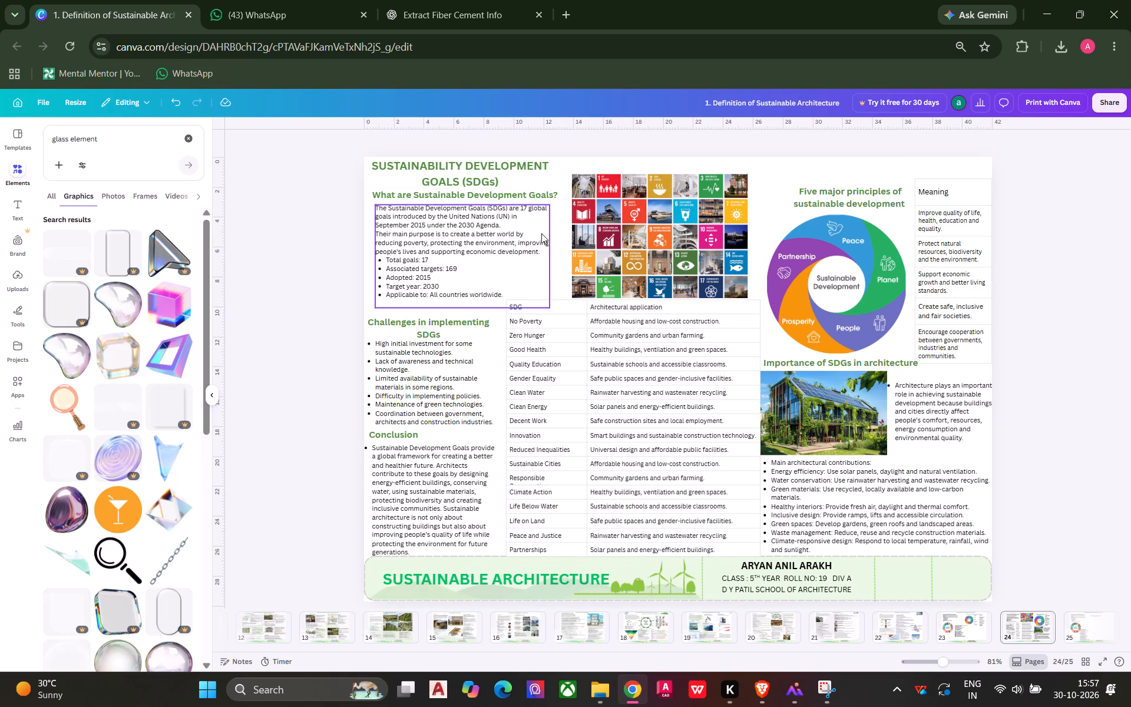
Enlarge the SDG grid image up and to the right until it reaches the page's top edge.
{"action": "left_click", "coordinate": [663, 226]}
{"action": "left_click_drag", "start_coordinate": [743, 177], "coordinate": [764, 171]}
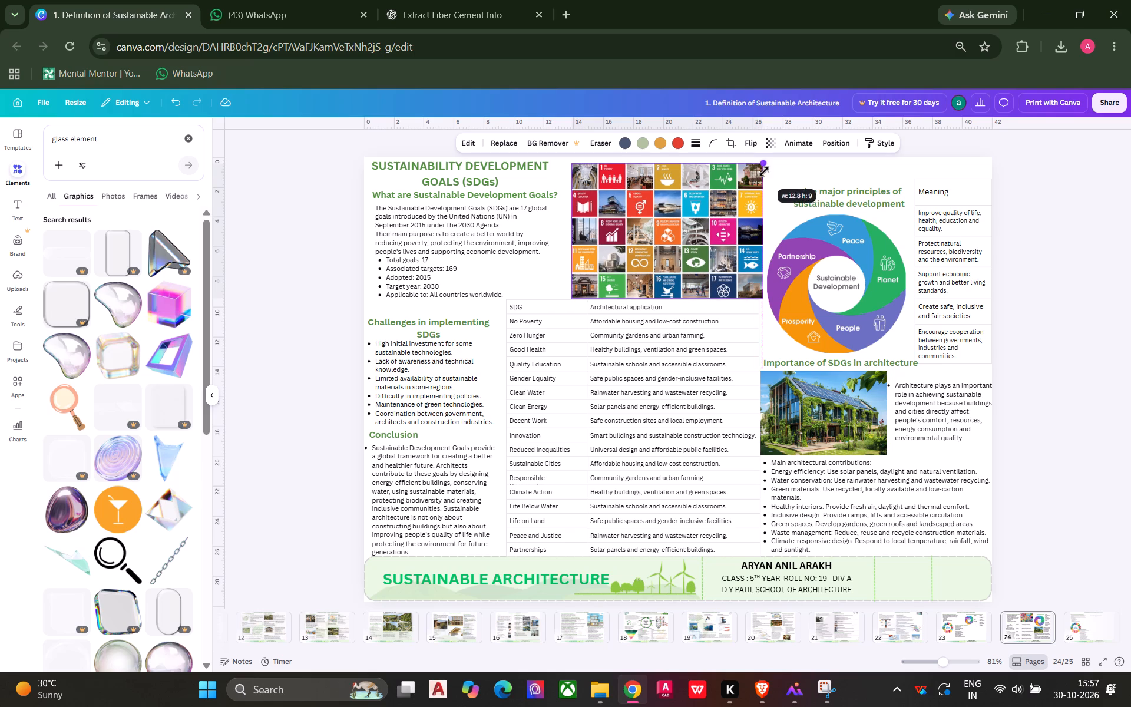
{"action": "left_click_drag", "start_coordinate": [764, 171], "coordinate": [775, 170]}
{"action": "left_click", "coordinate": [1083, 194]}
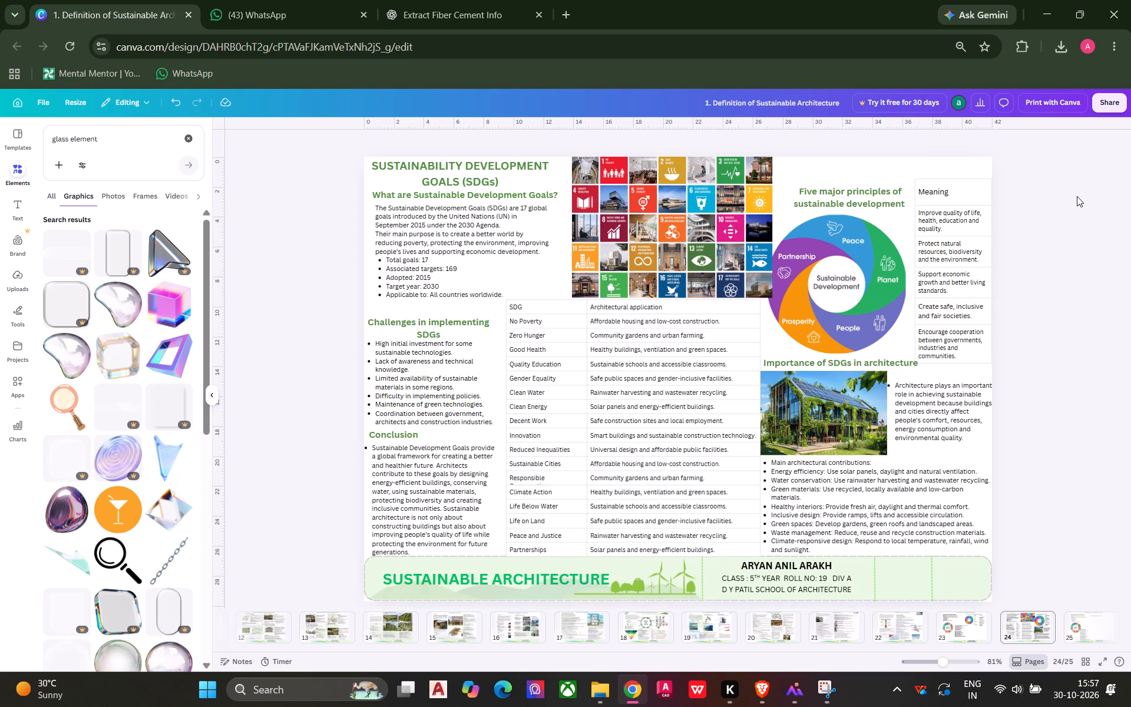
Shrink the five principles wheel slightly from its lower-left corner so it clears the SDG grid image.
{"action": "left_click", "coordinate": [839, 285]}
{"action": "left_click_drag", "start_coordinate": [766, 351], "coordinate": [778, 341]}
{"action": "left_click", "coordinate": [1130, 234]}
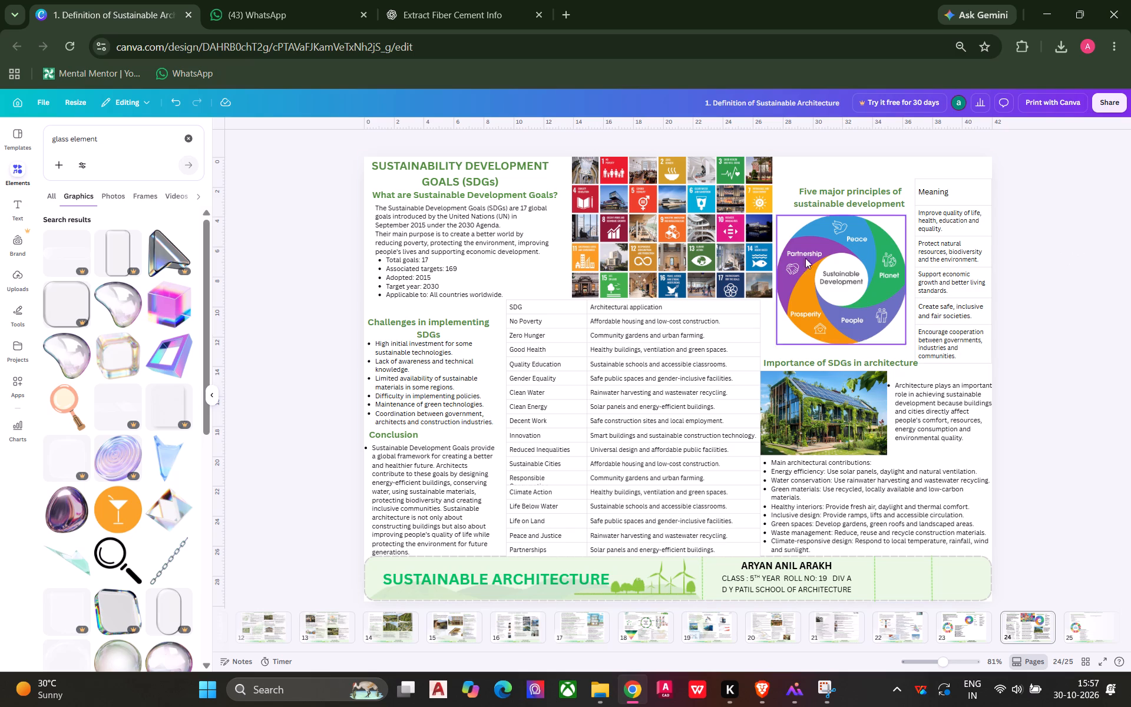
Shift the SDG grid image slightly left towards the introduction text, away from the five principles wheel.
{"action": "left_click_drag", "start_coordinate": [639, 237], "coordinate": [630, 237]}
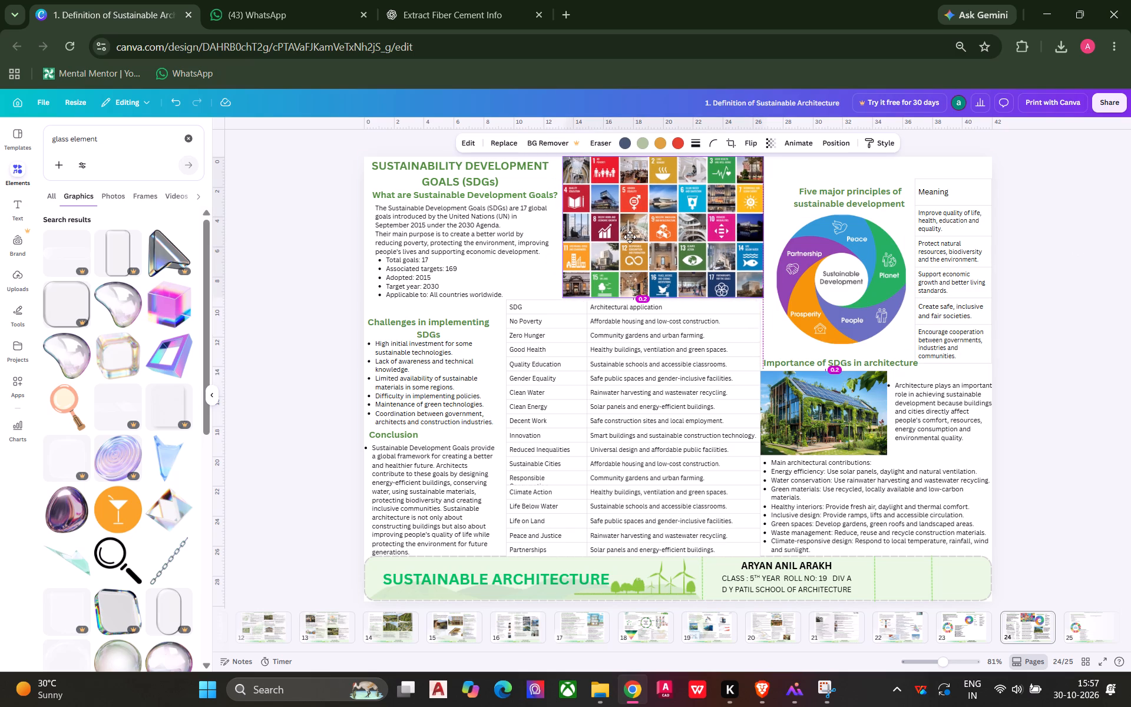
{"action": "left_click_drag", "start_coordinate": [630, 237], "coordinate": [629, 237]}
{"action": "left_click", "coordinate": [1066, 209]}
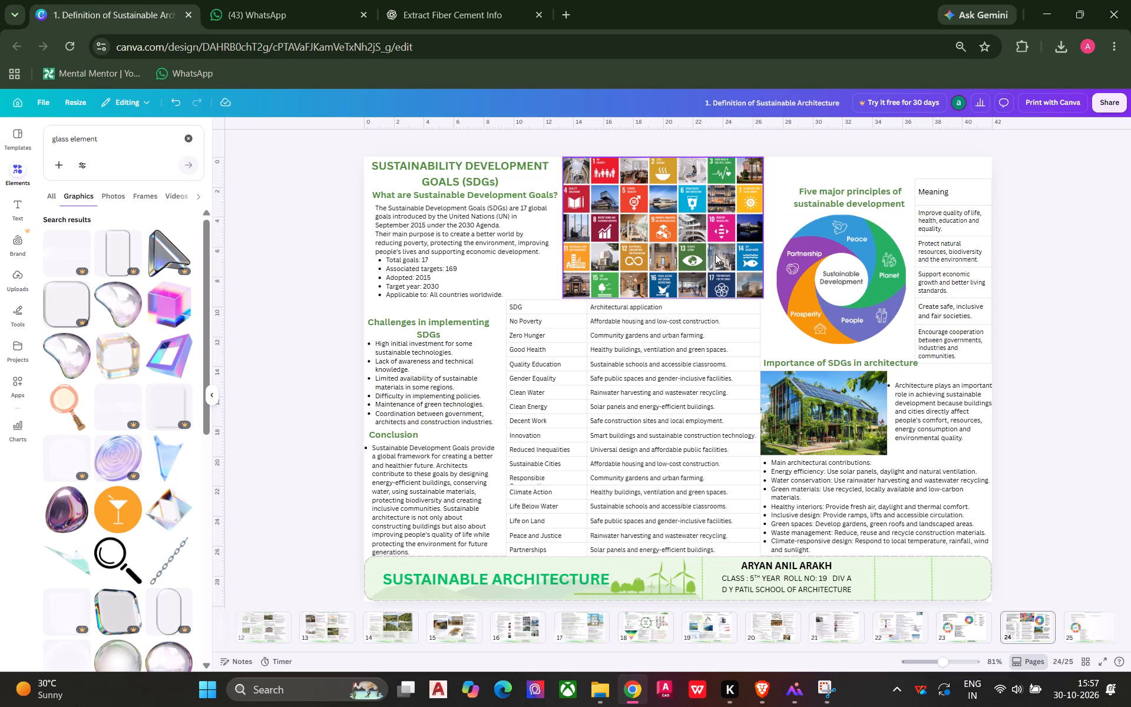
{"action": "left_click", "coordinate": [1025, 210]}
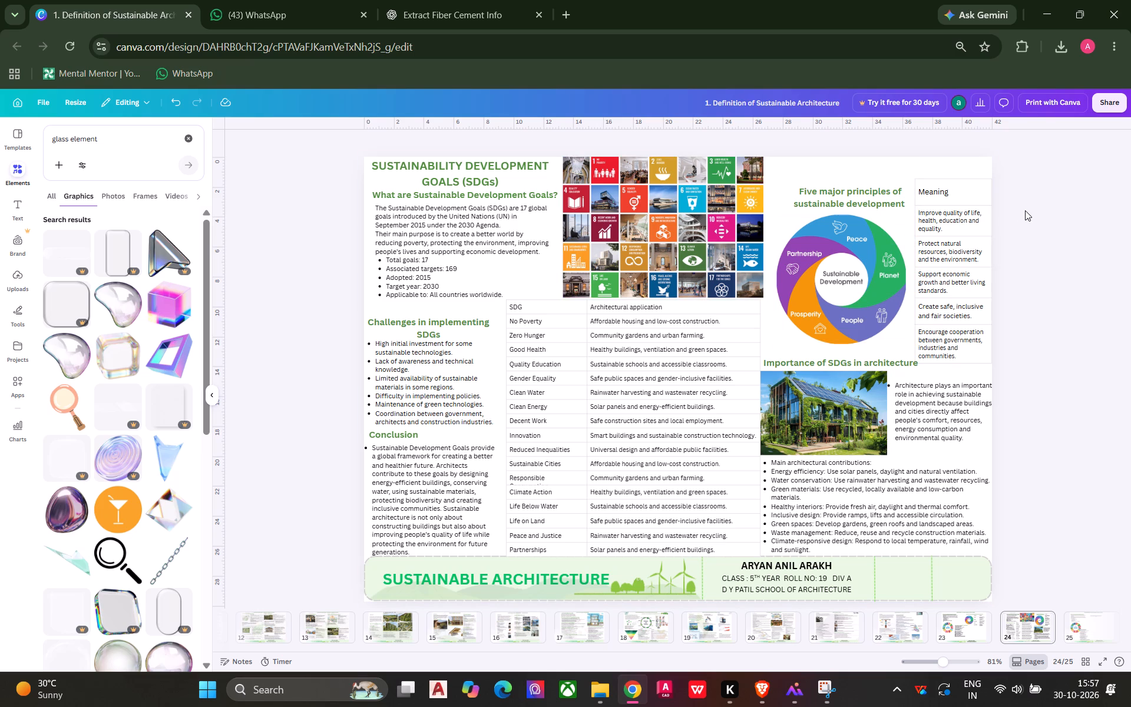
Copy the SDG grid image and delete it from above the SDG table.
{"action": "left_click", "coordinate": [636, 259]}
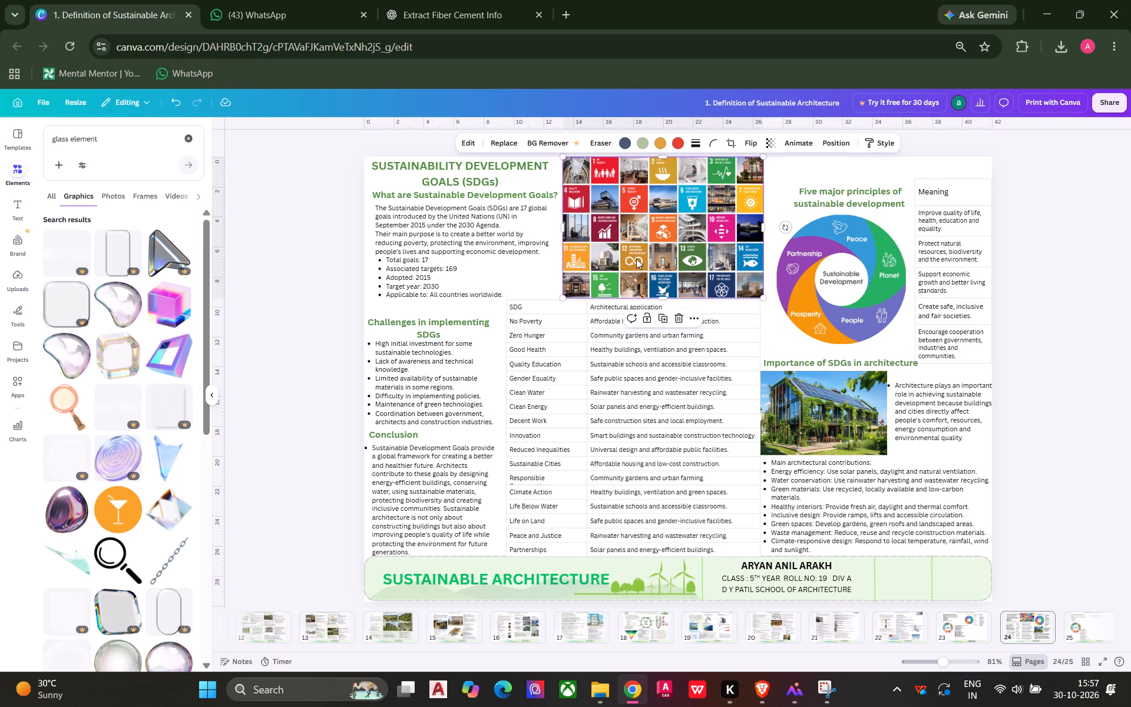
{"action": "key", "text": "ctrl+c"}
{"action": "key", "text": "Delete"}
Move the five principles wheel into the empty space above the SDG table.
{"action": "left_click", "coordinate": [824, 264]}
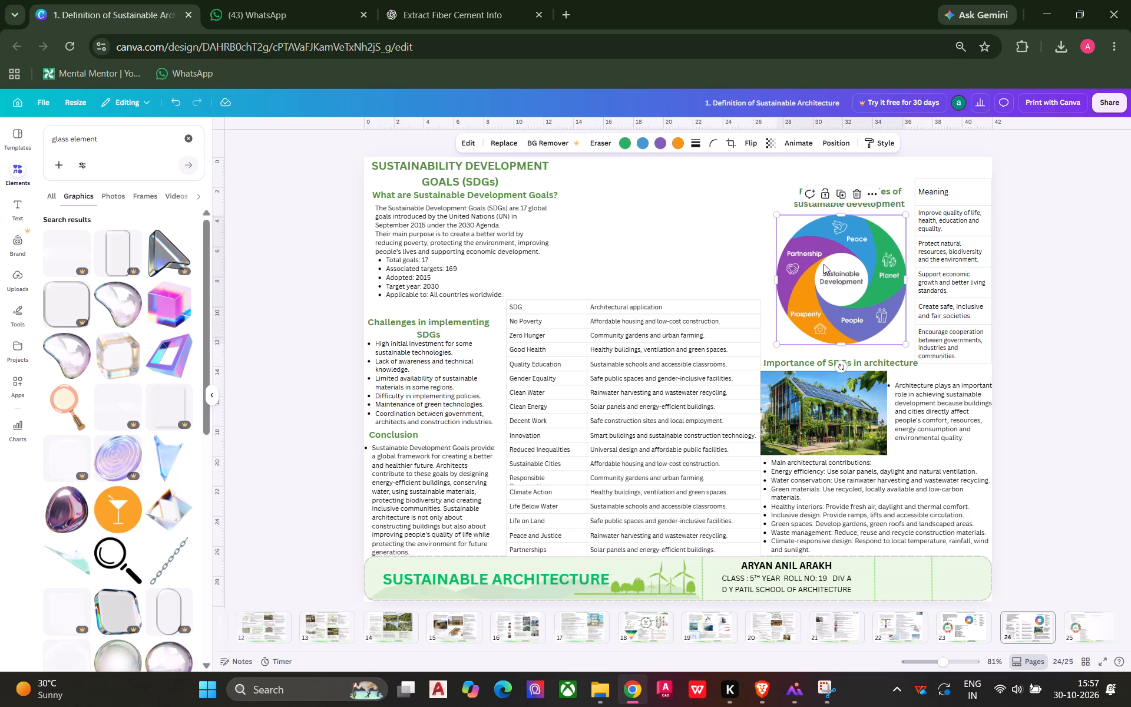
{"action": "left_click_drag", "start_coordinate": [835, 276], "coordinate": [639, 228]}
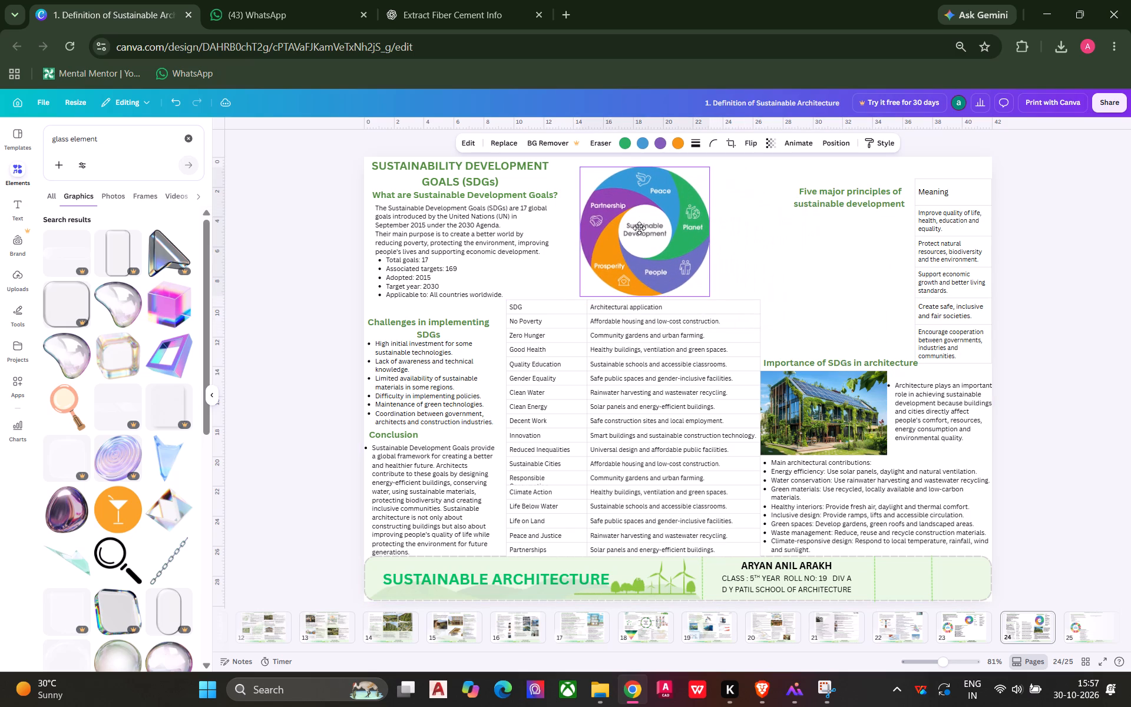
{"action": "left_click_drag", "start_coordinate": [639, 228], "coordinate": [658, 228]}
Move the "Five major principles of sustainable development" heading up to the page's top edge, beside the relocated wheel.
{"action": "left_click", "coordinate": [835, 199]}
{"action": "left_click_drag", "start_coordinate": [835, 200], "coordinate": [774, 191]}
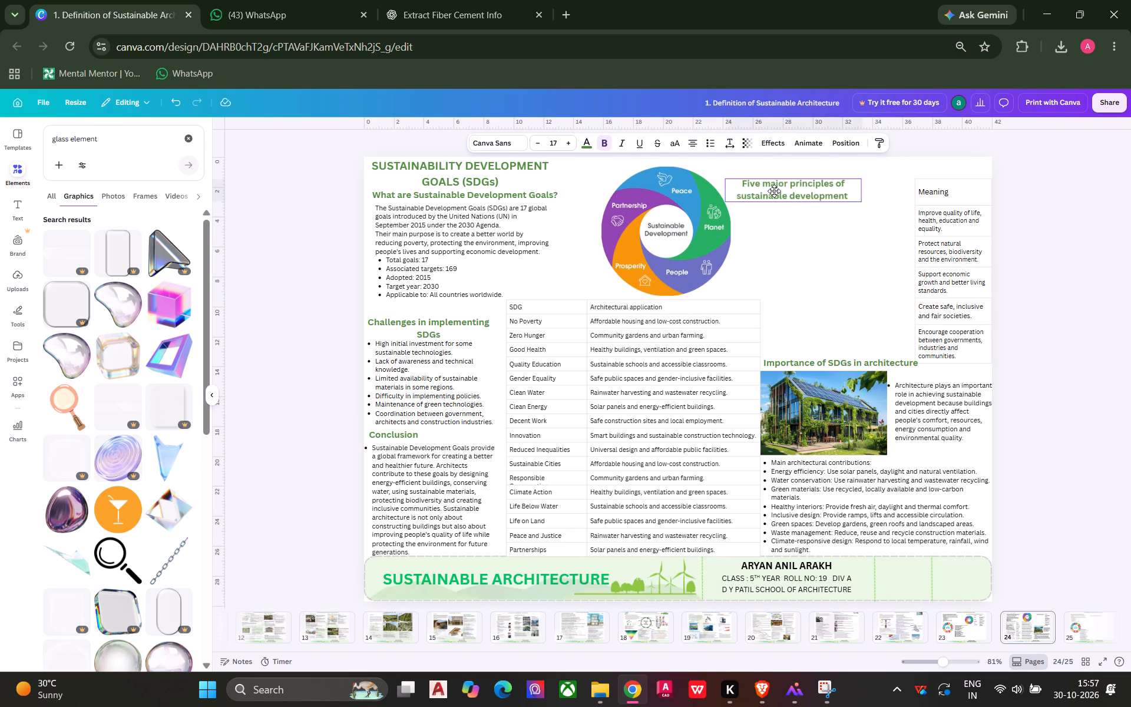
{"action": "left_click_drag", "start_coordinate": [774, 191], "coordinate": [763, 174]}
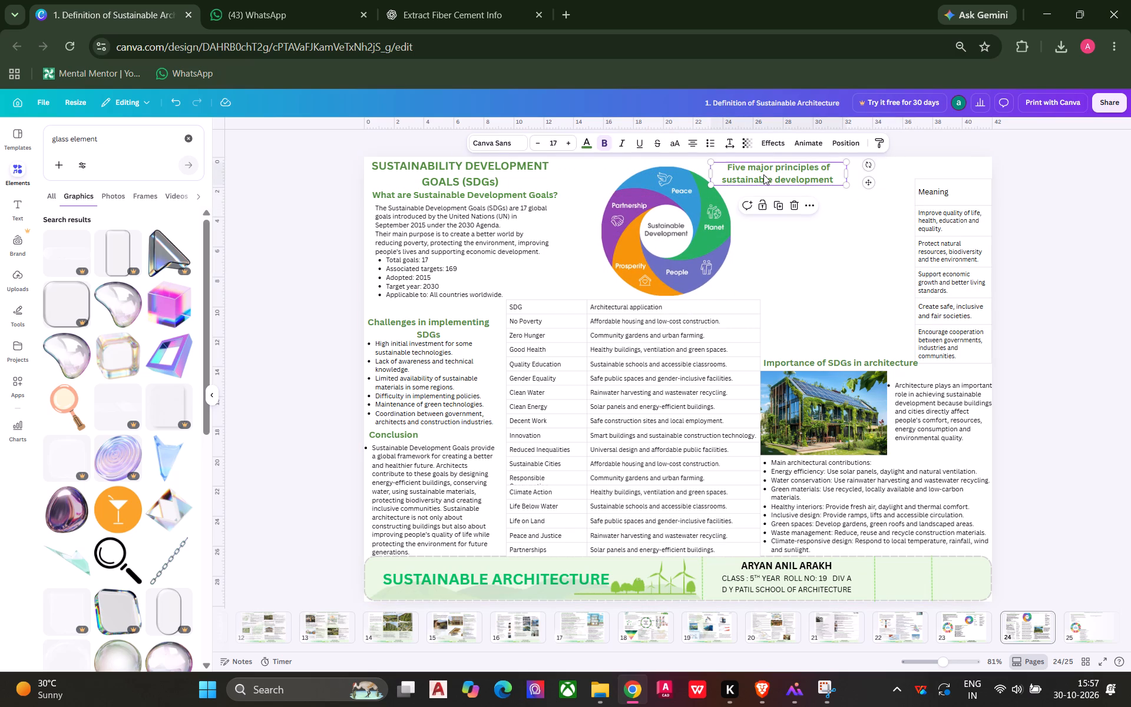
Move the five principles wheel back beside the Meaning table, just above the "Importance of SDGs in architecture" heading.
{"action": "left_click_drag", "start_coordinate": [679, 248], "coordinate": [834, 270]}
{"action": "left_click_drag", "start_coordinate": [834, 270], "coordinate": [861, 304]}
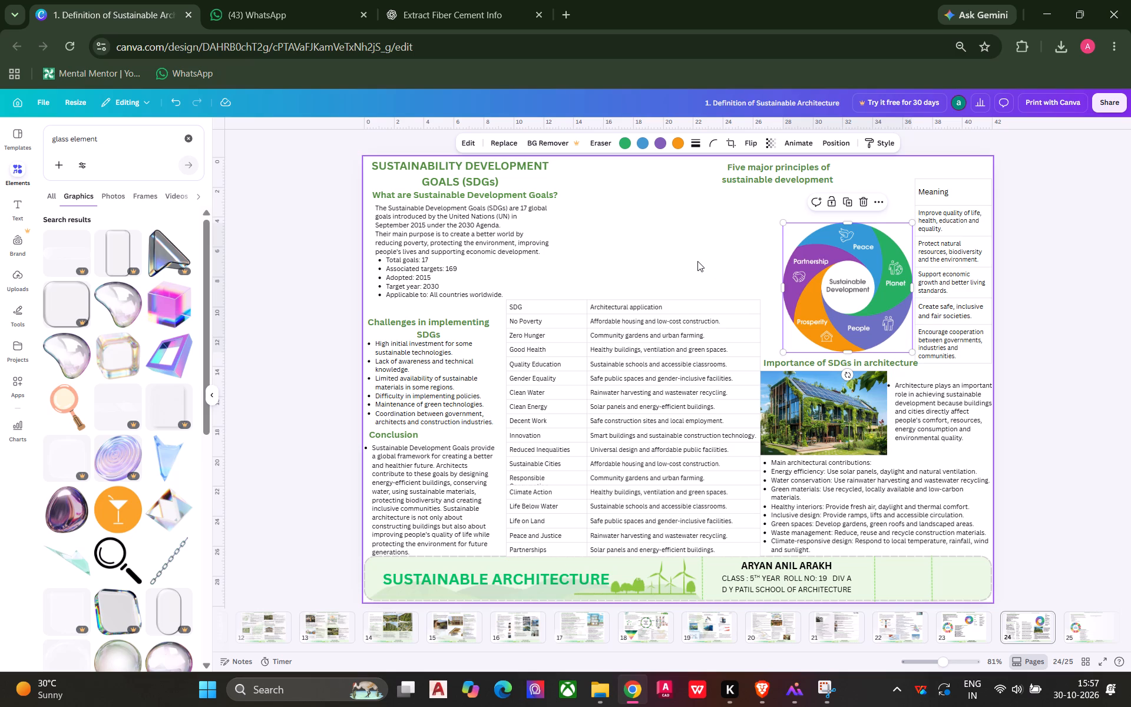
Widen the SDG table's first column so "Responsible Consumption" fits on one line, and shrink the table to end above the footer.
{"action": "left_click", "coordinate": [540, 480]}
{"action": "left_click", "coordinate": [587, 483]}
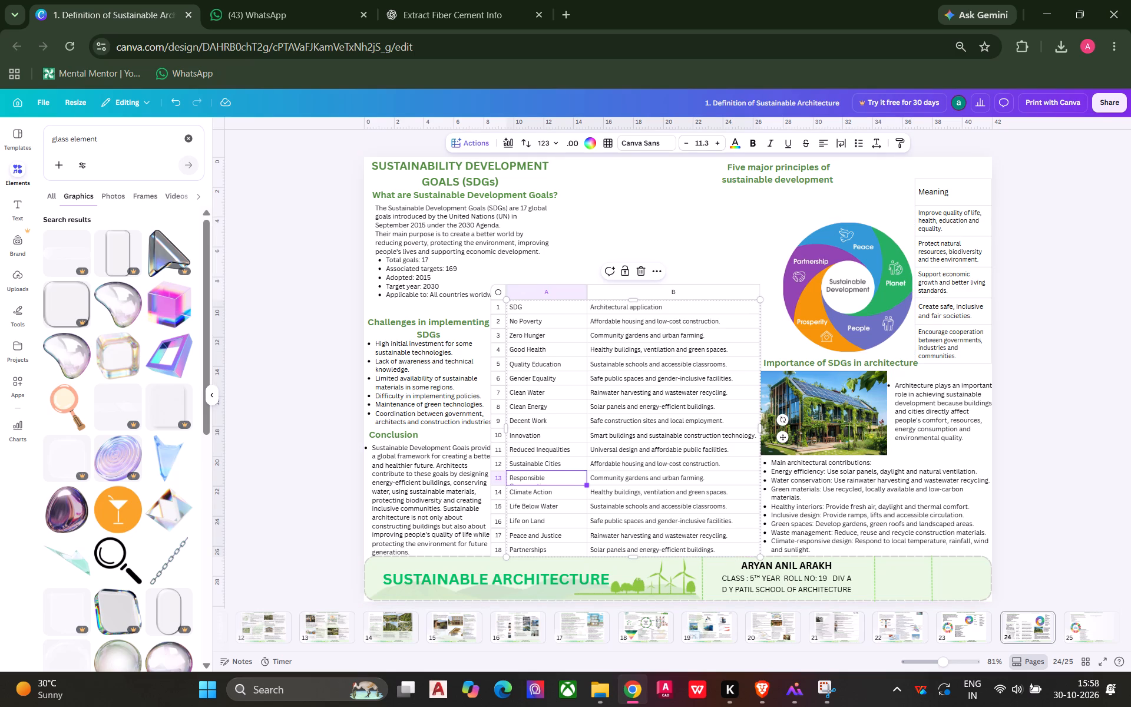
{"action": "left_click", "coordinate": [588, 295]}
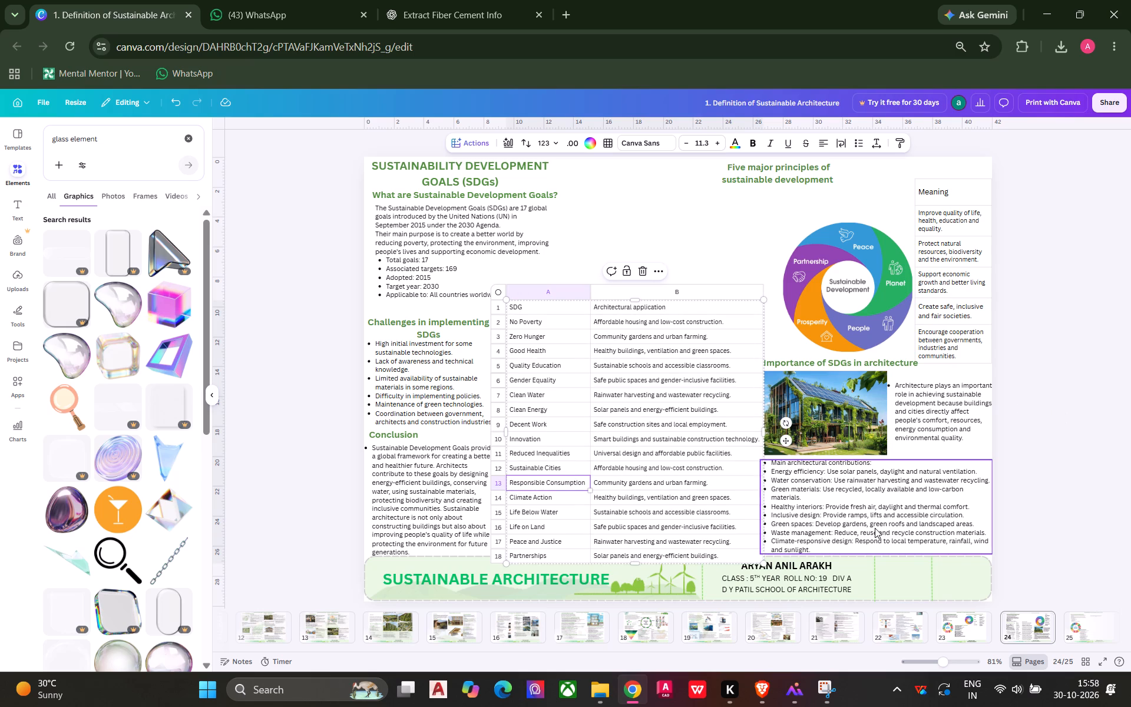
{"action": "left_click_drag", "start_coordinate": [766, 564], "coordinate": [766, 557]}
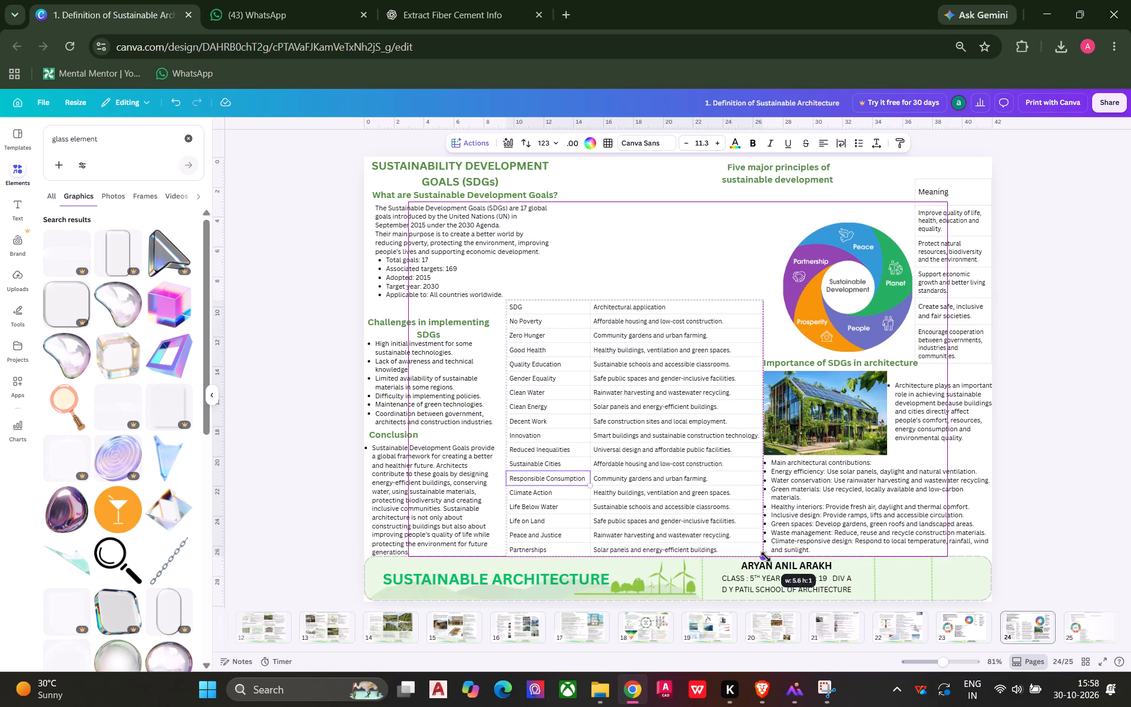
{"action": "left_click_drag", "start_coordinate": [766, 557], "coordinate": [766, 553]}
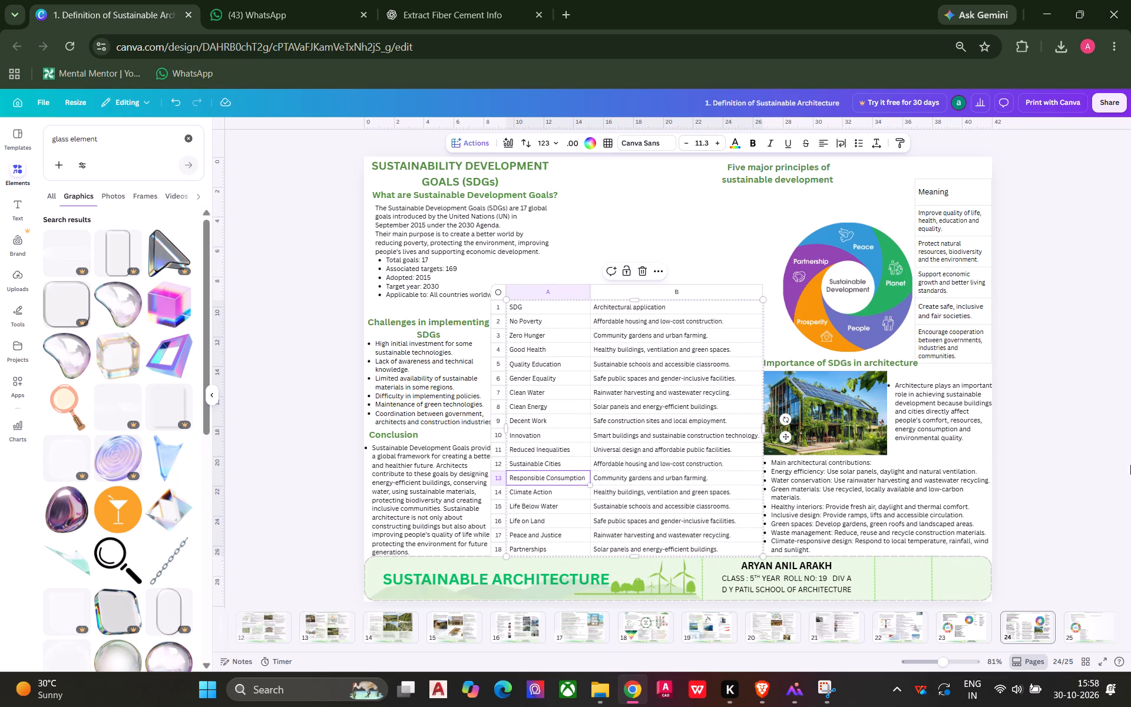
{"action": "left_click", "coordinate": [1130, 448]}
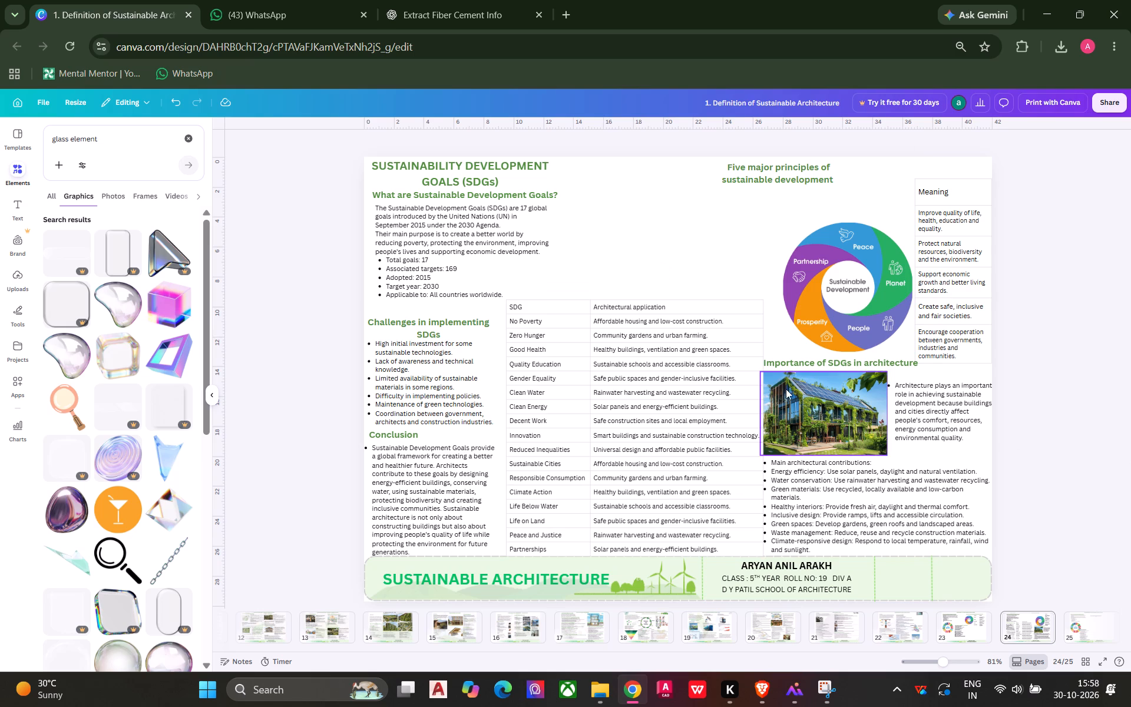
Shift the "Importance of SDGs in architecture" heading, green building photo and contributions list together slightly right and down, clear of the SDG table.
{"action": "left_click_drag", "start_coordinate": [778, 347], "coordinate": [782, 488]}
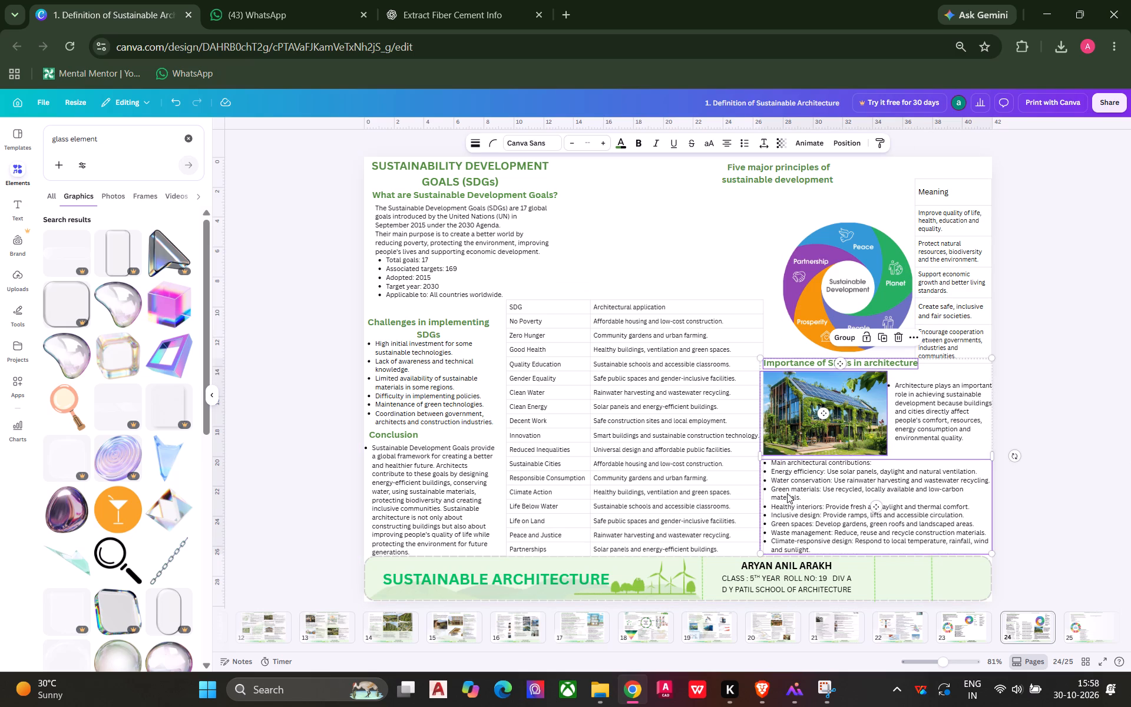
{"action": "left_click_drag", "start_coordinate": [791, 498], "coordinate": [794, 498]}
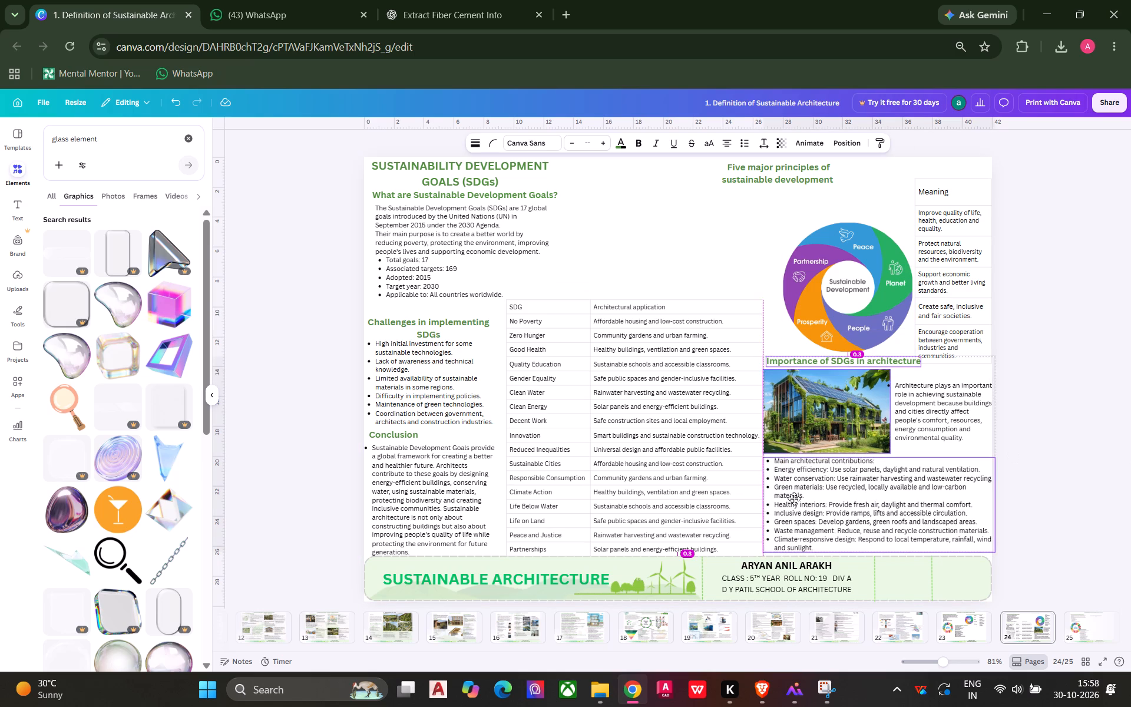
{"action": "left_click_drag", "start_coordinate": [794, 498], "coordinate": [796, 499]}
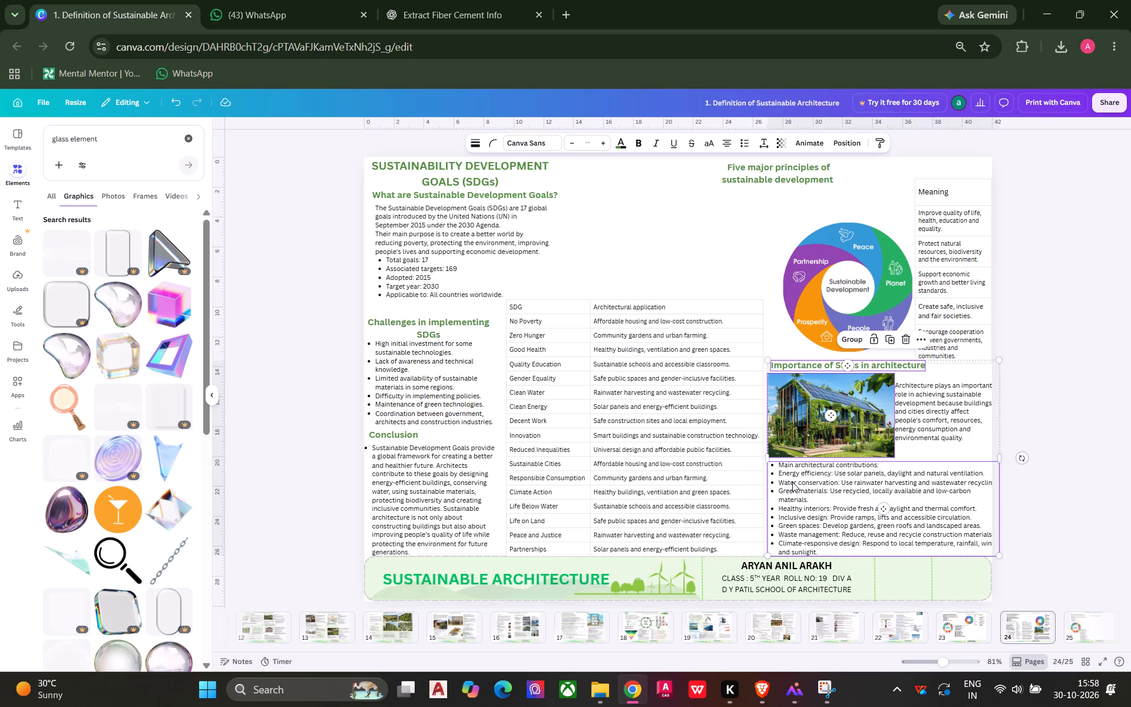
{"action": "left_click_drag", "start_coordinate": [792, 482], "coordinate": [789, 482]}
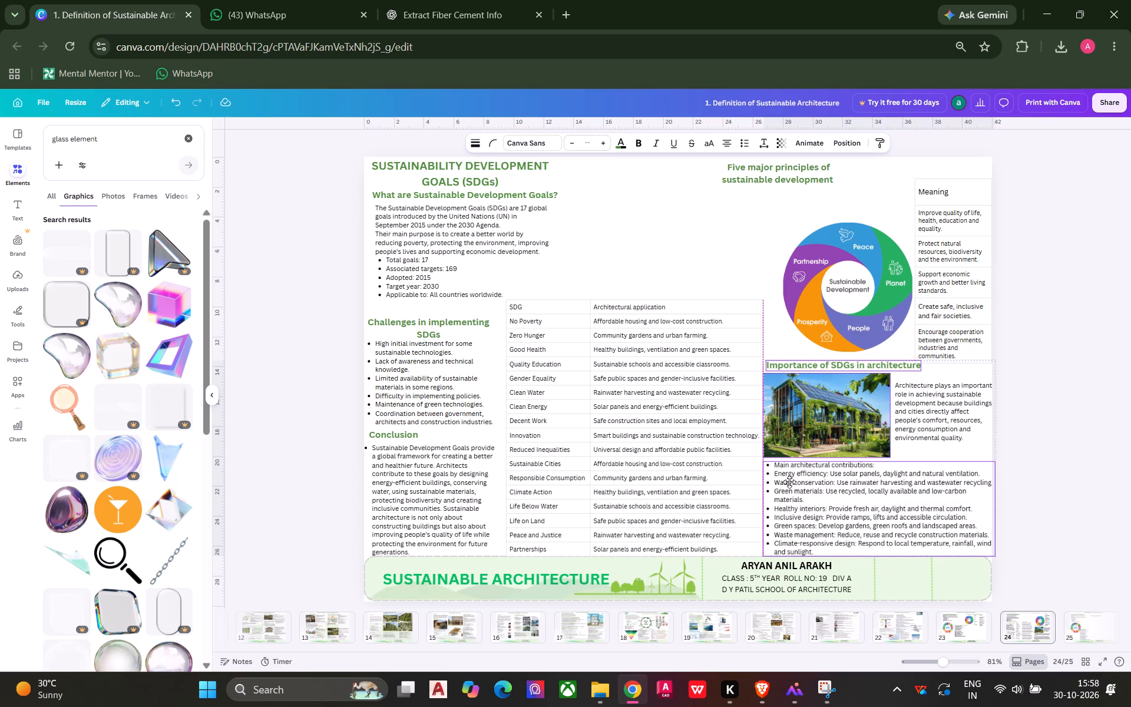
{"action": "left_click_drag", "start_coordinate": [789, 482], "coordinate": [786, 482]}
{"action": "left_click", "coordinate": [1064, 417]}
Shift the SDG table slightly left, away from the green building photo, and save the design.
{"action": "left_click", "coordinate": [631, 436]}
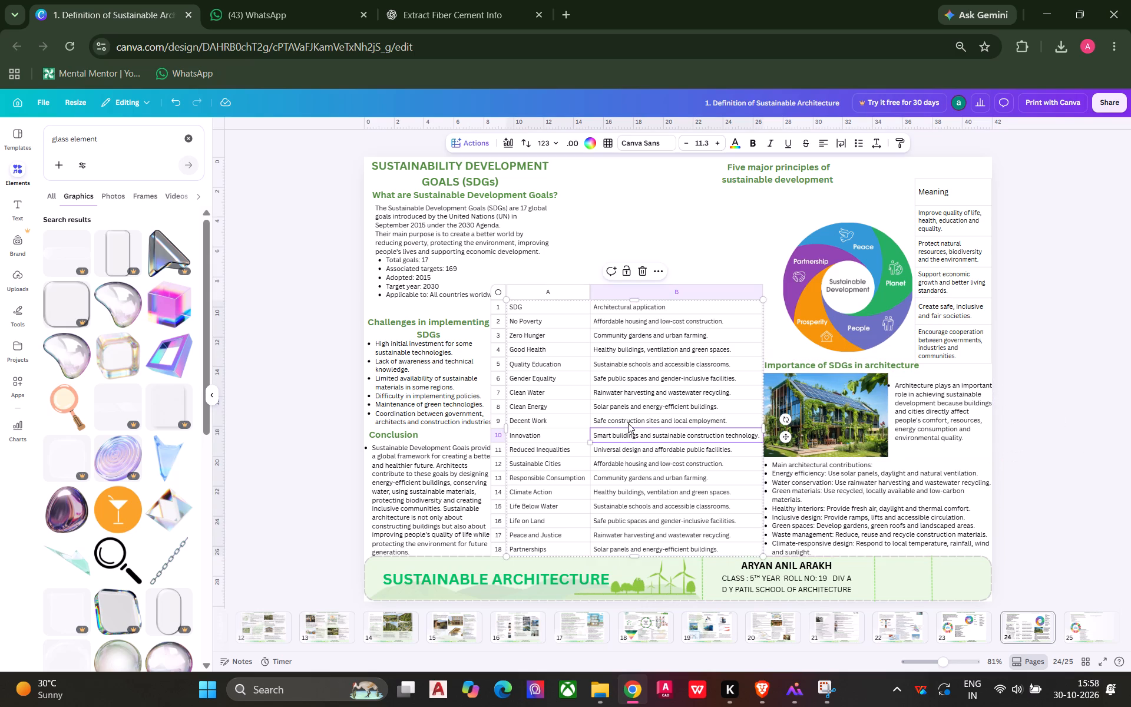
{"action": "left_click", "coordinate": [784, 438]}
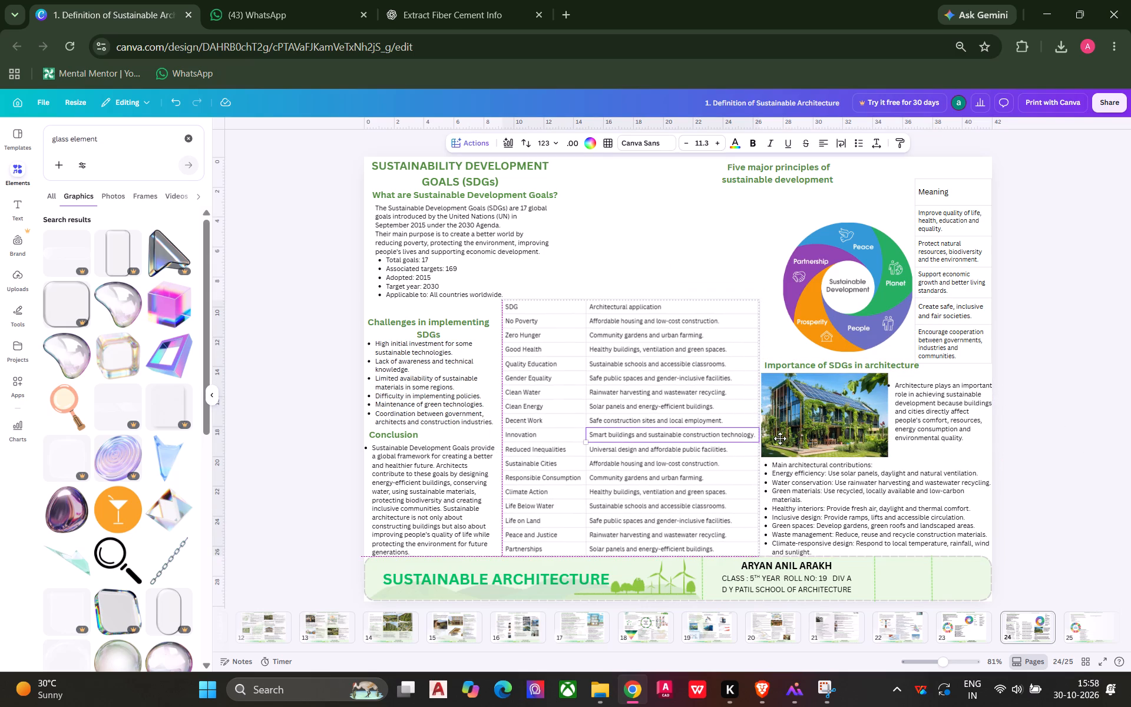
{"action": "left_click", "coordinate": [1014, 421]}
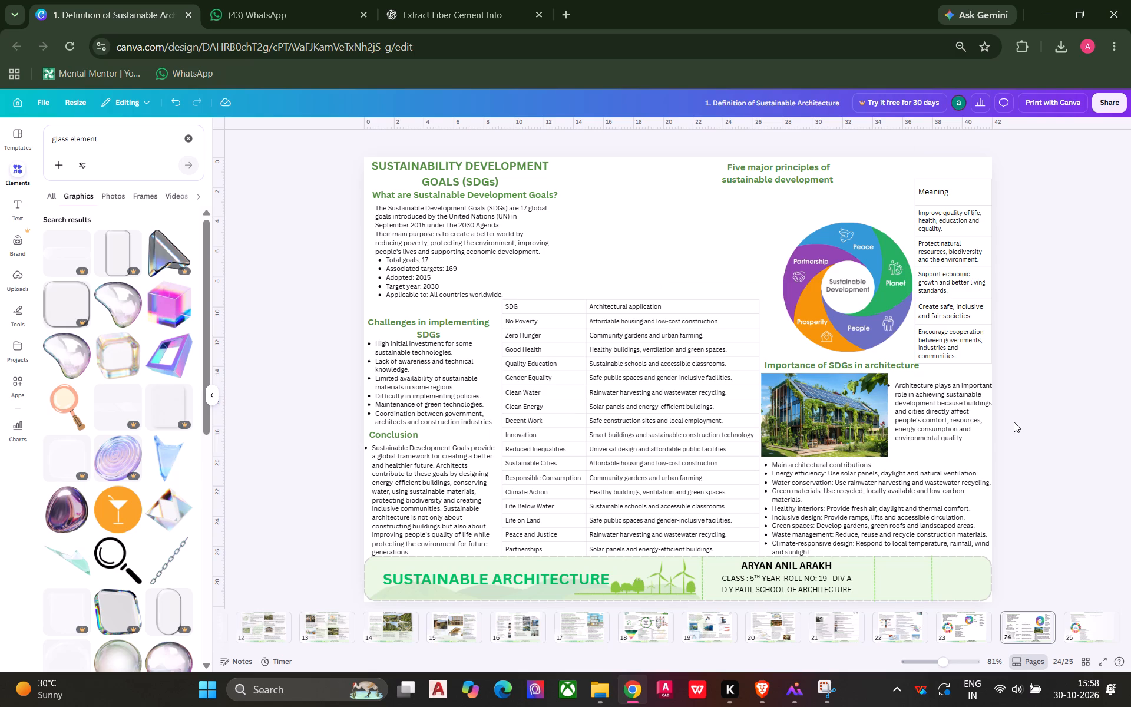
{"action": "key", "text": "ctrl+s"}
Widen the SDG introduction text box slightly, keeping its bullet list above the challenges heading, and save the design.
{"action": "left_click", "coordinate": [492, 246]}
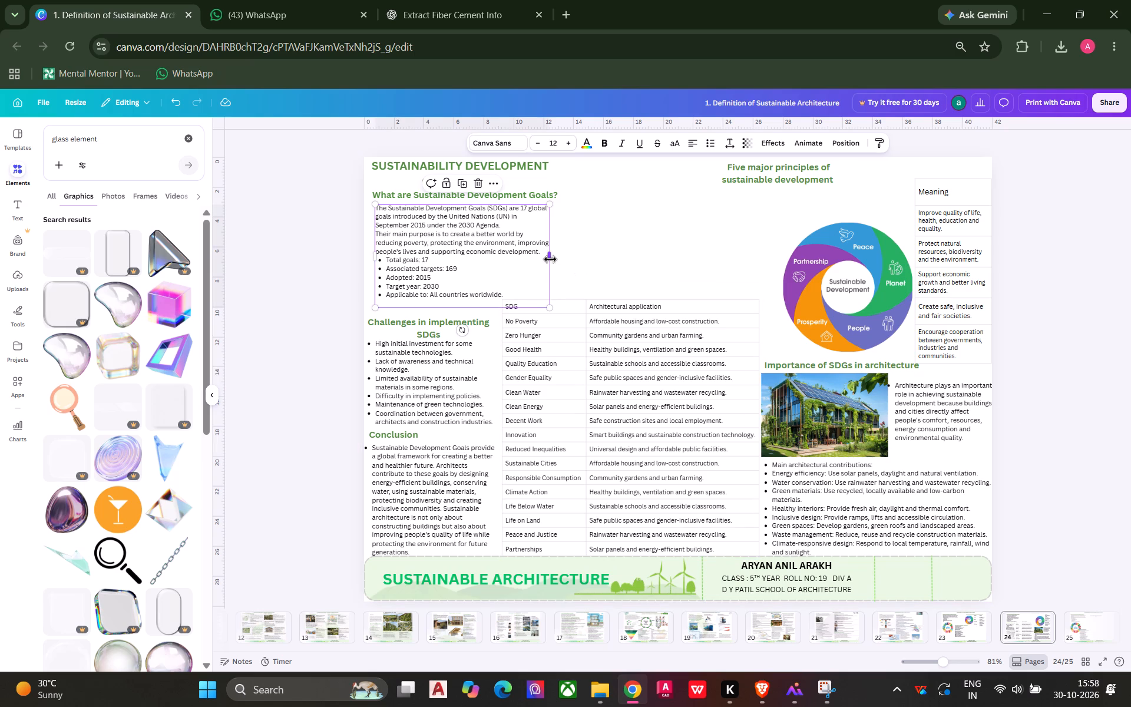
{"action": "left_click_drag", "start_coordinate": [550, 259], "coordinate": [792, 253]}
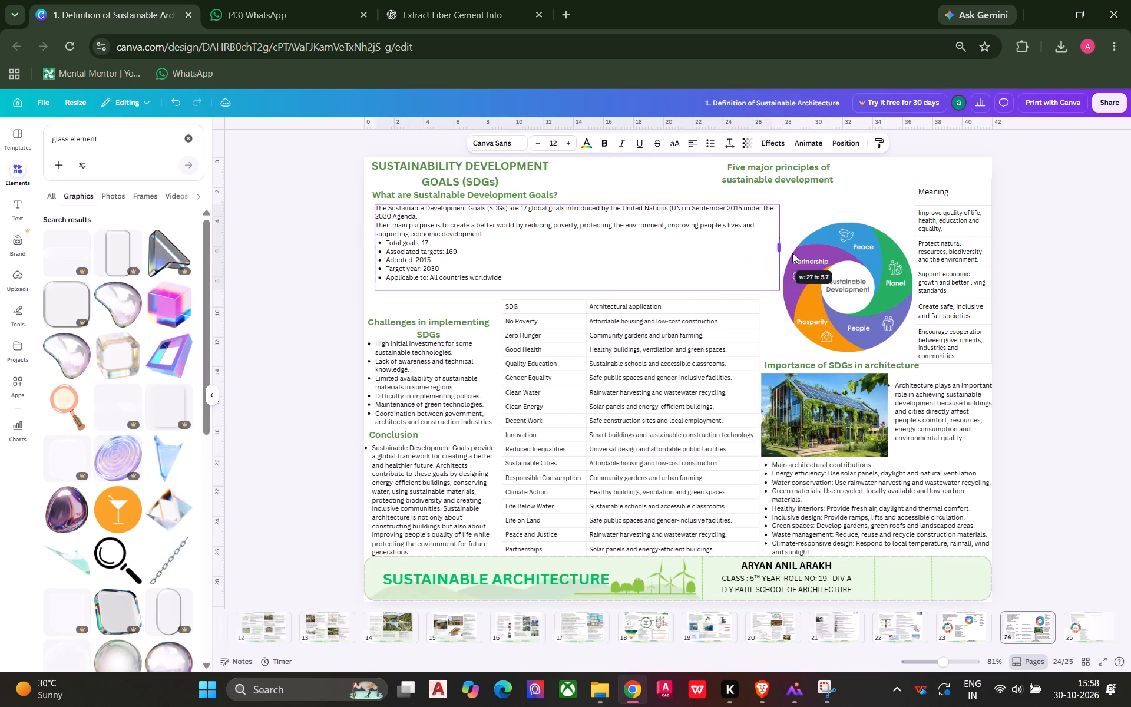
{"action": "left_click_drag", "start_coordinate": [792, 253], "coordinate": [798, 252]}
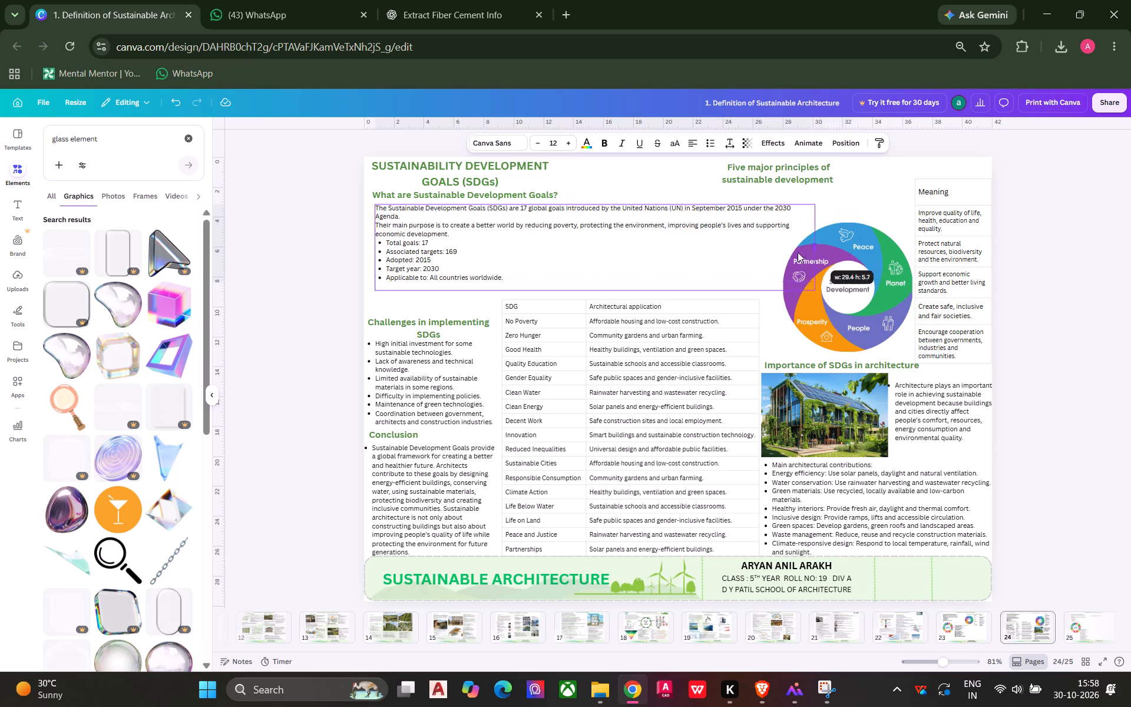
{"action": "left_click_drag", "start_coordinate": [798, 252], "coordinate": [534, 250]}
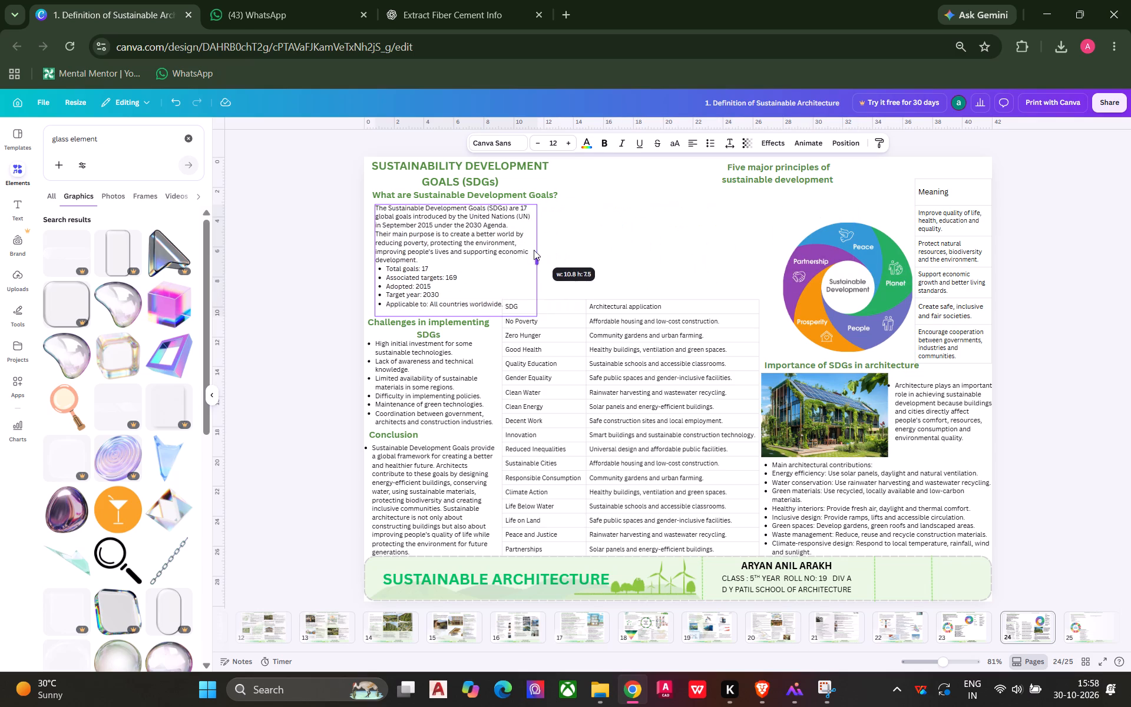
{"action": "left_click_drag", "start_coordinate": [534, 250], "coordinate": [560, 249]}
{"action": "left_click", "coordinate": [620, 247]}
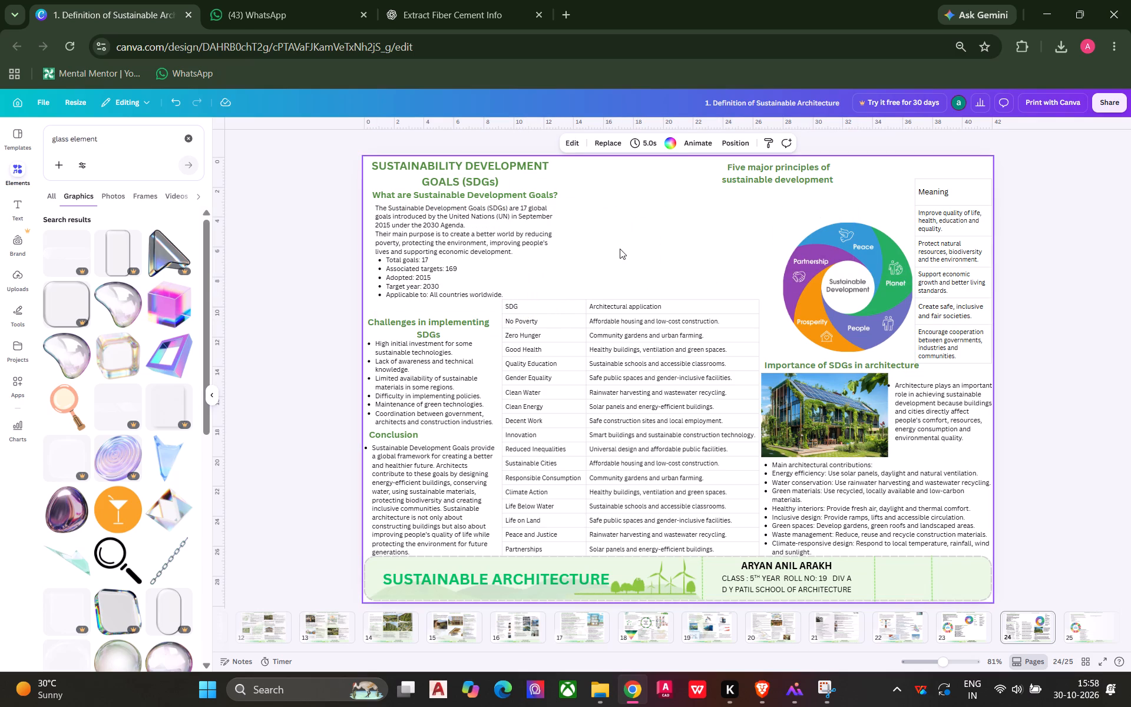
{"action": "key", "text": "ctrl+s"}
Move the "What are Sustainable Development Goals?" heading down slightly and align it with the left edge of the introduction text.
{"action": "left_click", "coordinate": [531, 194]}
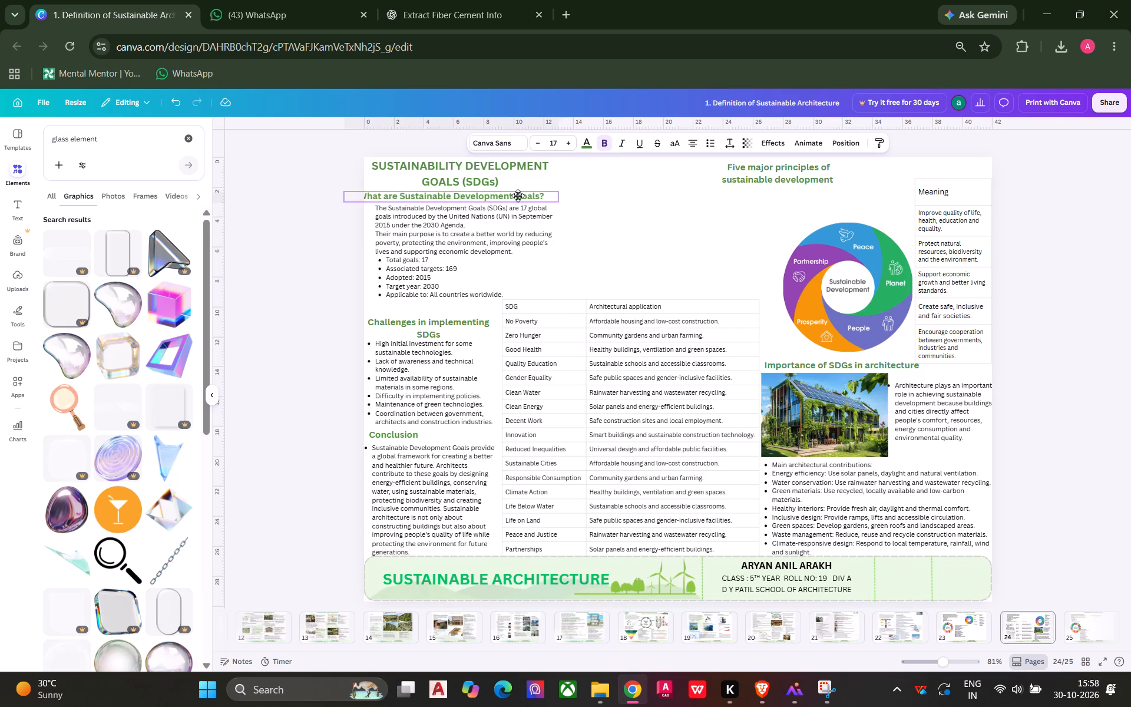
{"action": "left_click", "coordinate": [594, 230]}
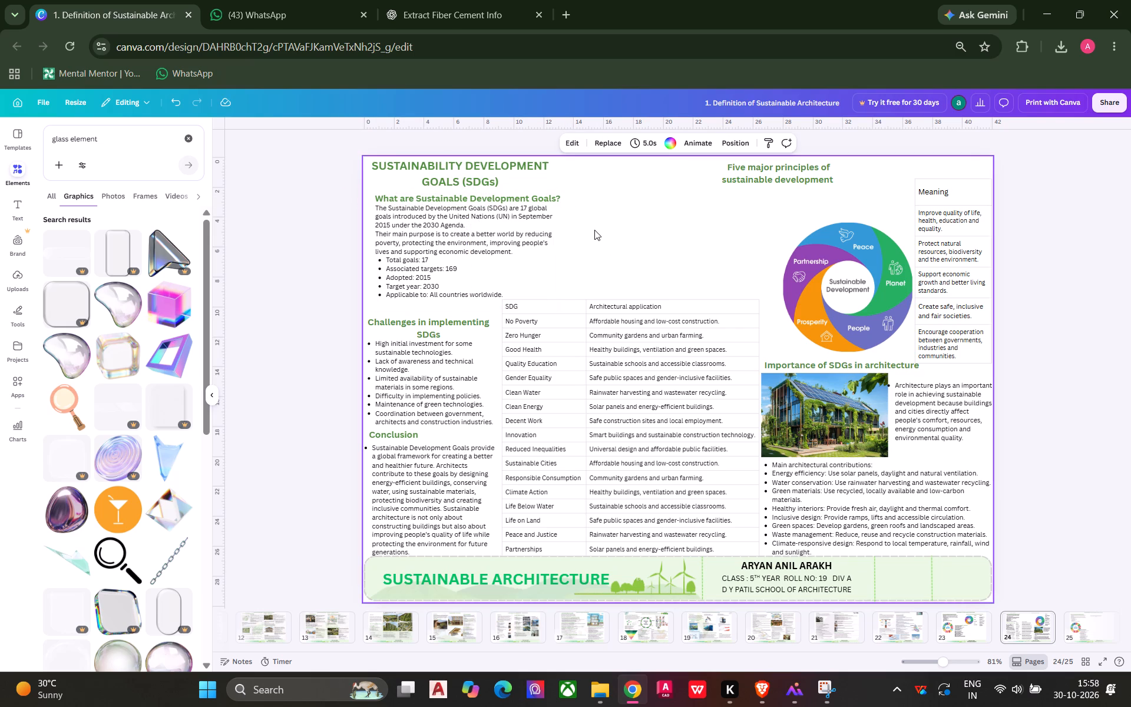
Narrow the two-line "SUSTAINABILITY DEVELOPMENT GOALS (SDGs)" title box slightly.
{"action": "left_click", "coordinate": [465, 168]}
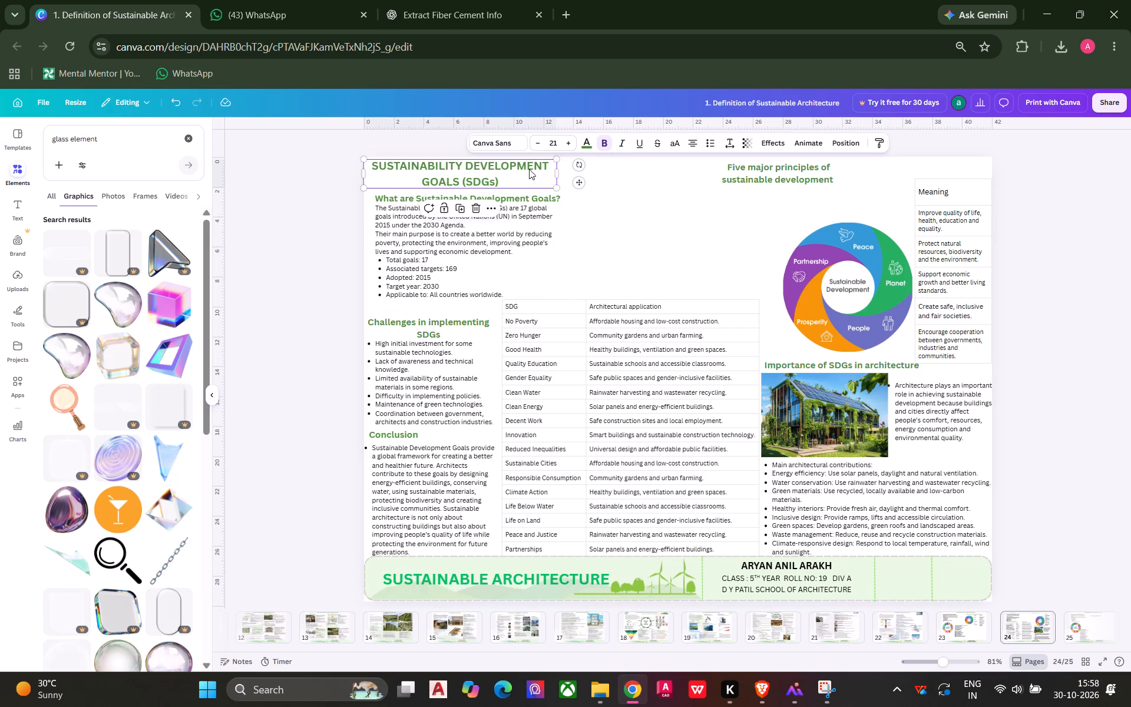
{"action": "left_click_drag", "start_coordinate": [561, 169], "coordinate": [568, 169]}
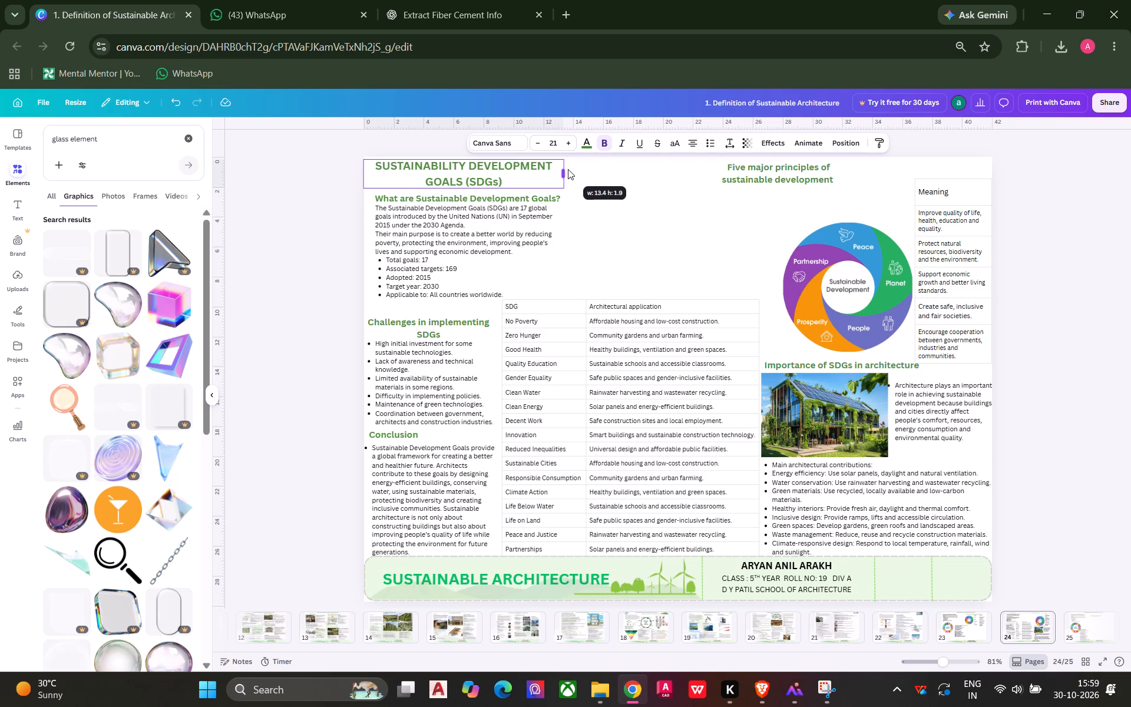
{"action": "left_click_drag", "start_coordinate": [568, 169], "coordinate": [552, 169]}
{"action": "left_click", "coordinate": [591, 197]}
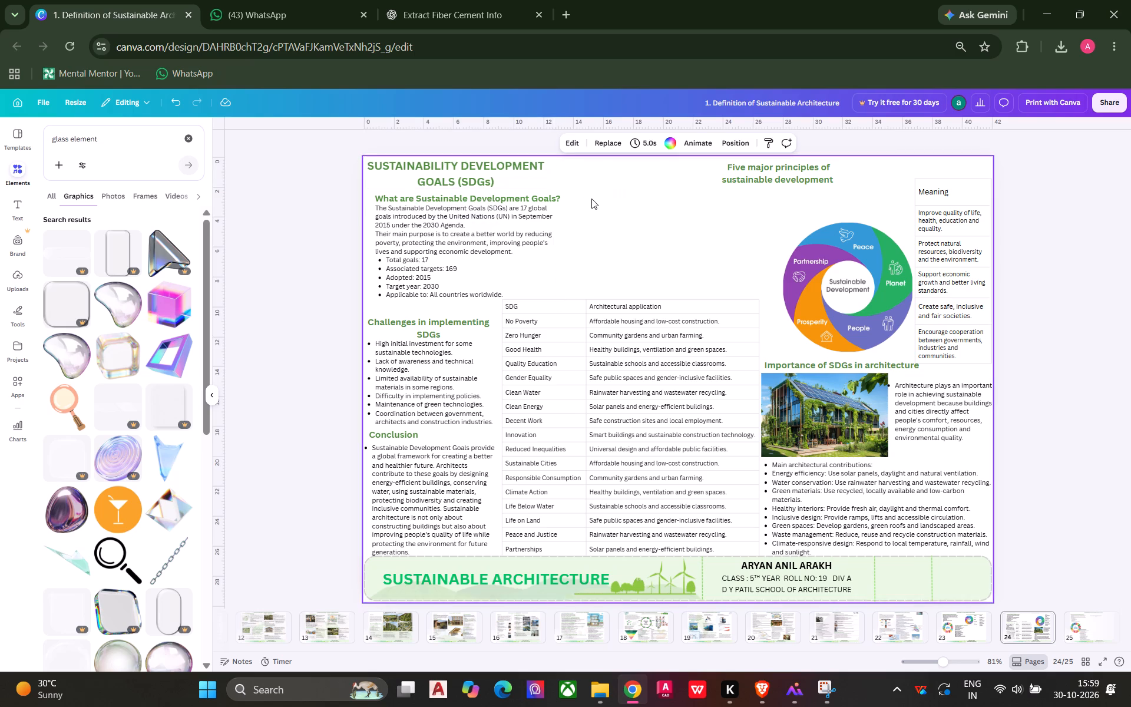
Place the "Five major principles of sustainable development" heading centred directly above the five principles wheel.
{"action": "left_click", "coordinate": [743, 179]}
{"action": "left_click_drag", "start_coordinate": [749, 173], "coordinate": [794, 184]}
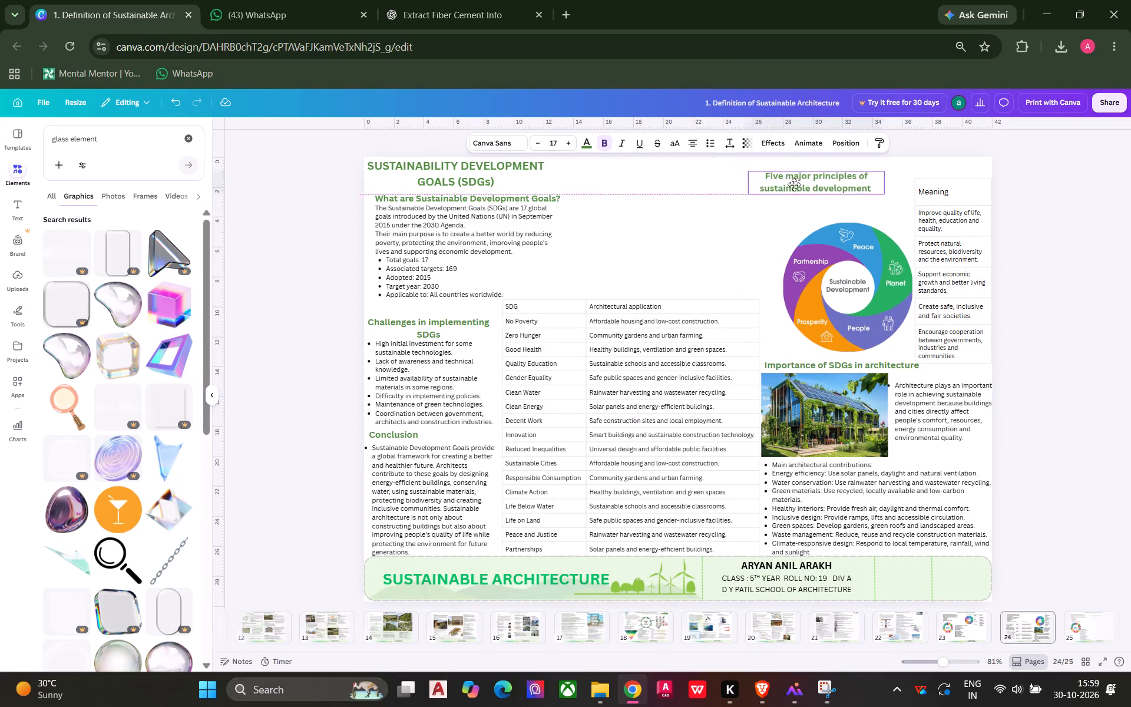
{"action": "left_click_drag", "start_coordinate": [794, 184], "coordinate": [816, 209]}
{"action": "left_click", "coordinate": [723, 236]}
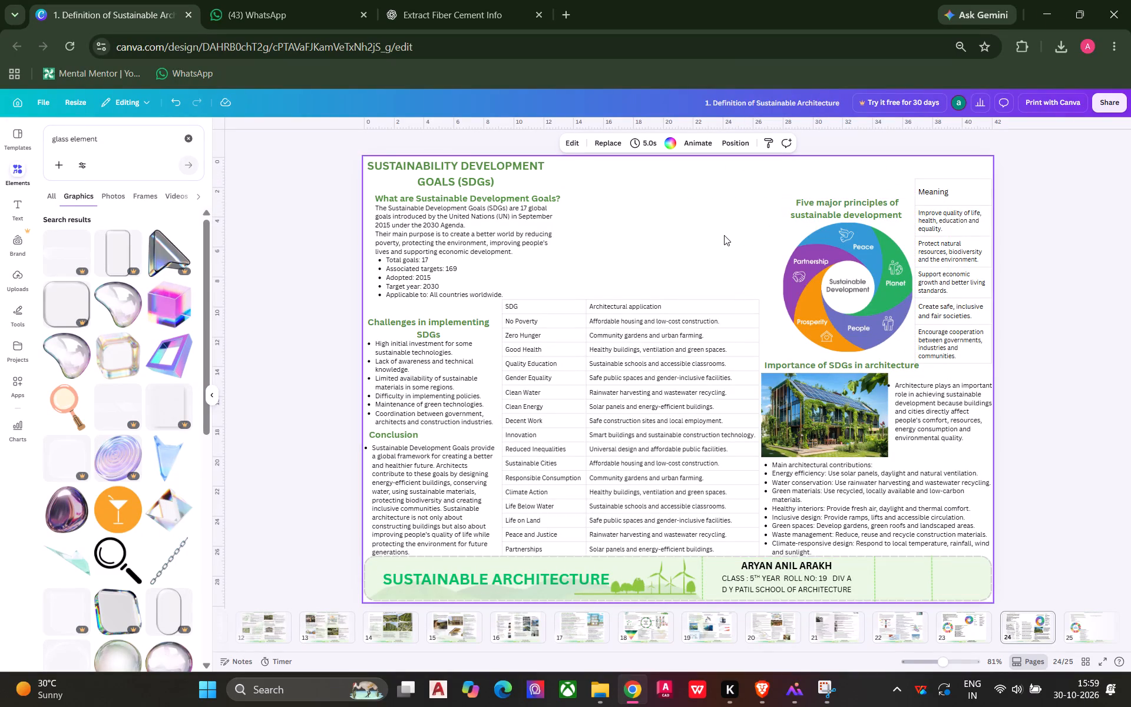
Widen the "SUSTAINABILITY DEVELOPMENT GOALS (SDGs)" title box just enough to fit the title on a single line.
{"action": "left_click", "coordinate": [503, 171]}
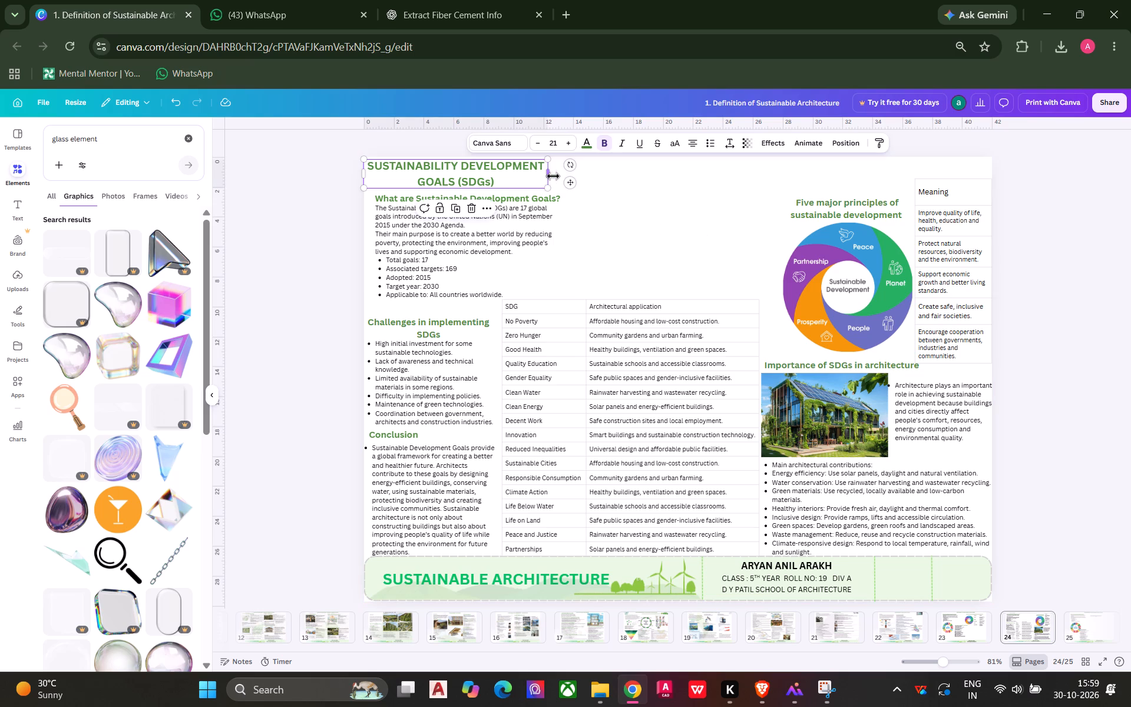
{"action": "left_click_drag", "start_coordinate": [551, 175], "coordinate": [646, 170]}
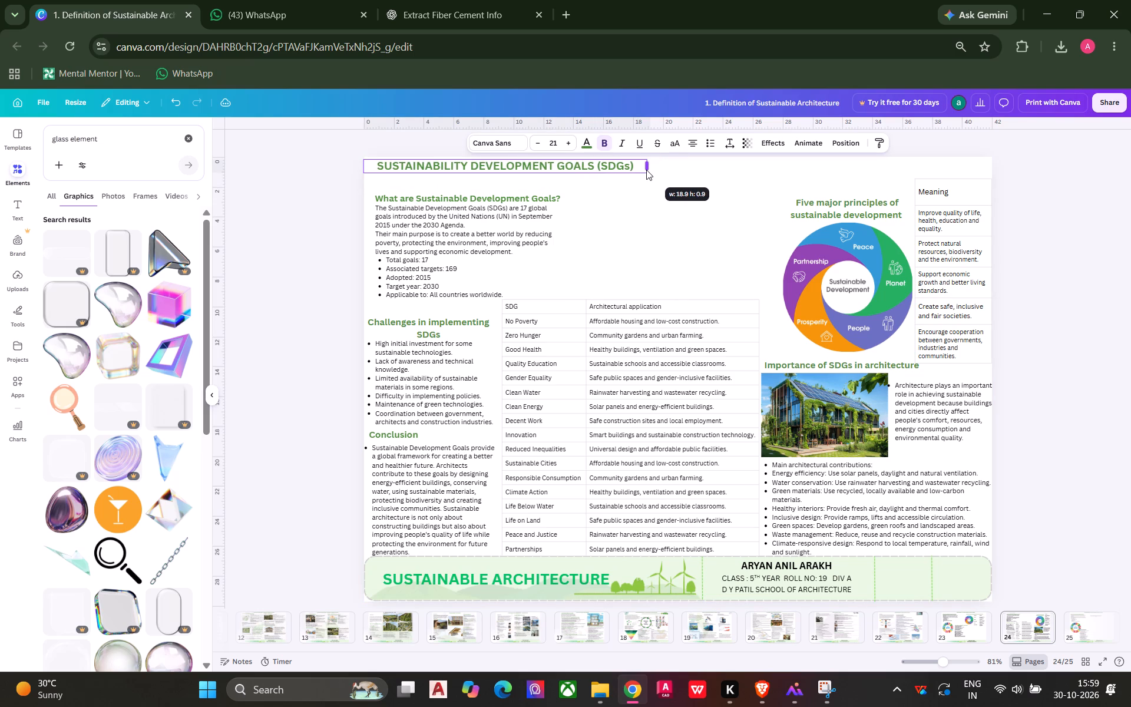
{"action": "left_click_drag", "start_coordinate": [646, 170], "coordinate": [630, 170]}
{"action": "left_click", "coordinate": [617, 214]}
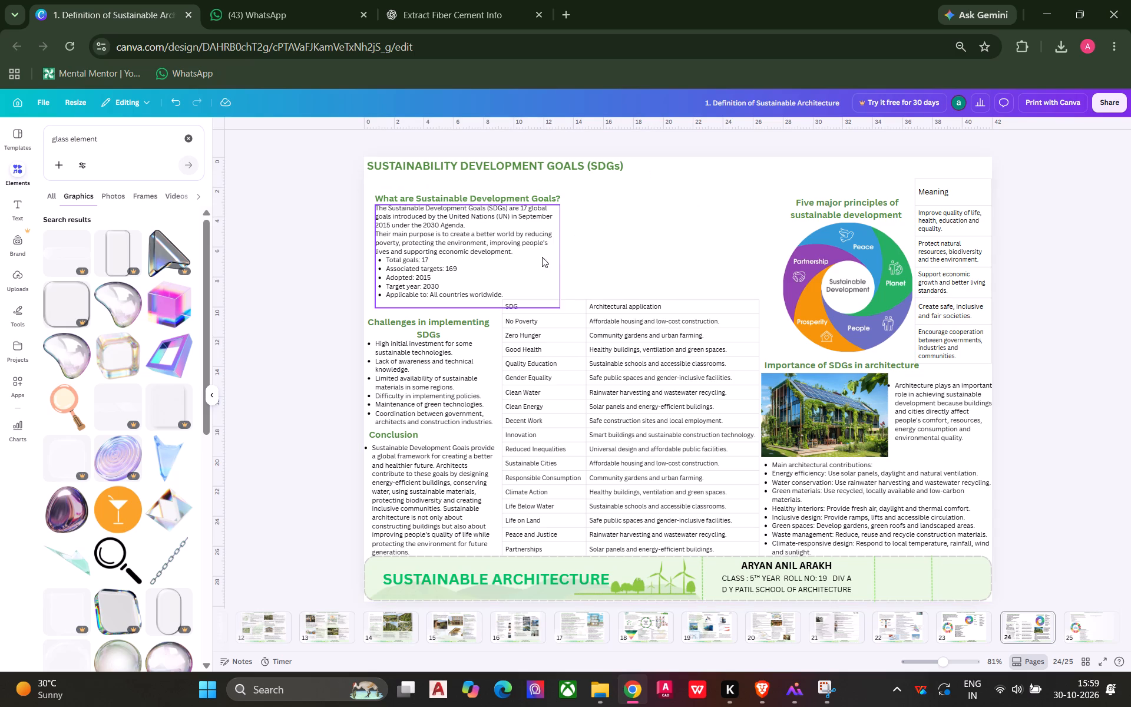
{"action": "left_click", "coordinate": [636, 242]}
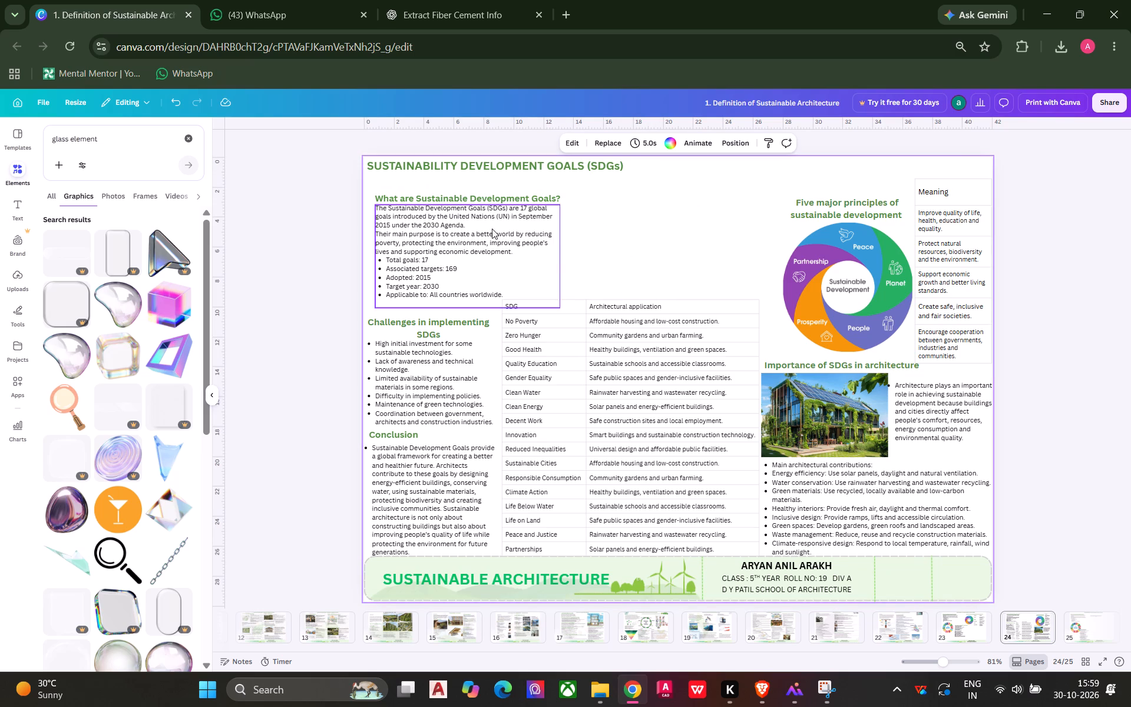
Move the "What are Sustainable Development Goals?" heading and its introduction text up beneath the page title, leaving a small gap between them.
{"action": "left_click_drag", "start_coordinate": [442, 186], "coordinate": [421, 227]}
{"action": "left_click_drag", "start_coordinate": [406, 238], "coordinate": [406, 224]}
{"action": "left_click", "coordinate": [308, 240]}
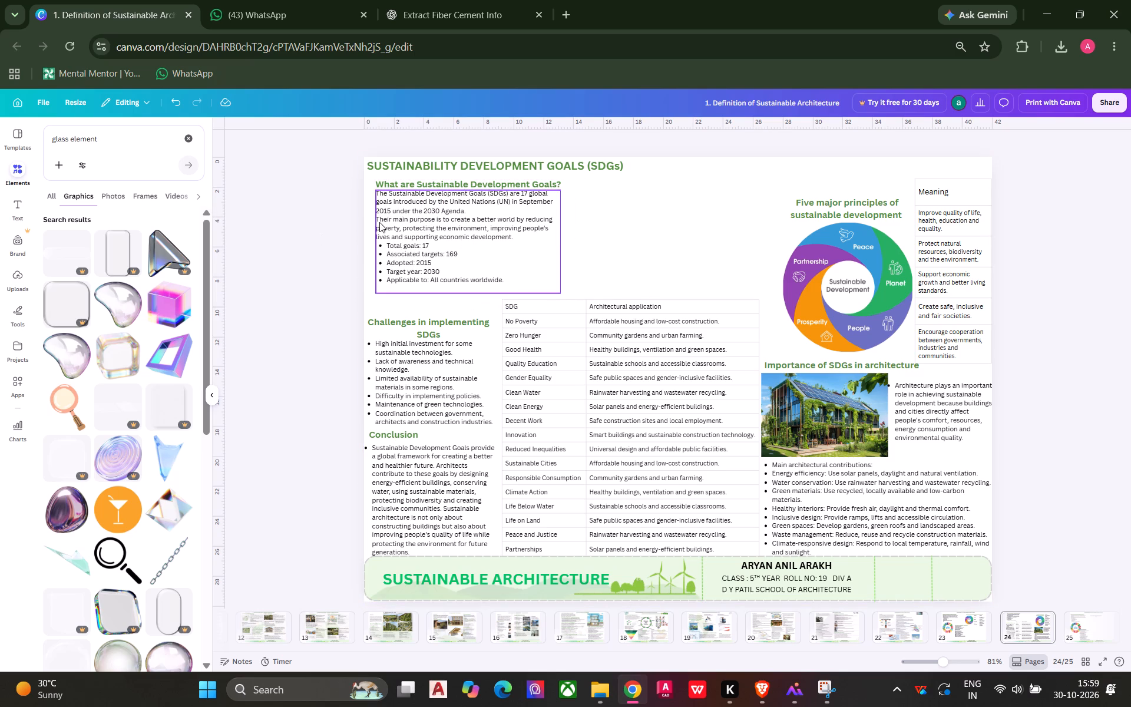
{"action": "left_click", "coordinate": [390, 204]}
{"action": "left_click", "coordinate": [391, 199]}
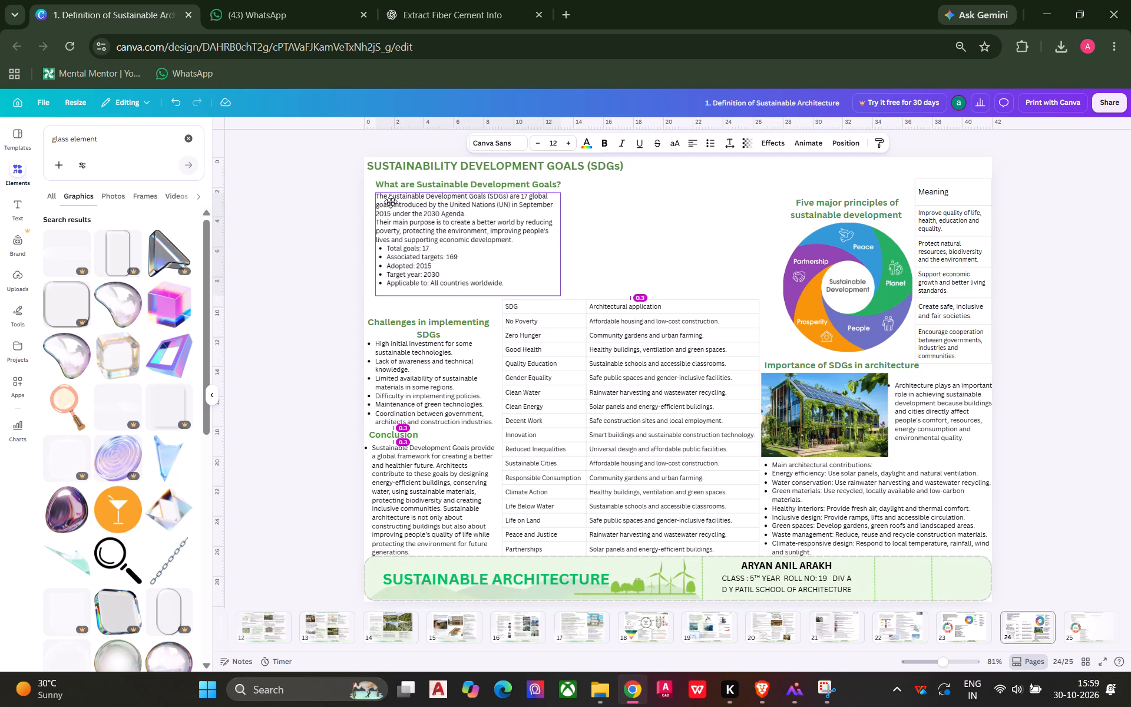
{"action": "left_click", "coordinate": [334, 210]}
Move the "Challenges in implementing SDGs" heading up level with the table's top, with its bullet list directly beneath it.
{"action": "left_click", "coordinate": [412, 323]}
{"action": "left_click_drag", "start_coordinate": [412, 321], "coordinate": [412, 315]}
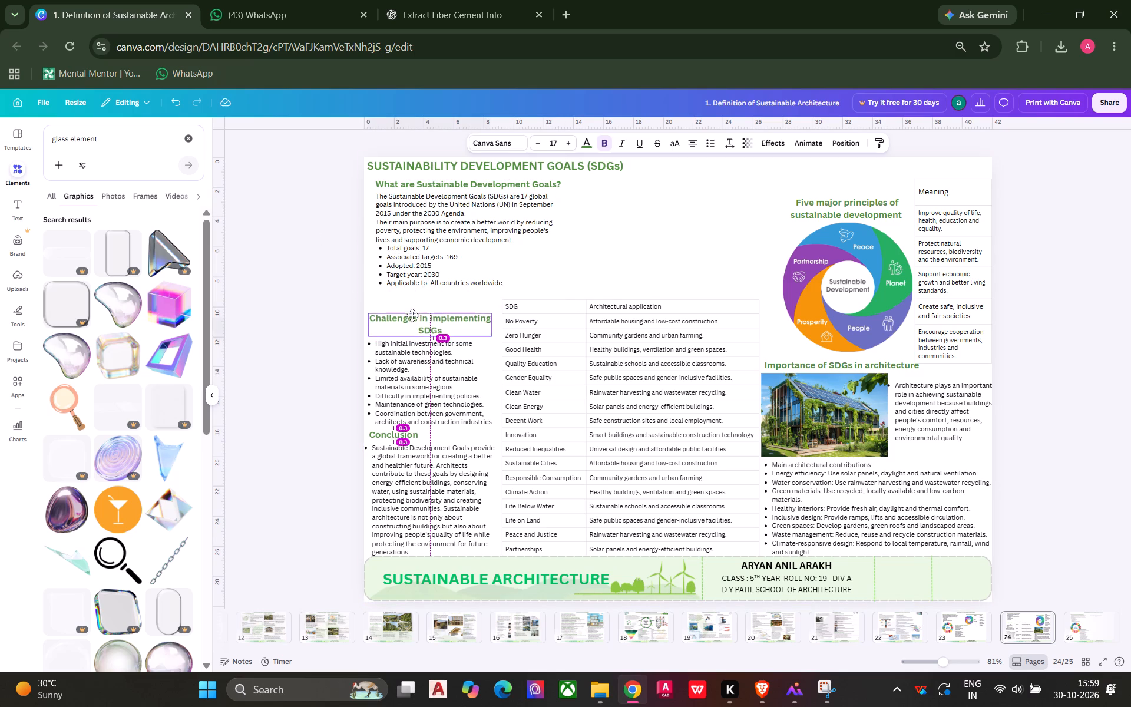
{"action": "left_click_drag", "start_coordinate": [412, 315], "coordinate": [412, 305]}
{"action": "left_click", "coordinate": [312, 306]}
{"action": "left_click", "coordinate": [386, 349]}
{"action": "left_click_drag", "start_coordinate": [386, 359], "coordinate": [387, 353]}
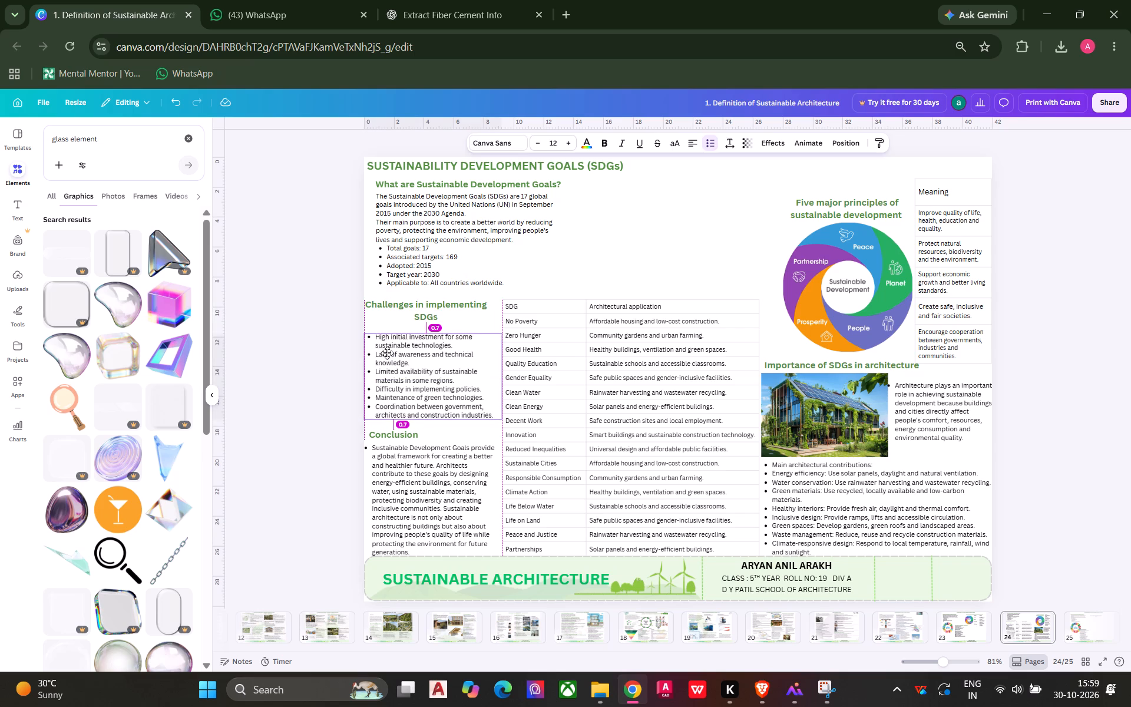
{"action": "left_click_drag", "start_coordinate": [387, 353], "coordinate": [387, 345]}
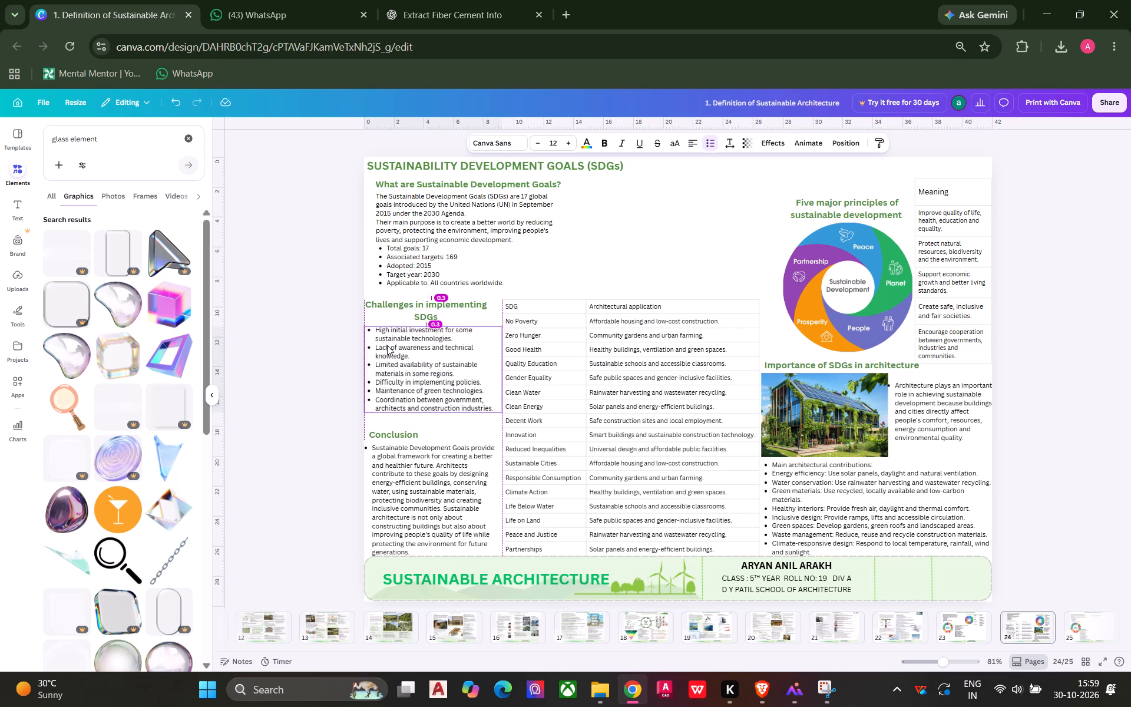
{"action": "left_click", "coordinate": [294, 361]}
Move the "Conclusion" heading up just below the challenges list, and raise its paragraph slightly above the footer banner.
{"action": "left_click", "coordinate": [380, 432]}
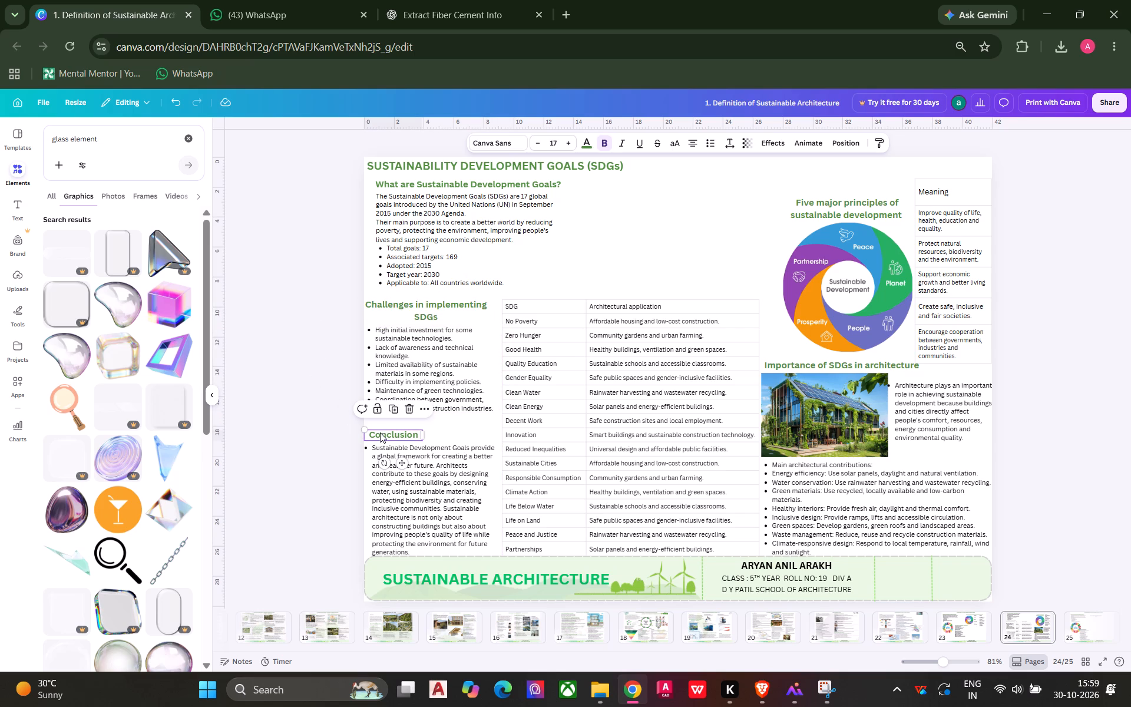
{"action": "left_click_drag", "start_coordinate": [372, 435], "coordinate": [371, 422]}
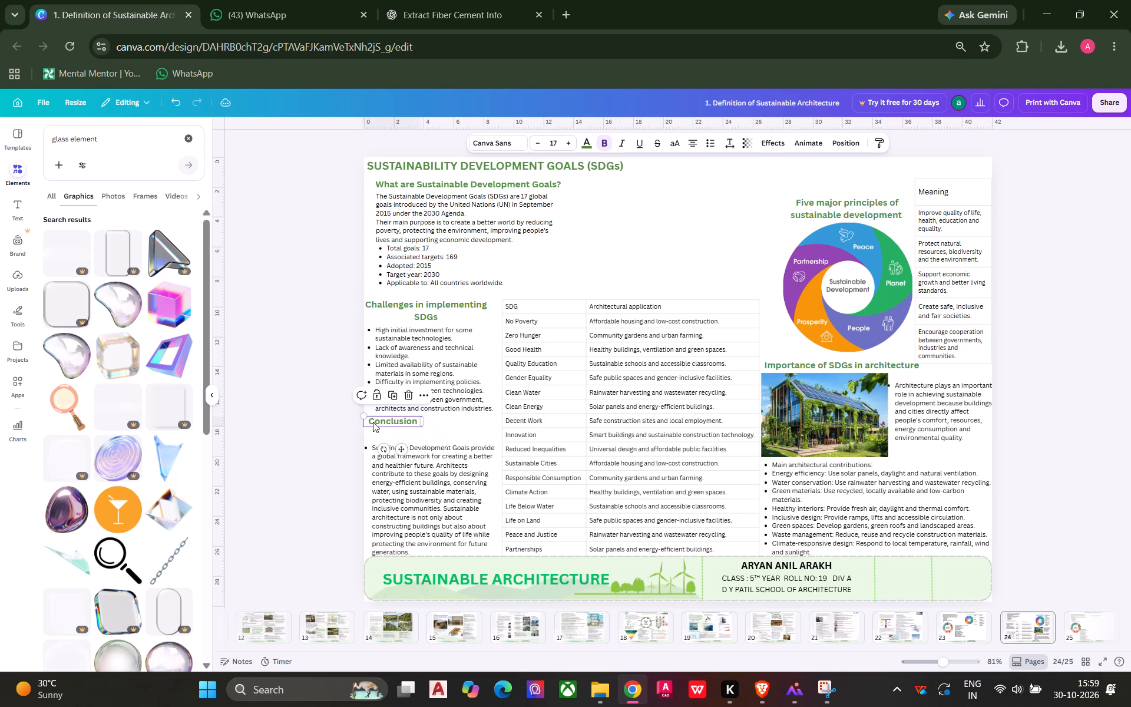
{"action": "left_click", "coordinate": [283, 418]}
{"action": "left_click", "coordinate": [381, 454]}
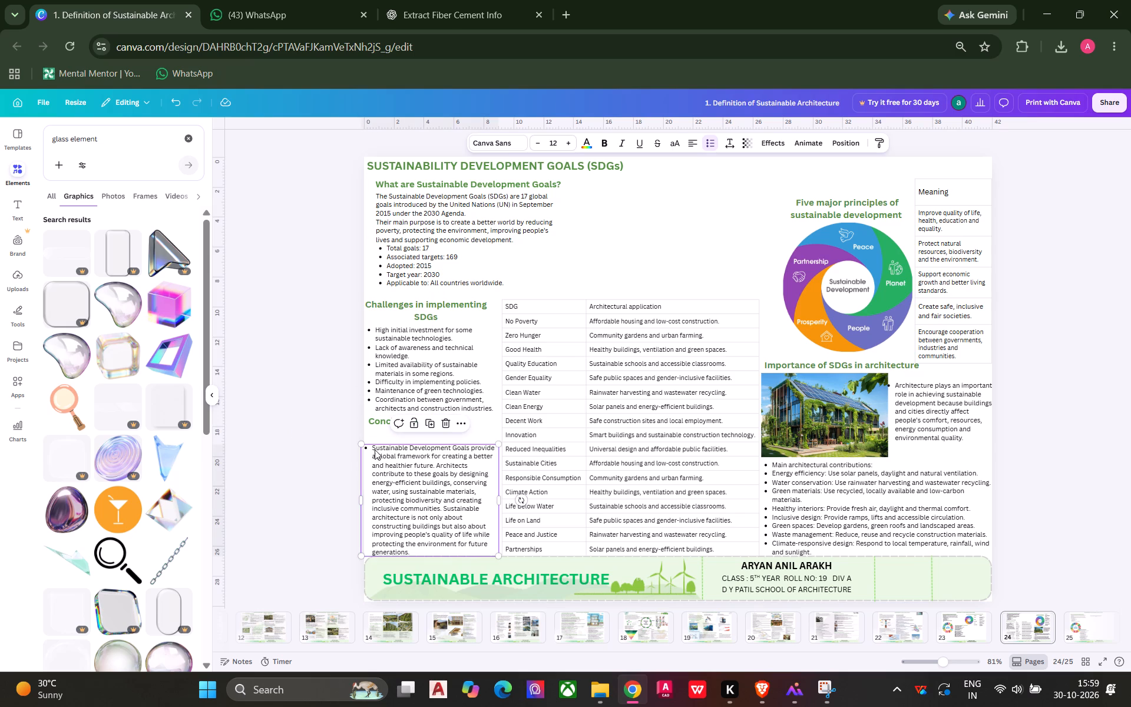
{"action": "left_click_drag", "start_coordinate": [373, 449], "coordinate": [373, 440]}
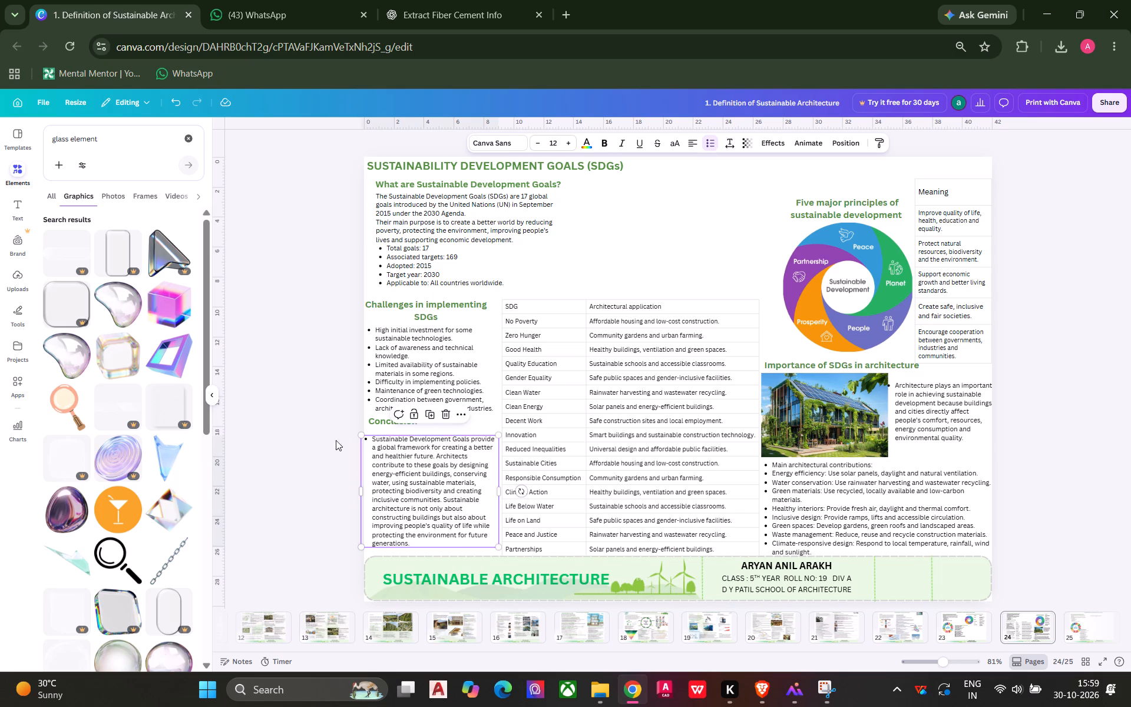
{"action": "left_click", "coordinate": [238, 475]}
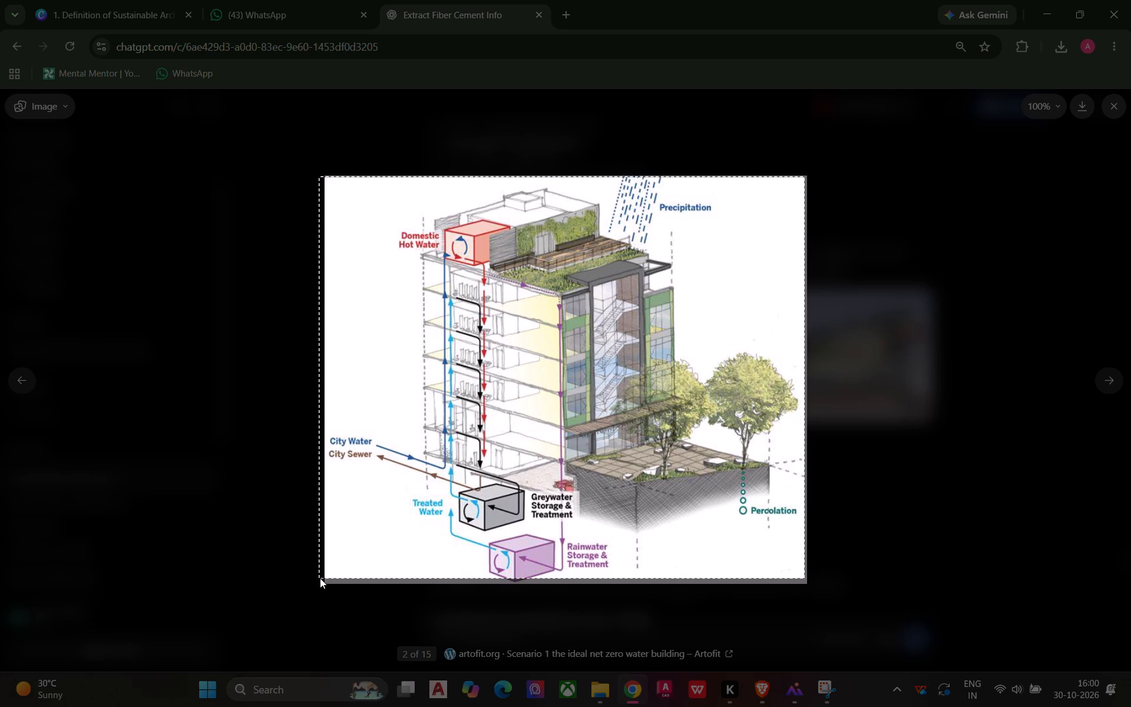
{"action": "left_click_drag", "start_coordinate": [320, 578], "coordinate": [328, 579]}
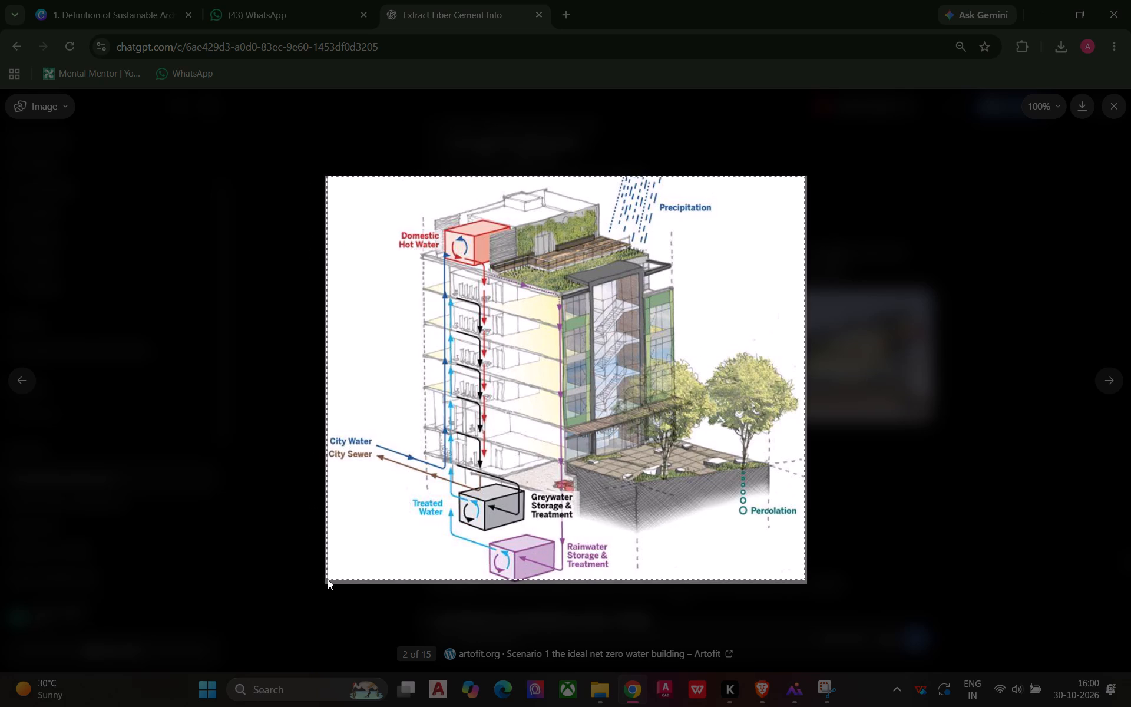
{"action": "left_click_drag", "start_coordinate": [328, 579], "coordinate": [328, 583]}
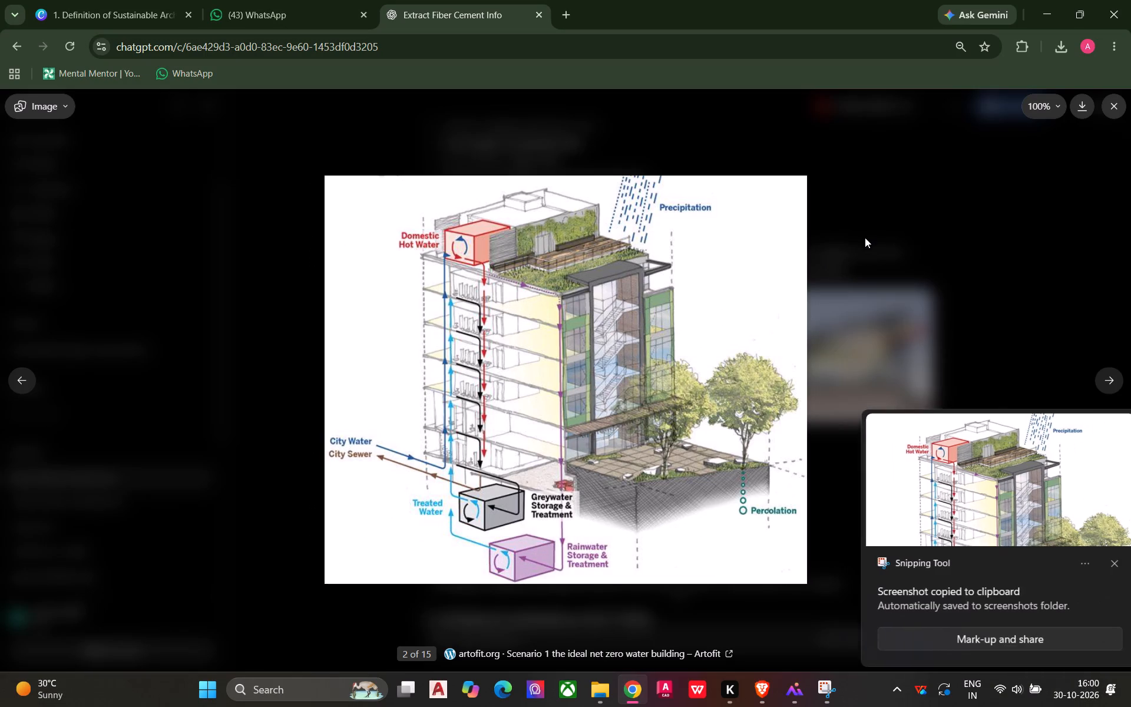
{"action": "left_click", "coordinate": [867, 231]}
Copy the new diagram screenshot from the File Explorer Gallery and paste it onto page 24 in Canva.
{"action": "left_click", "coordinate": [590, 688]}
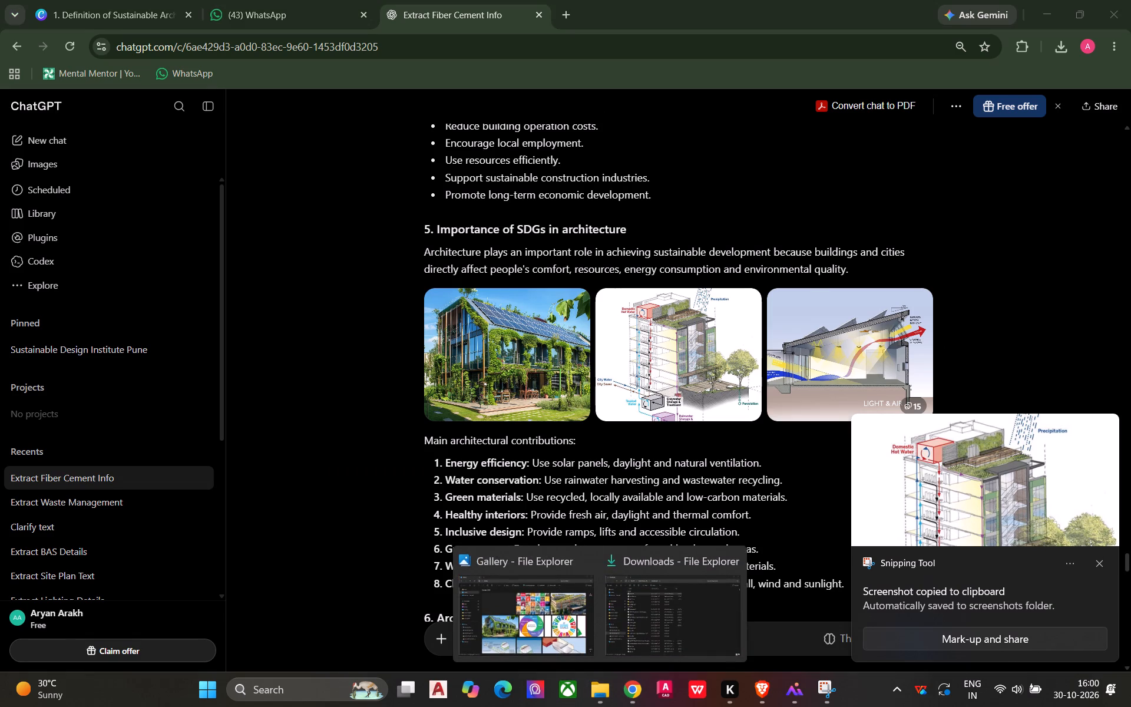
{"action": "left_click", "coordinate": [500, 607]}
{"action": "left_click", "coordinate": [143, 41]}
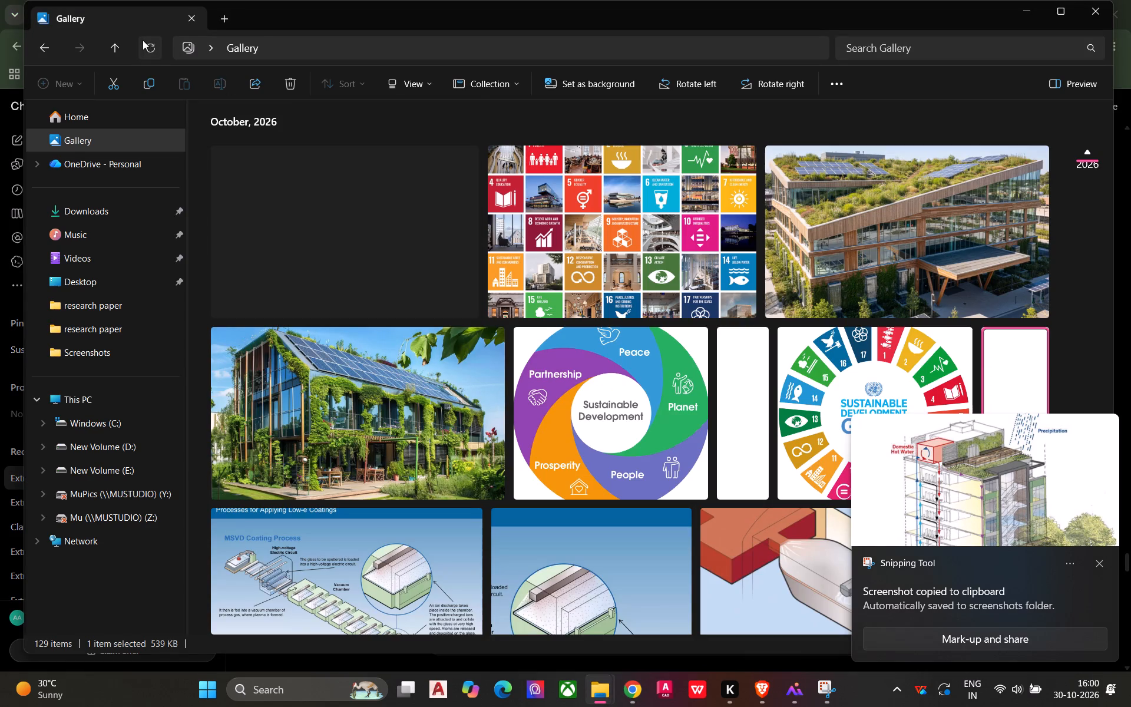
{"action": "double_click", "coordinate": [270, 246]}
{"action": "key", "text": "ctrl+c"}
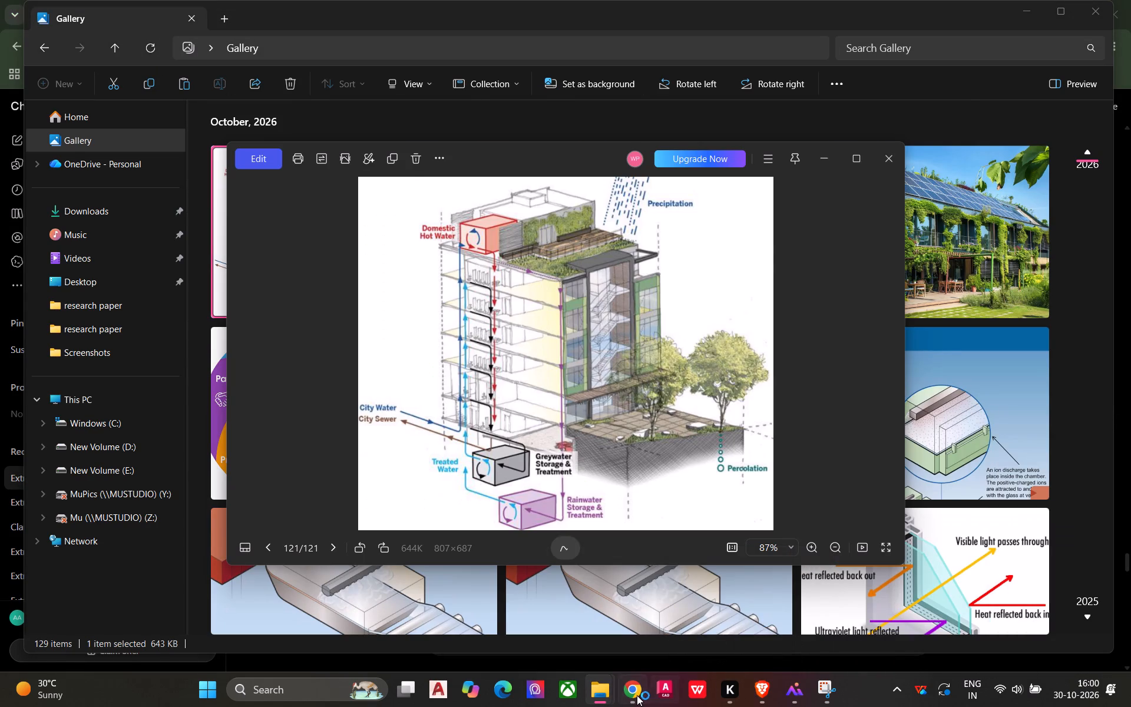
{"action": "left_click", "coordinate": [636, 695]}
{"action": "left_click", "coordinate": [115, 4]}
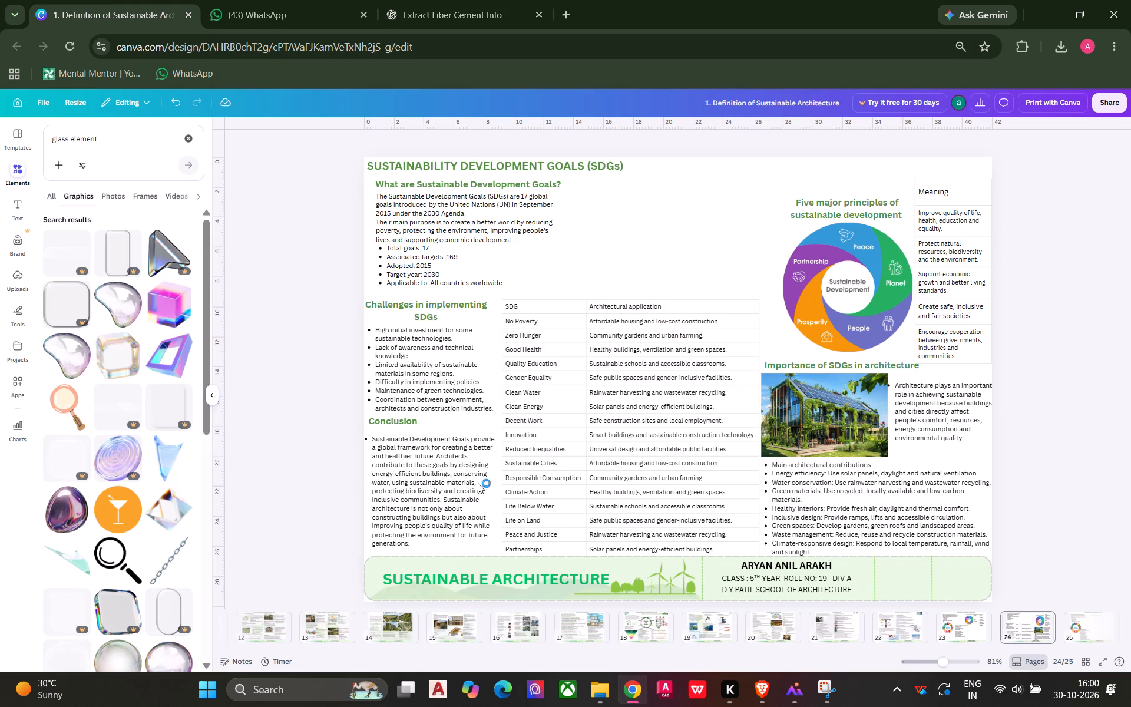
{"action": "left_click", "coordinate": [634, 243]}
{"action": "key", "text": "ctrl+v"}
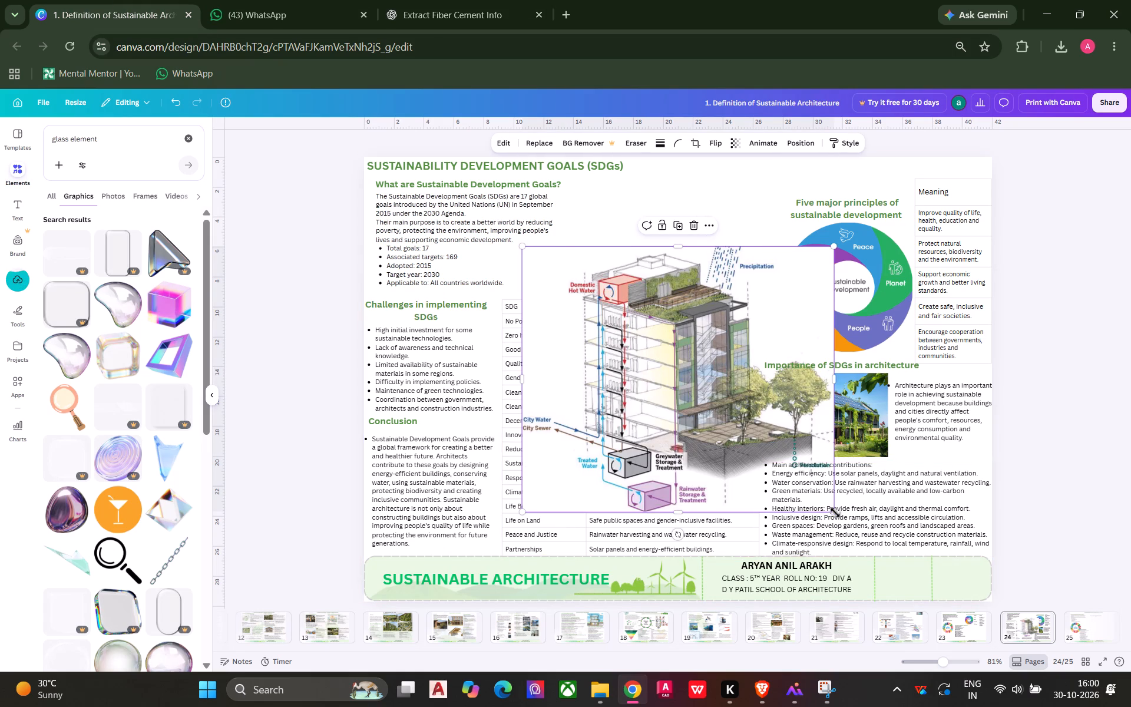
Shrink the water building diagram and place it above the SDG table, between the page title and the five principles wheel.
{"action": "left_click_drag", "start_coordinate": [835, 514], "coordinate": [713, 361]}
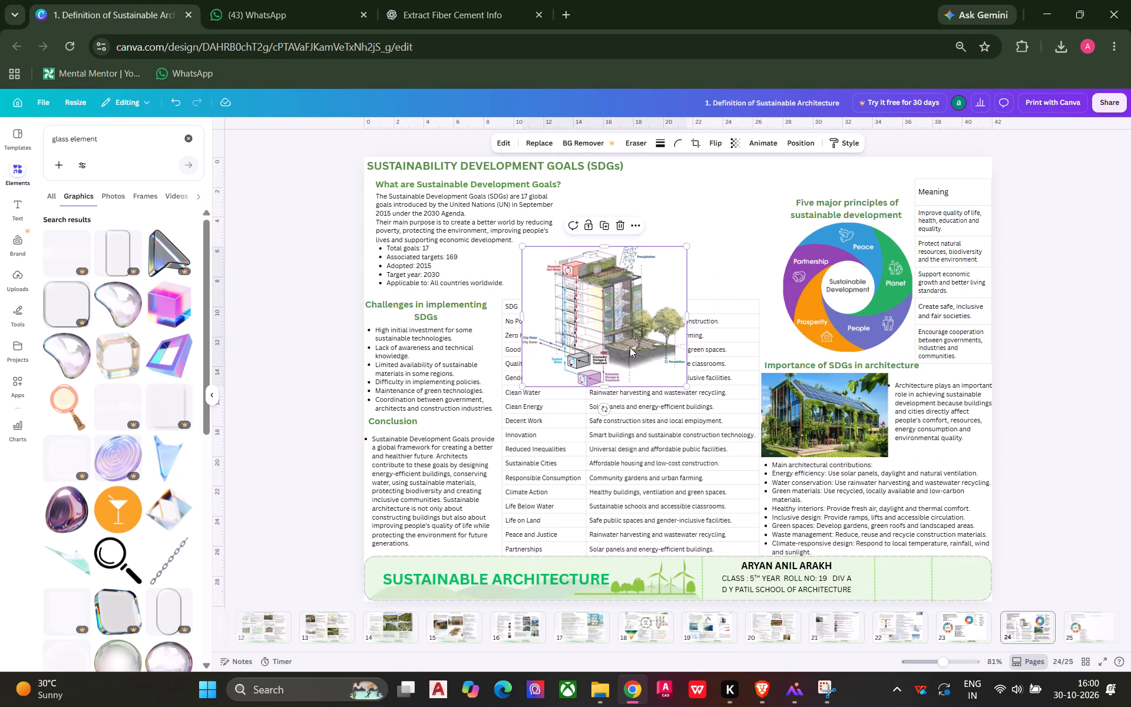
{"action": "left_click_drag", "start_coordinate": [624, 352], "coordinate": [664, 268]}
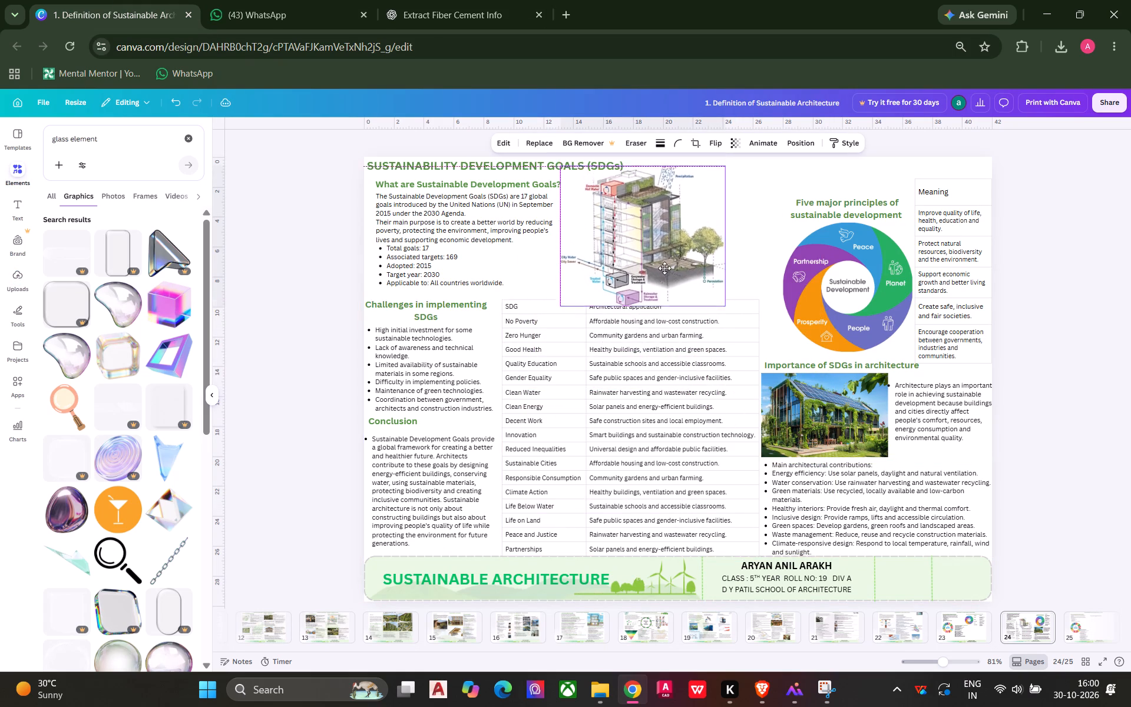
{"action": "left_click_drag", "start_coordinate": [664, 268], "coordinate": [674, 266]}
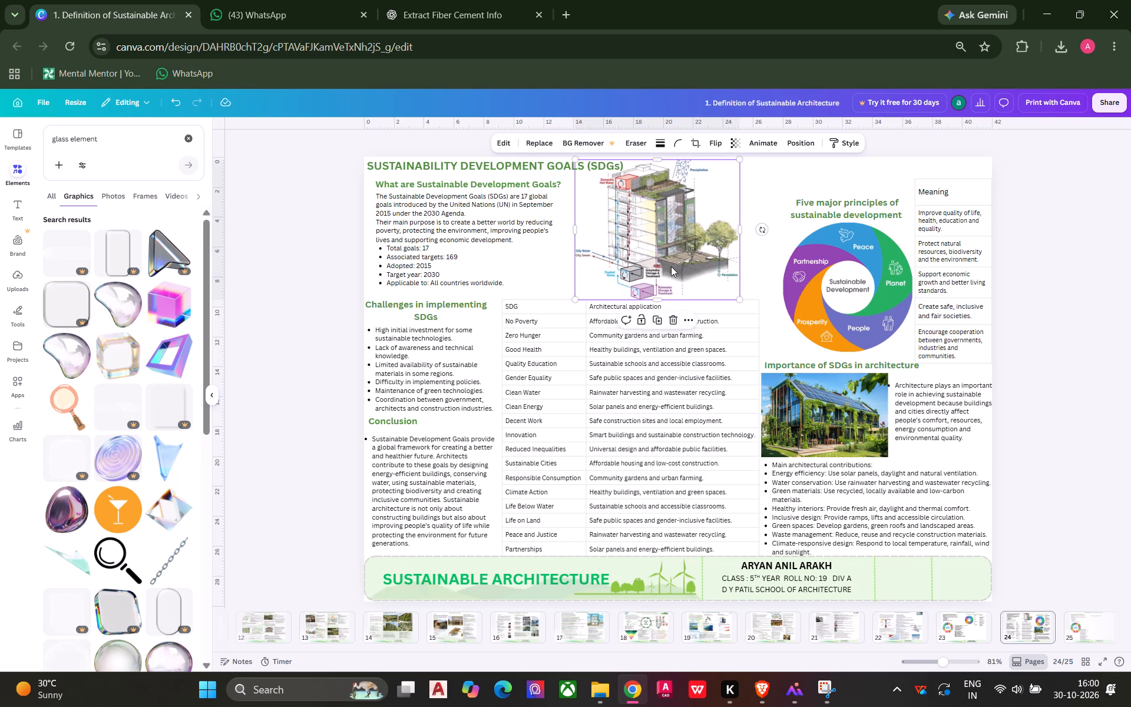
{"action": "left_click_drag", "start_coordinate": [740, 158], "coordinate": [748, 157]}
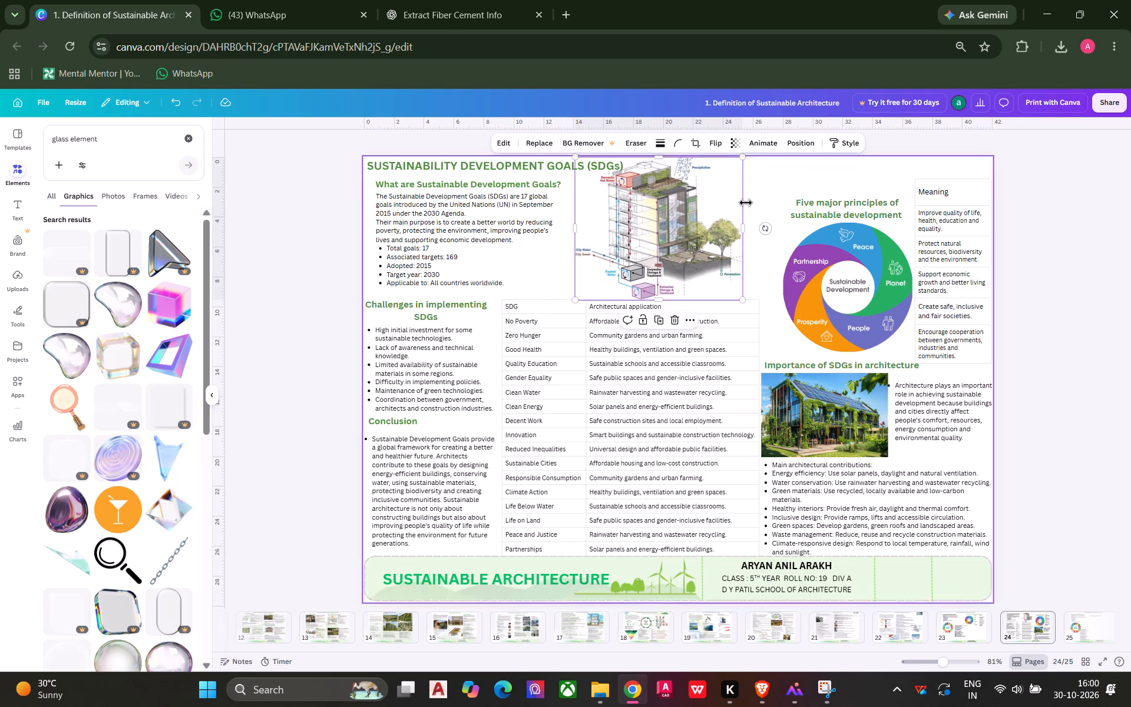
{"action": "left_click_drag", "start_coordinate": [682, 242], "coordinate": [716, 242]}
{"action": "left_click", "coordinate": [1093, 280]}
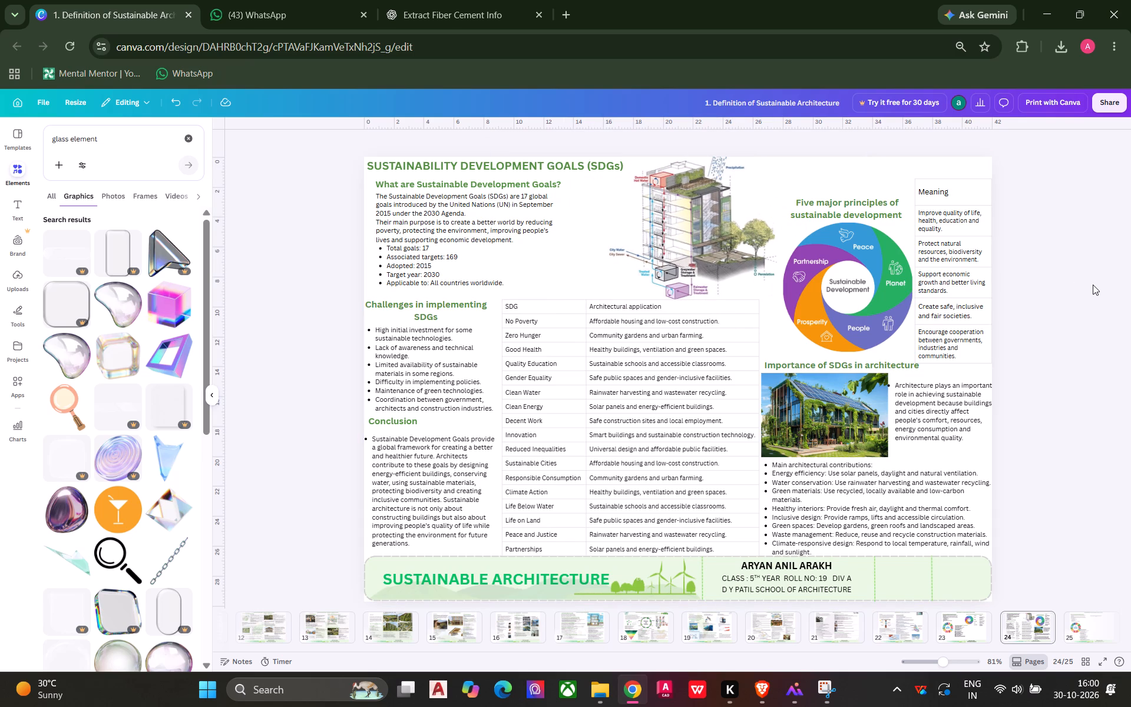
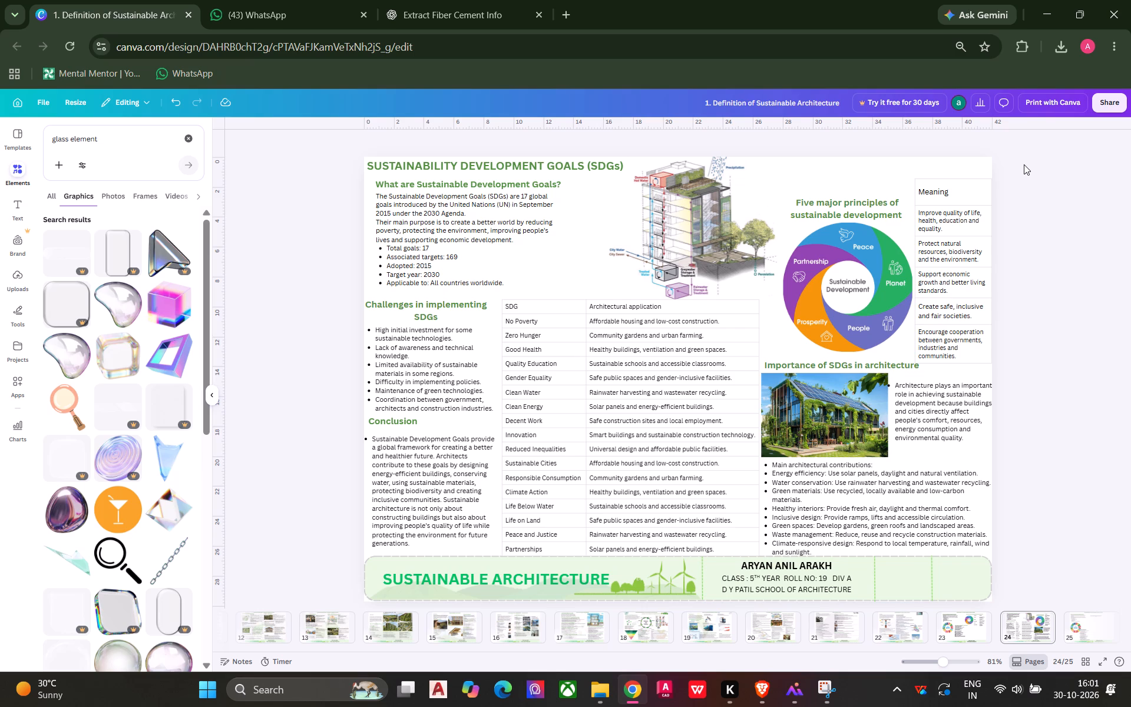
Move the "Five major principles of sustainable development" heading and its circular diagram slightly higher on page 24.
{"action": "left_click_drag", "start_coordinate": [848, 206], "coordinate": [845, 190]}
{"action": "left_click_drag", "start_coordinate": [847, 285], "coordinate": [843, 276]}
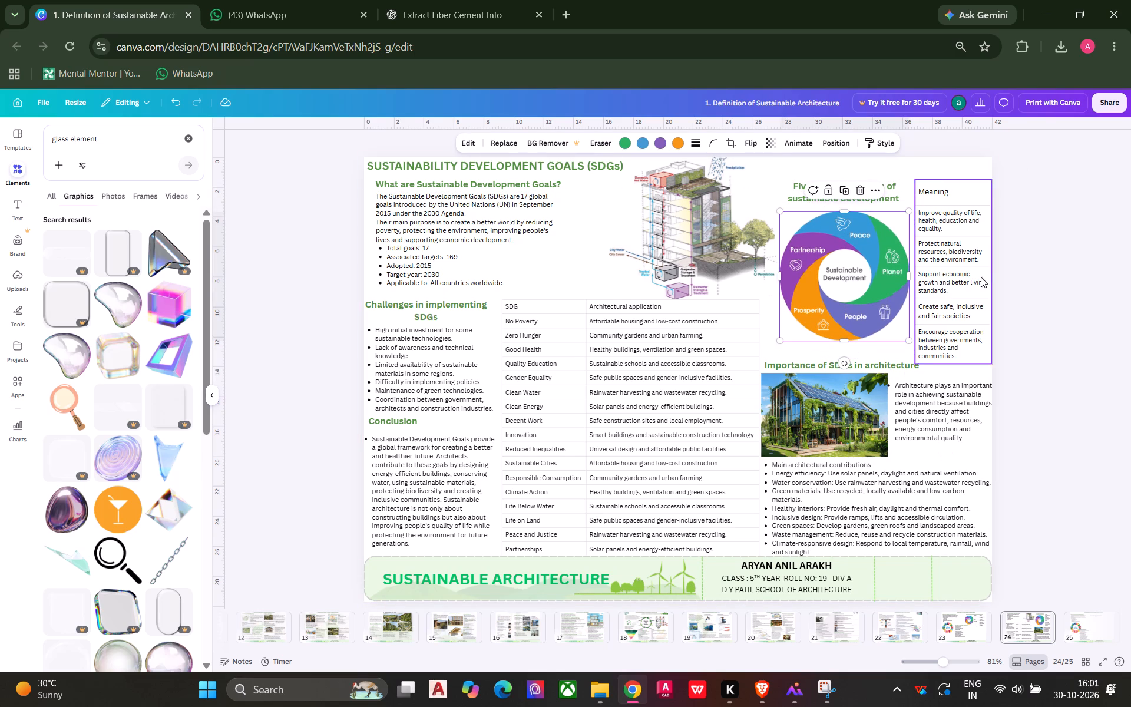
{"action": "left_click", "coordinate": [1026, 269]}
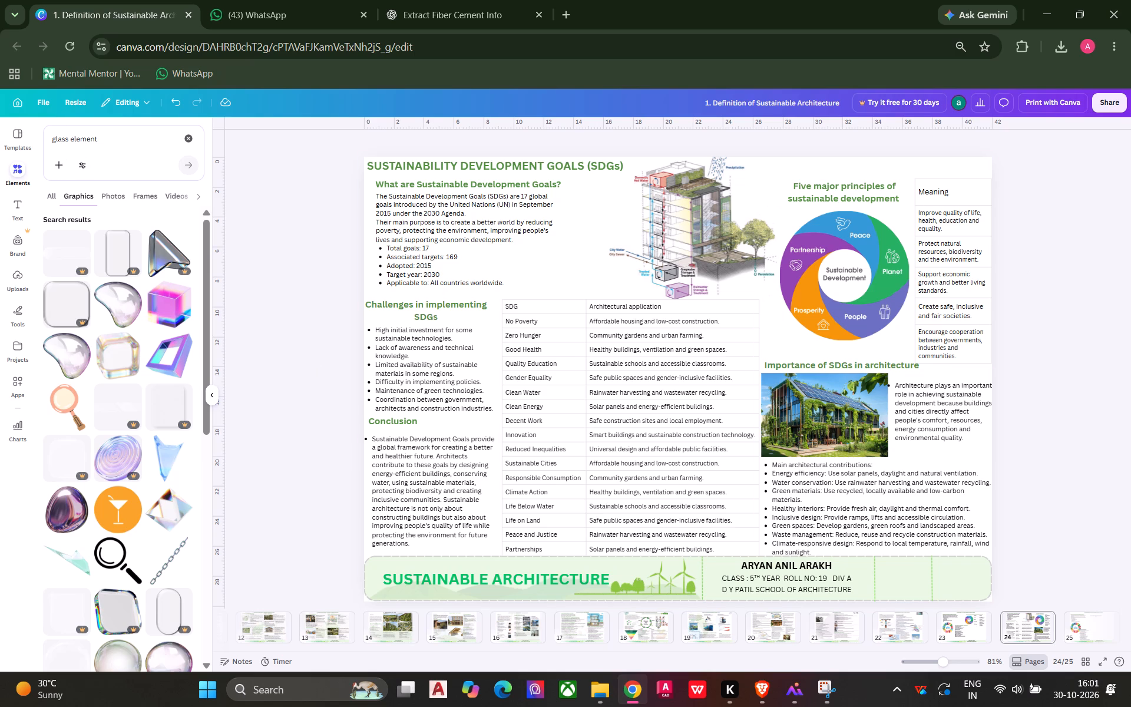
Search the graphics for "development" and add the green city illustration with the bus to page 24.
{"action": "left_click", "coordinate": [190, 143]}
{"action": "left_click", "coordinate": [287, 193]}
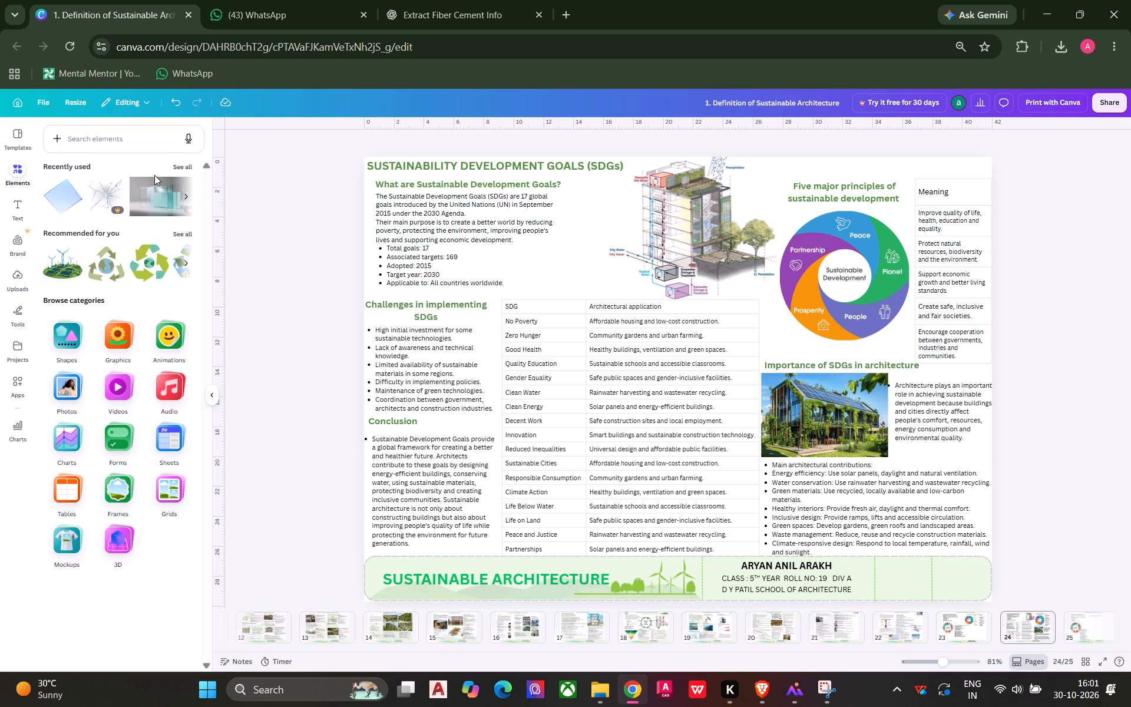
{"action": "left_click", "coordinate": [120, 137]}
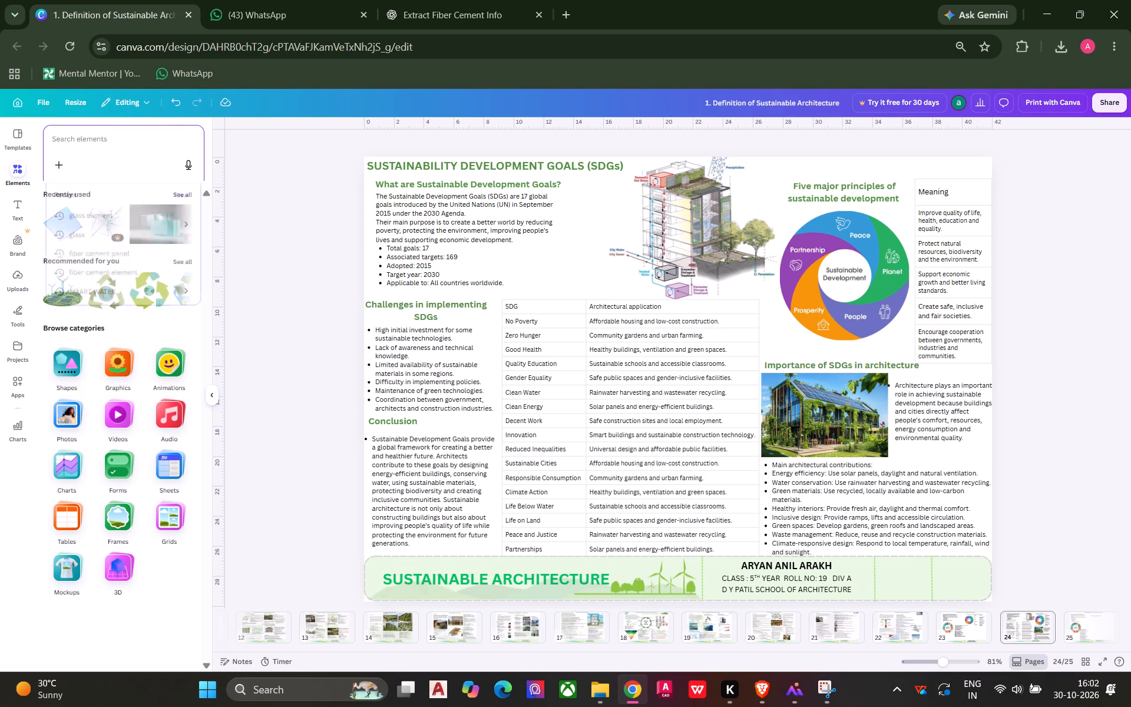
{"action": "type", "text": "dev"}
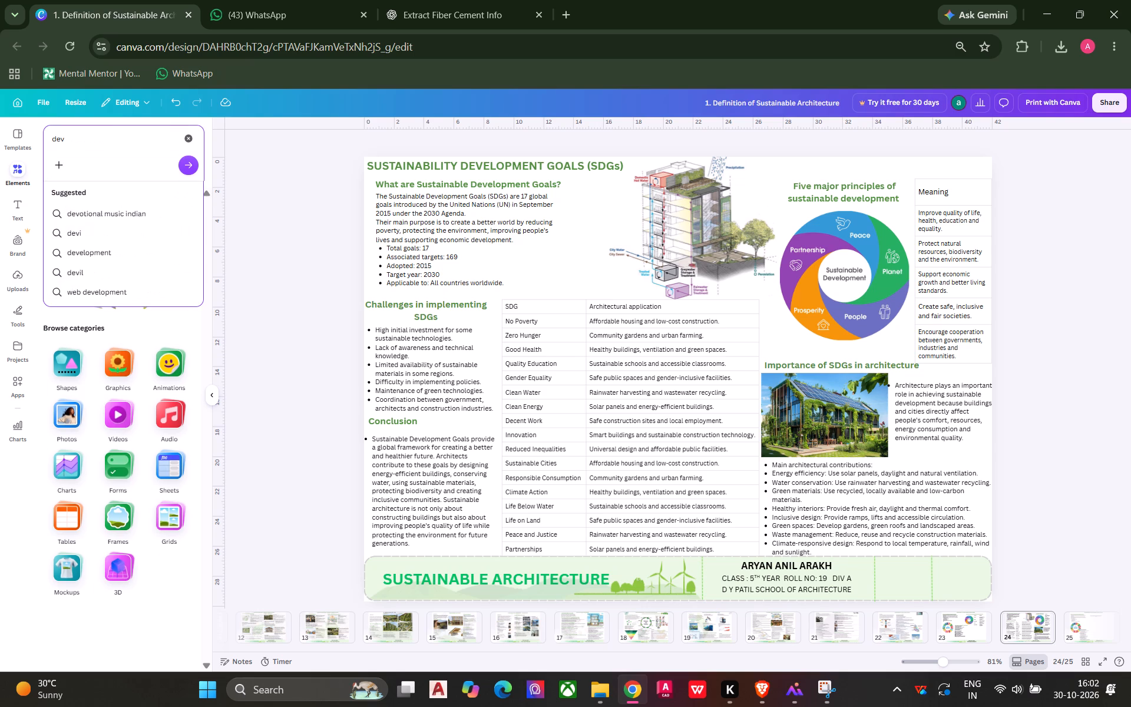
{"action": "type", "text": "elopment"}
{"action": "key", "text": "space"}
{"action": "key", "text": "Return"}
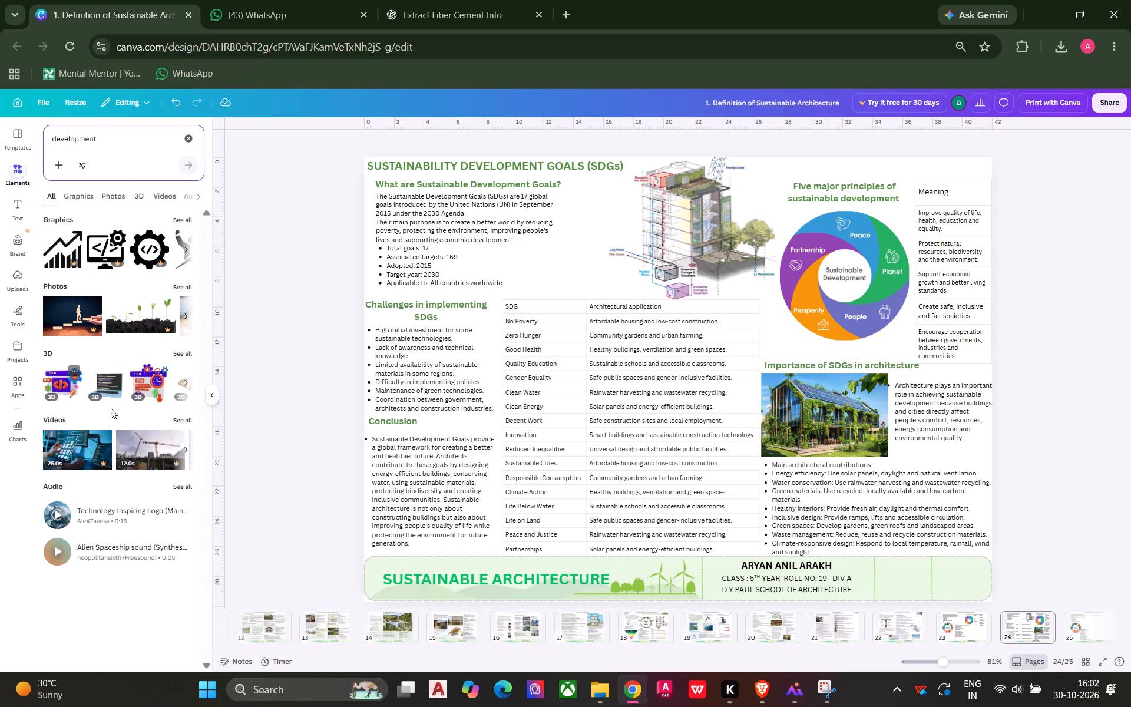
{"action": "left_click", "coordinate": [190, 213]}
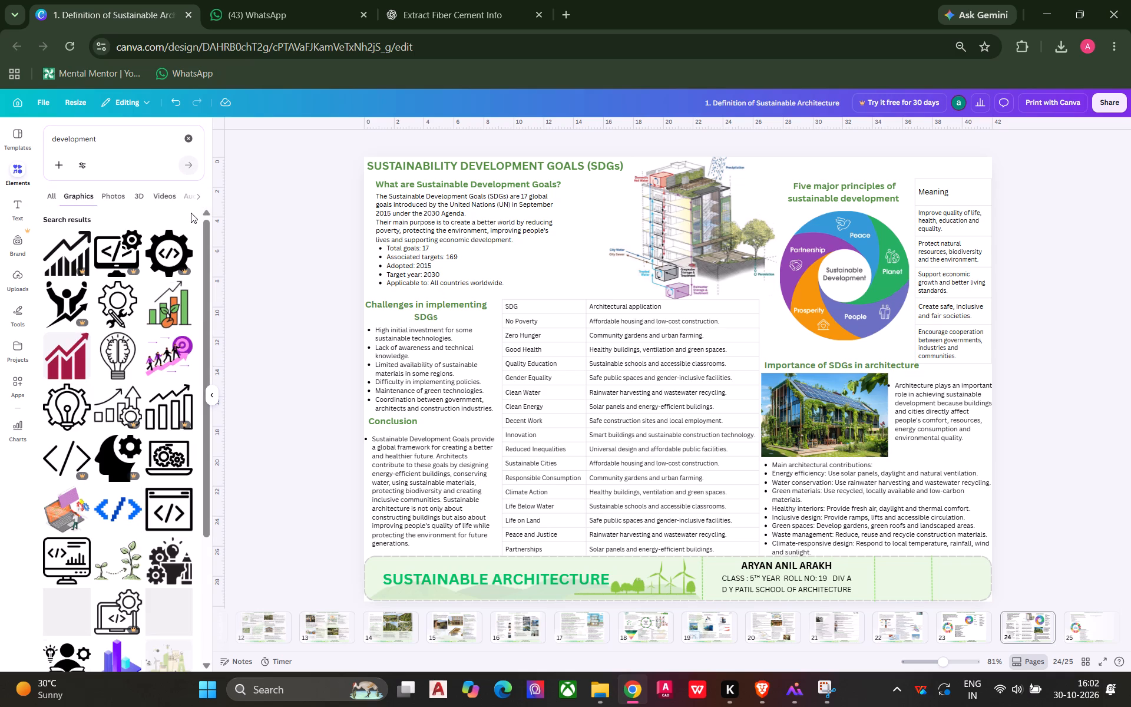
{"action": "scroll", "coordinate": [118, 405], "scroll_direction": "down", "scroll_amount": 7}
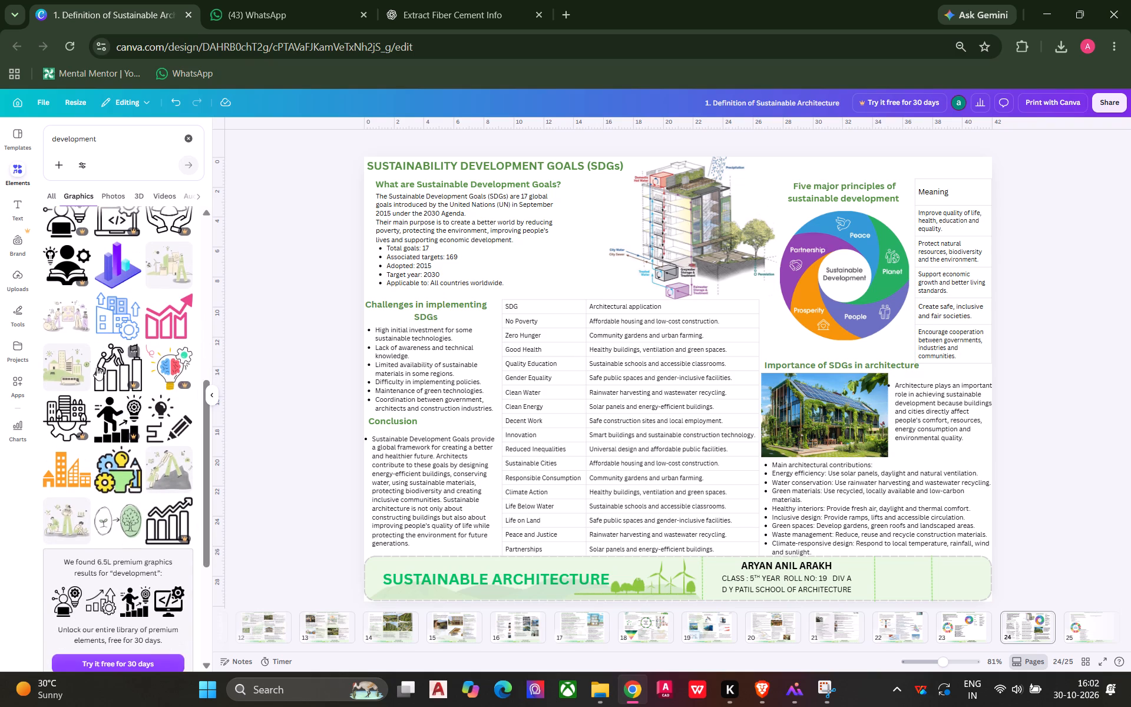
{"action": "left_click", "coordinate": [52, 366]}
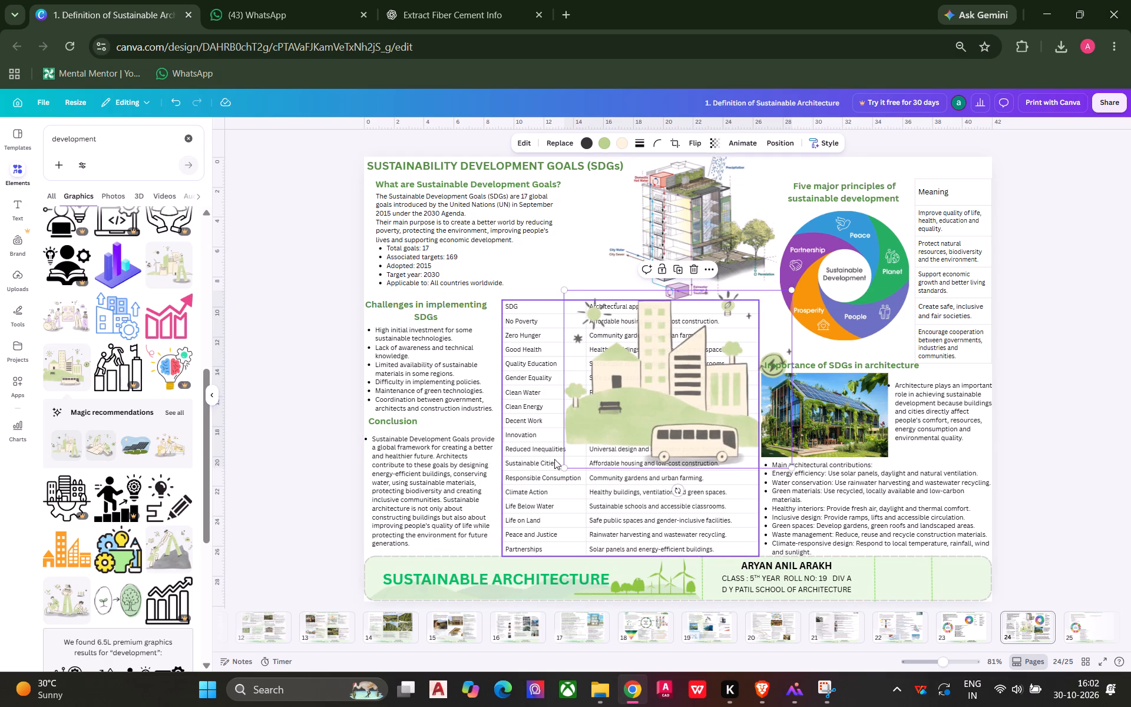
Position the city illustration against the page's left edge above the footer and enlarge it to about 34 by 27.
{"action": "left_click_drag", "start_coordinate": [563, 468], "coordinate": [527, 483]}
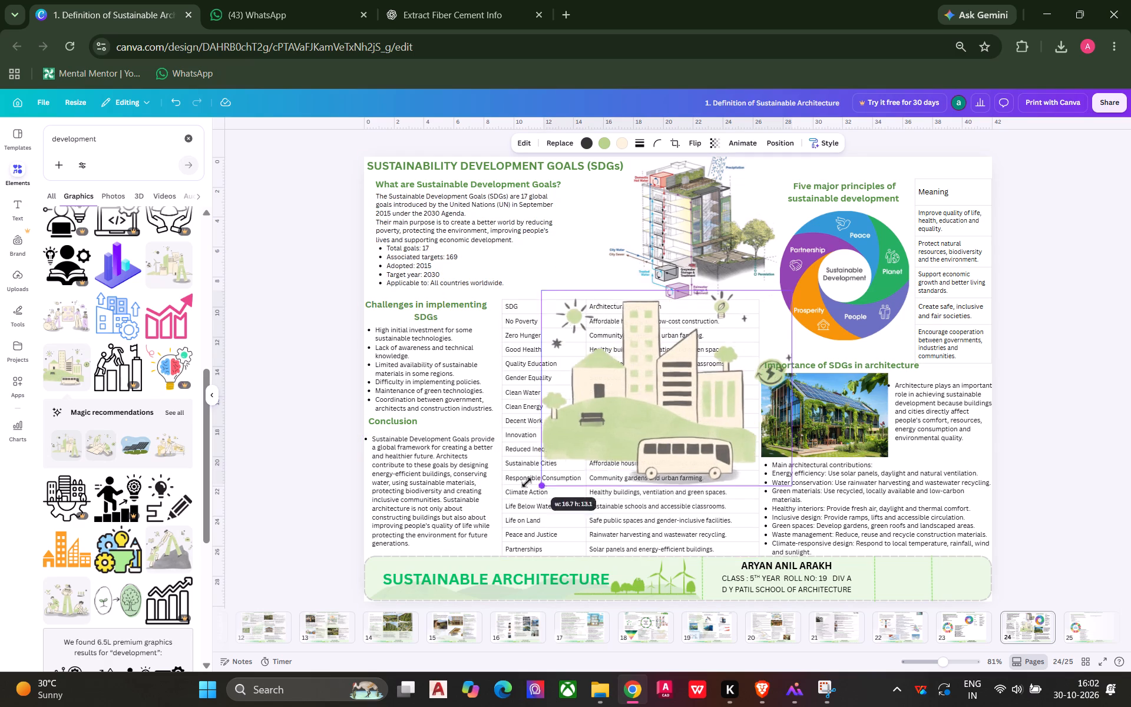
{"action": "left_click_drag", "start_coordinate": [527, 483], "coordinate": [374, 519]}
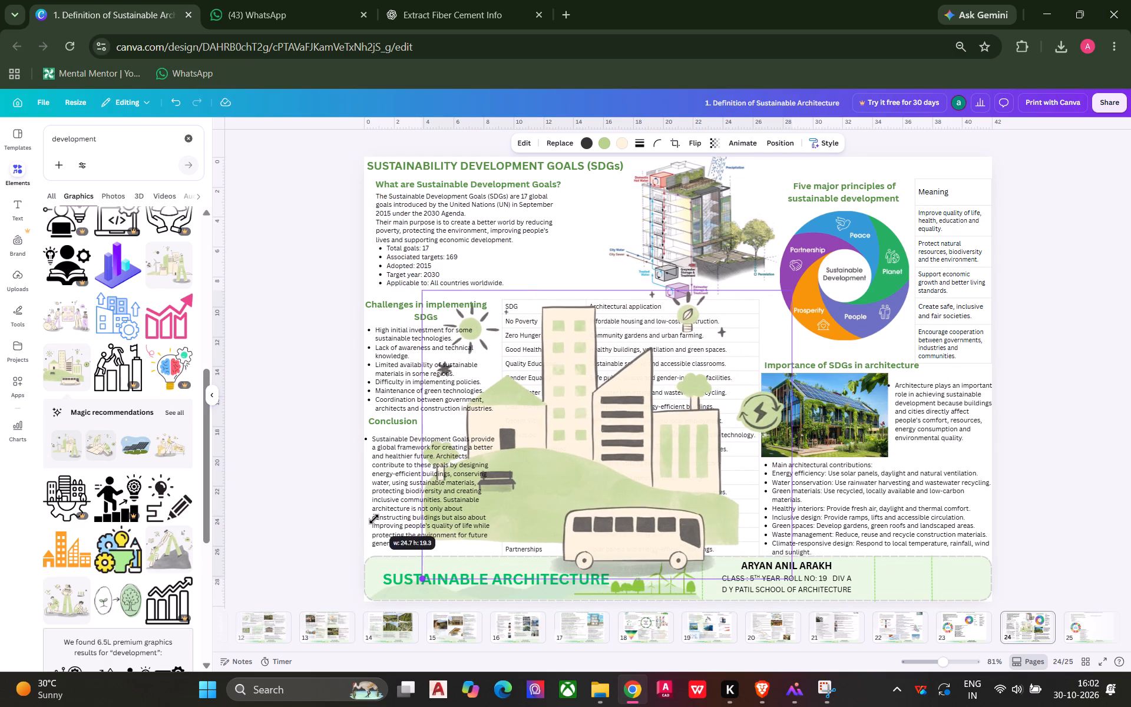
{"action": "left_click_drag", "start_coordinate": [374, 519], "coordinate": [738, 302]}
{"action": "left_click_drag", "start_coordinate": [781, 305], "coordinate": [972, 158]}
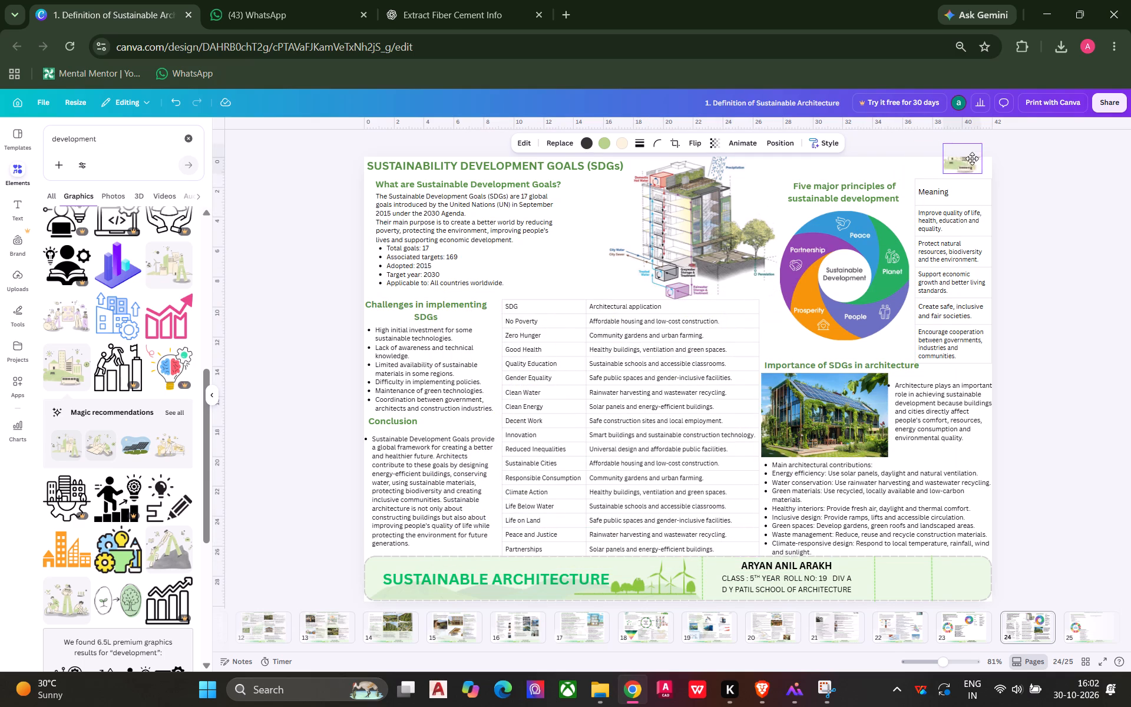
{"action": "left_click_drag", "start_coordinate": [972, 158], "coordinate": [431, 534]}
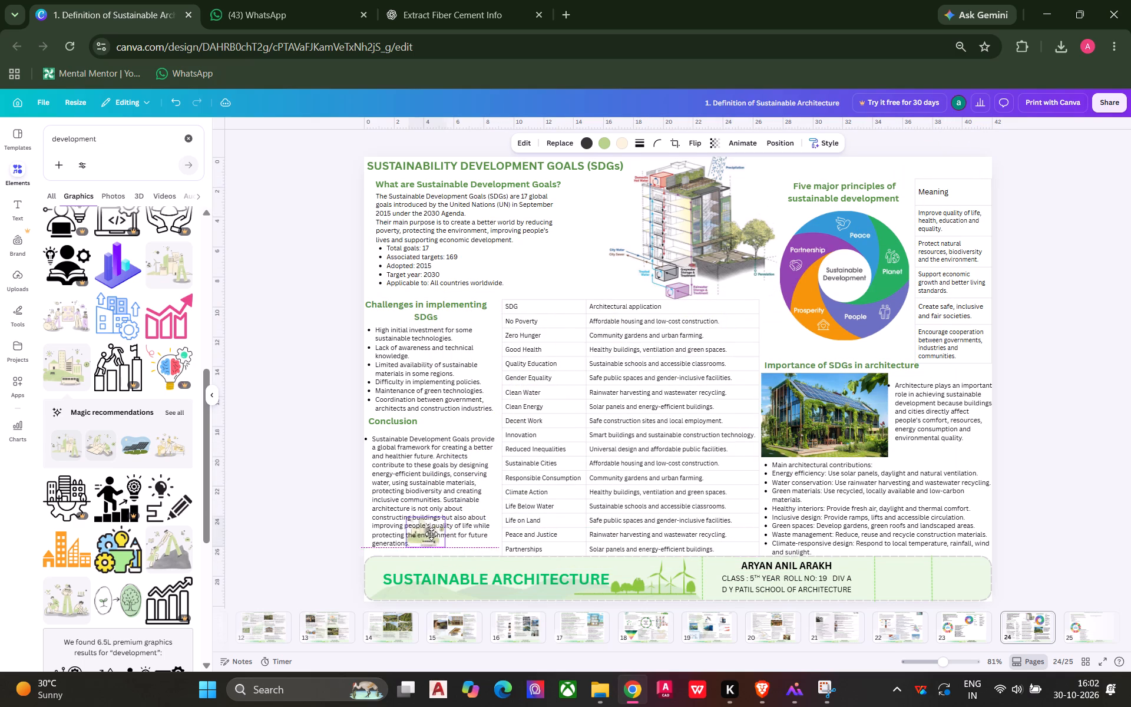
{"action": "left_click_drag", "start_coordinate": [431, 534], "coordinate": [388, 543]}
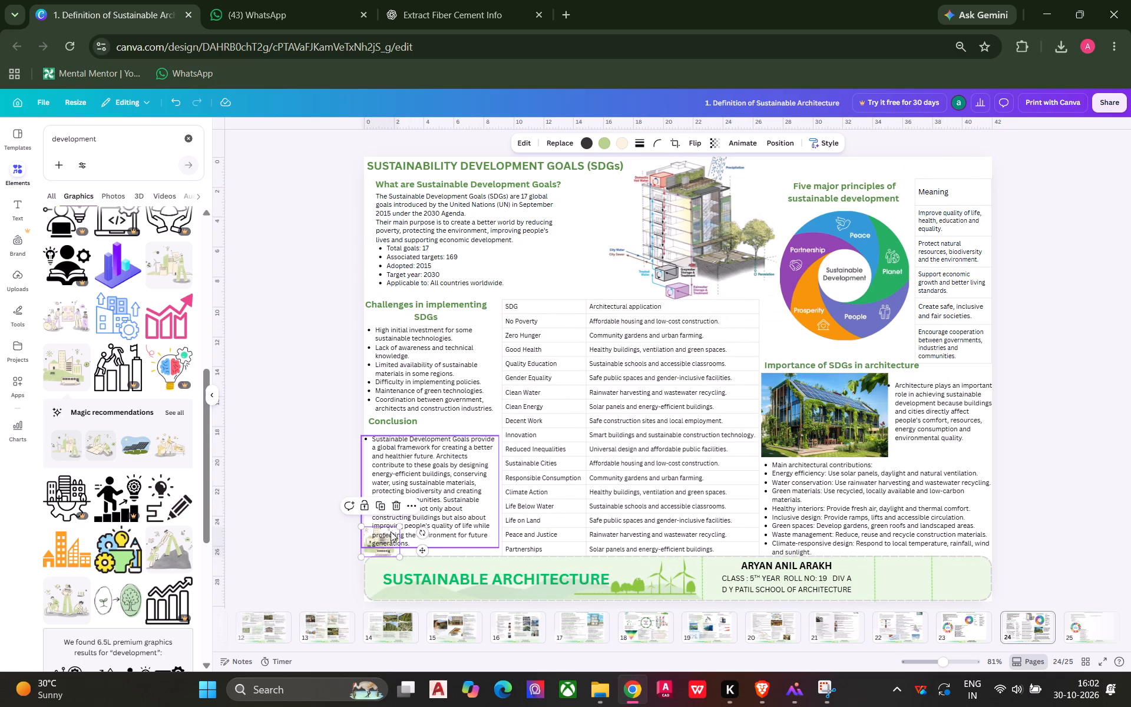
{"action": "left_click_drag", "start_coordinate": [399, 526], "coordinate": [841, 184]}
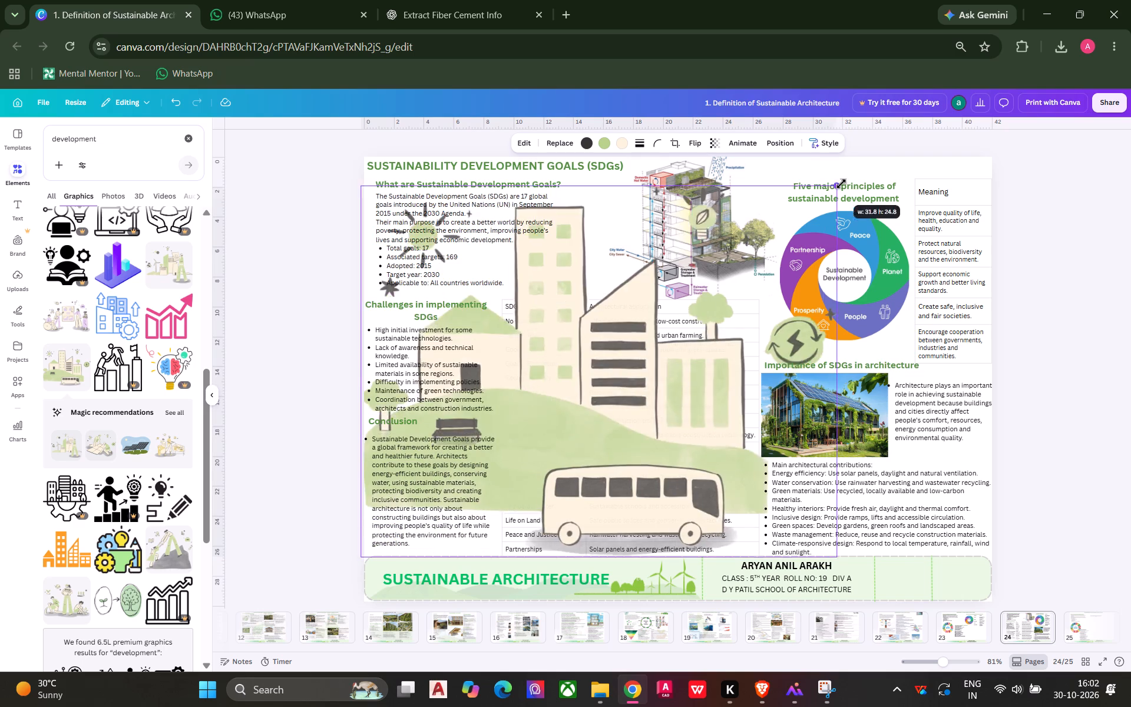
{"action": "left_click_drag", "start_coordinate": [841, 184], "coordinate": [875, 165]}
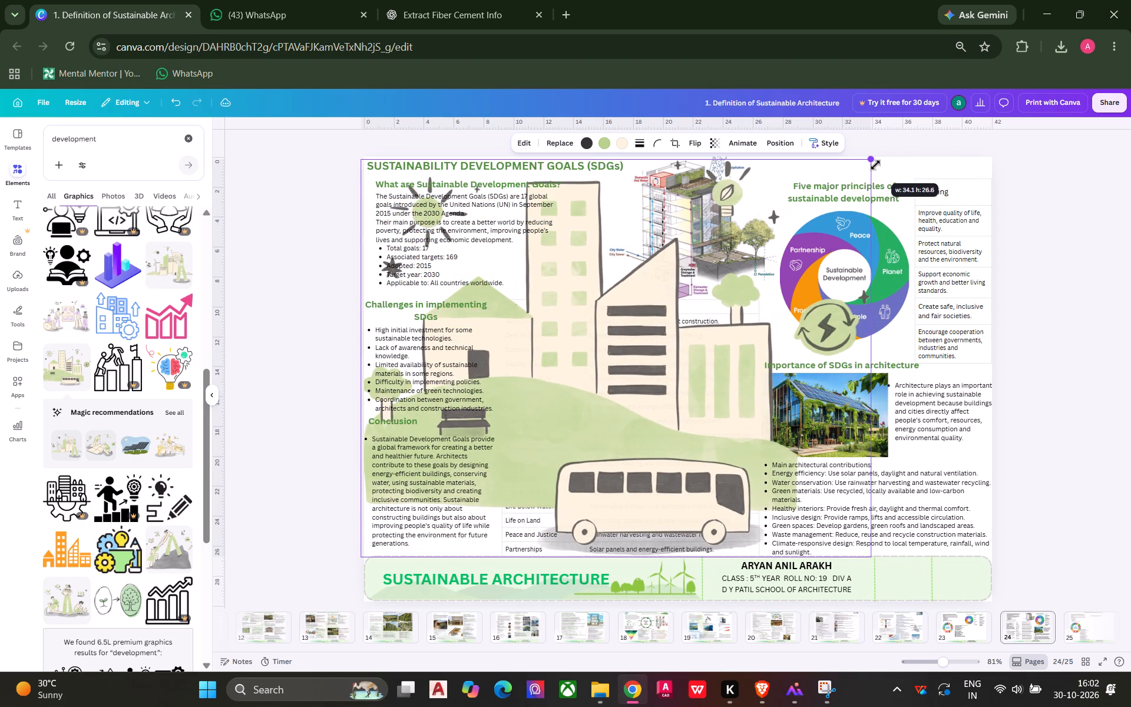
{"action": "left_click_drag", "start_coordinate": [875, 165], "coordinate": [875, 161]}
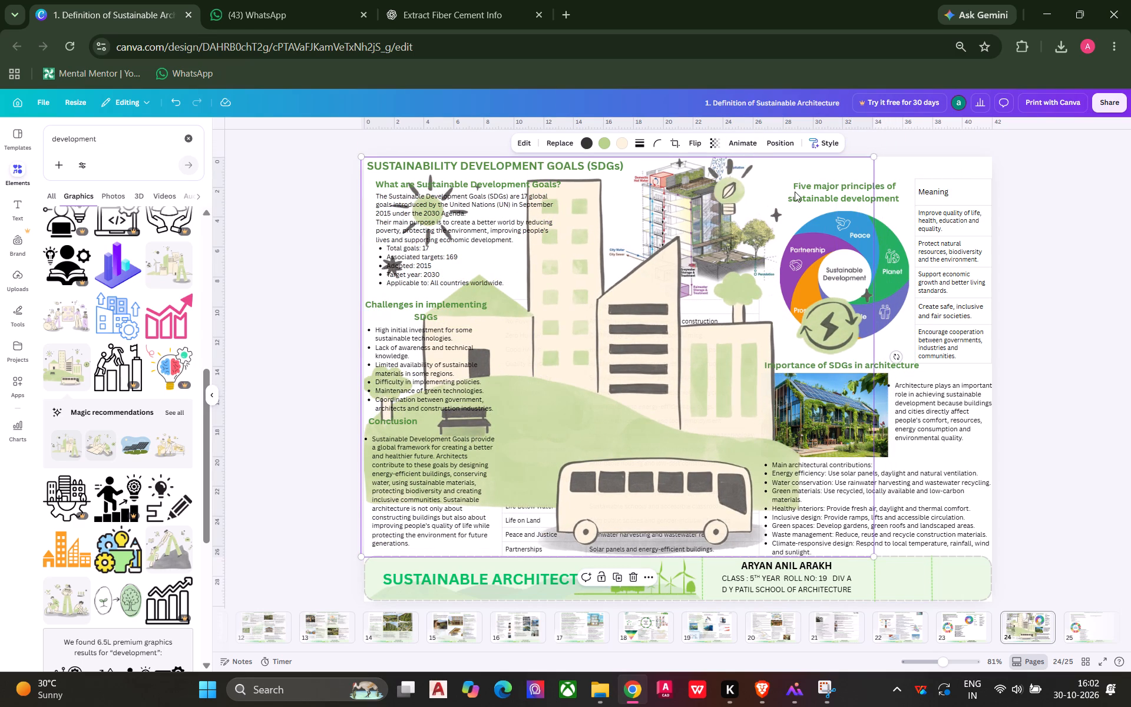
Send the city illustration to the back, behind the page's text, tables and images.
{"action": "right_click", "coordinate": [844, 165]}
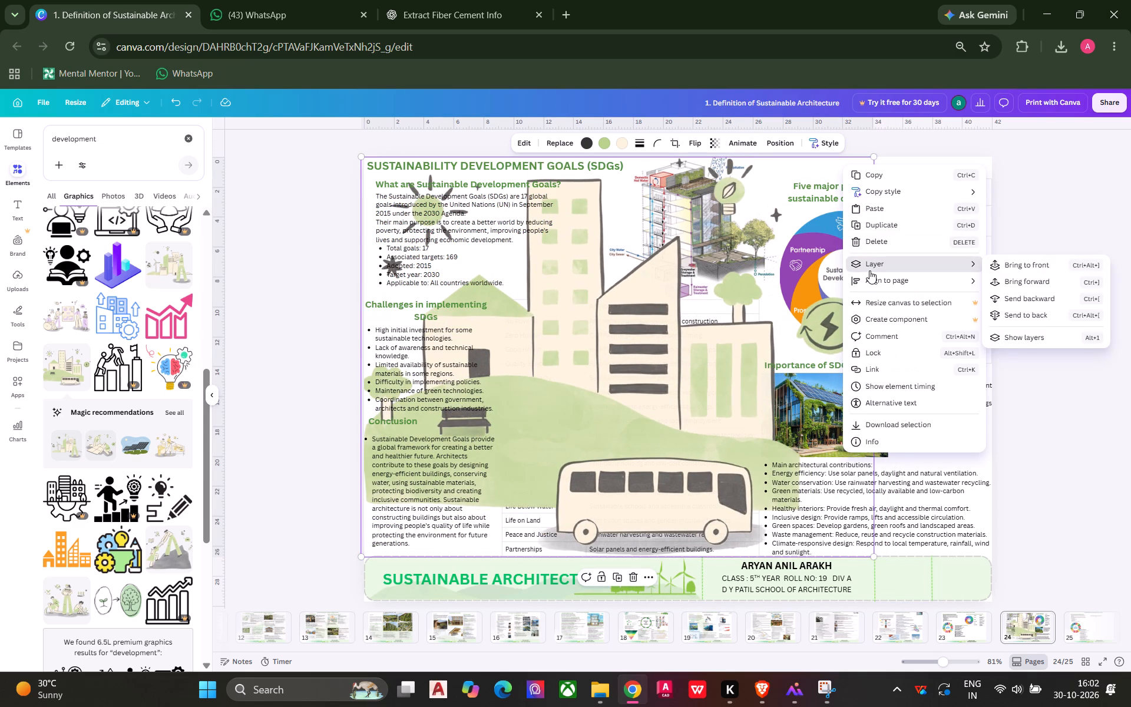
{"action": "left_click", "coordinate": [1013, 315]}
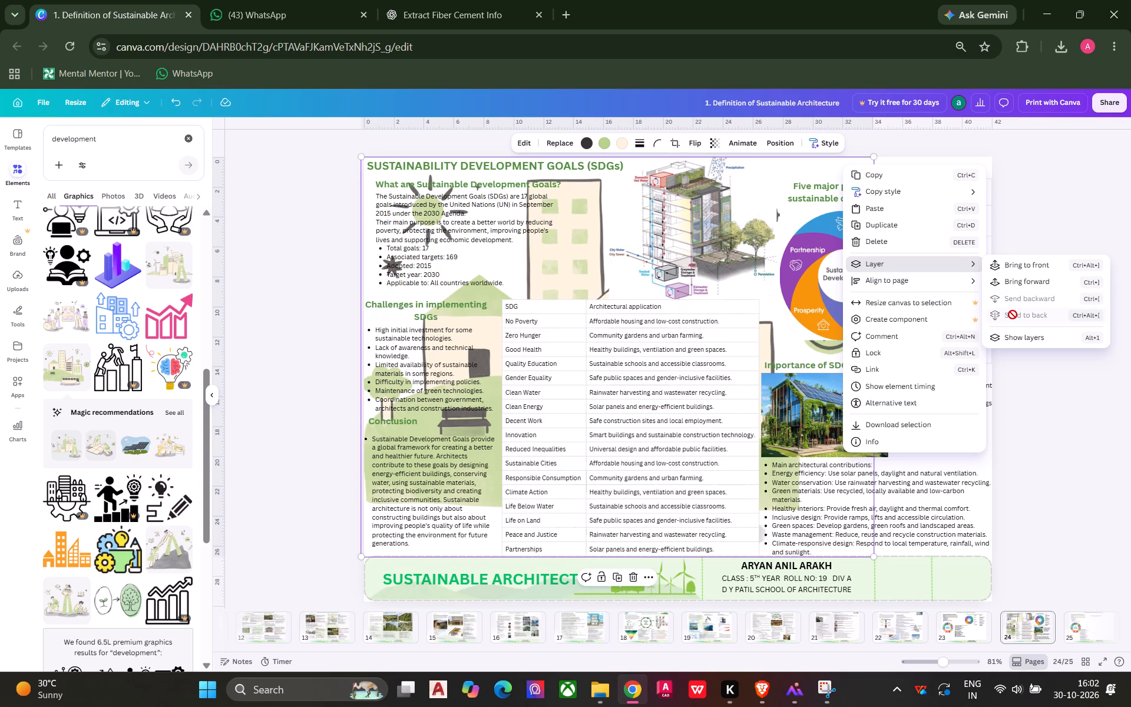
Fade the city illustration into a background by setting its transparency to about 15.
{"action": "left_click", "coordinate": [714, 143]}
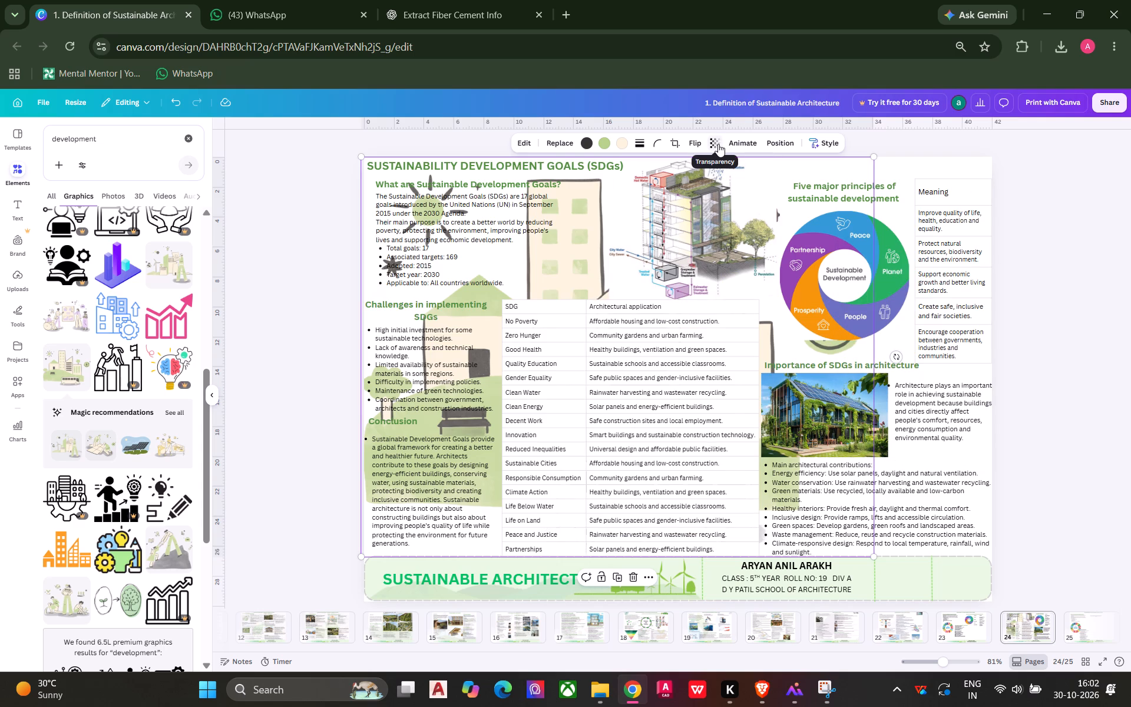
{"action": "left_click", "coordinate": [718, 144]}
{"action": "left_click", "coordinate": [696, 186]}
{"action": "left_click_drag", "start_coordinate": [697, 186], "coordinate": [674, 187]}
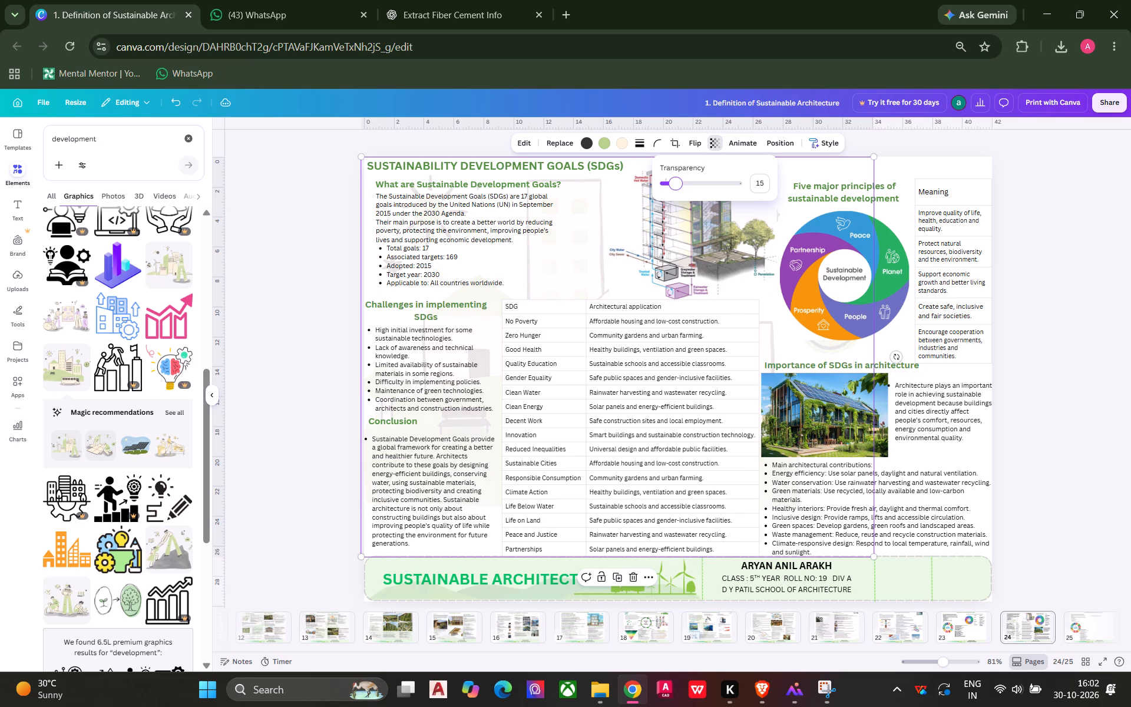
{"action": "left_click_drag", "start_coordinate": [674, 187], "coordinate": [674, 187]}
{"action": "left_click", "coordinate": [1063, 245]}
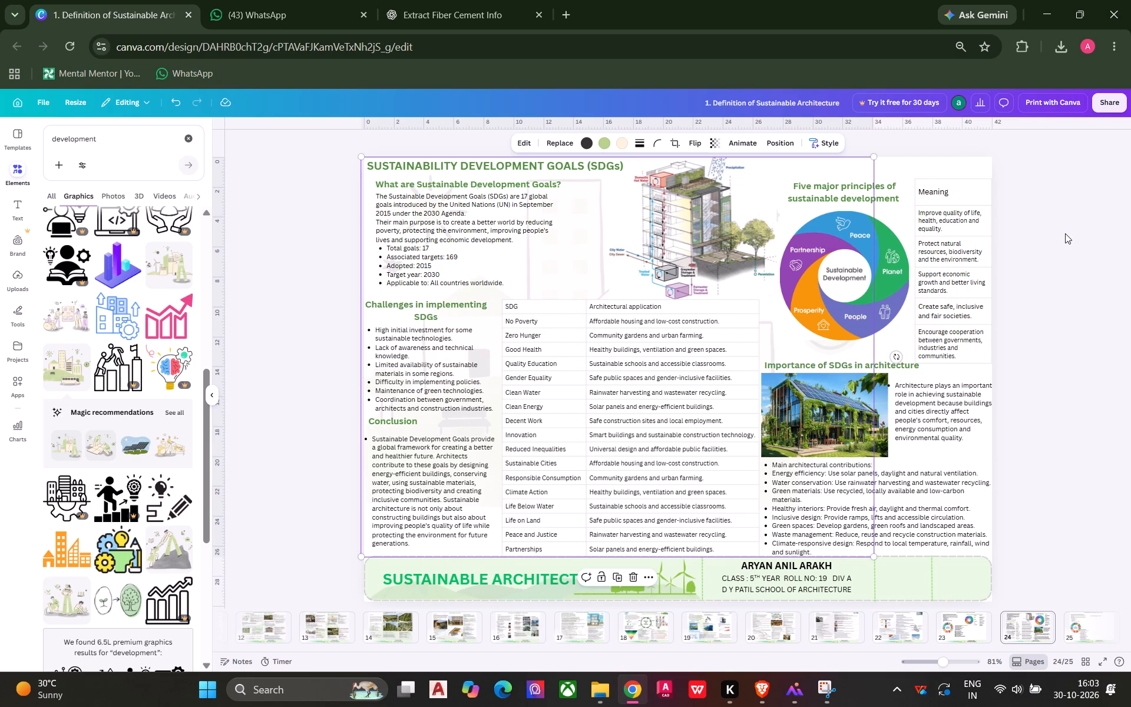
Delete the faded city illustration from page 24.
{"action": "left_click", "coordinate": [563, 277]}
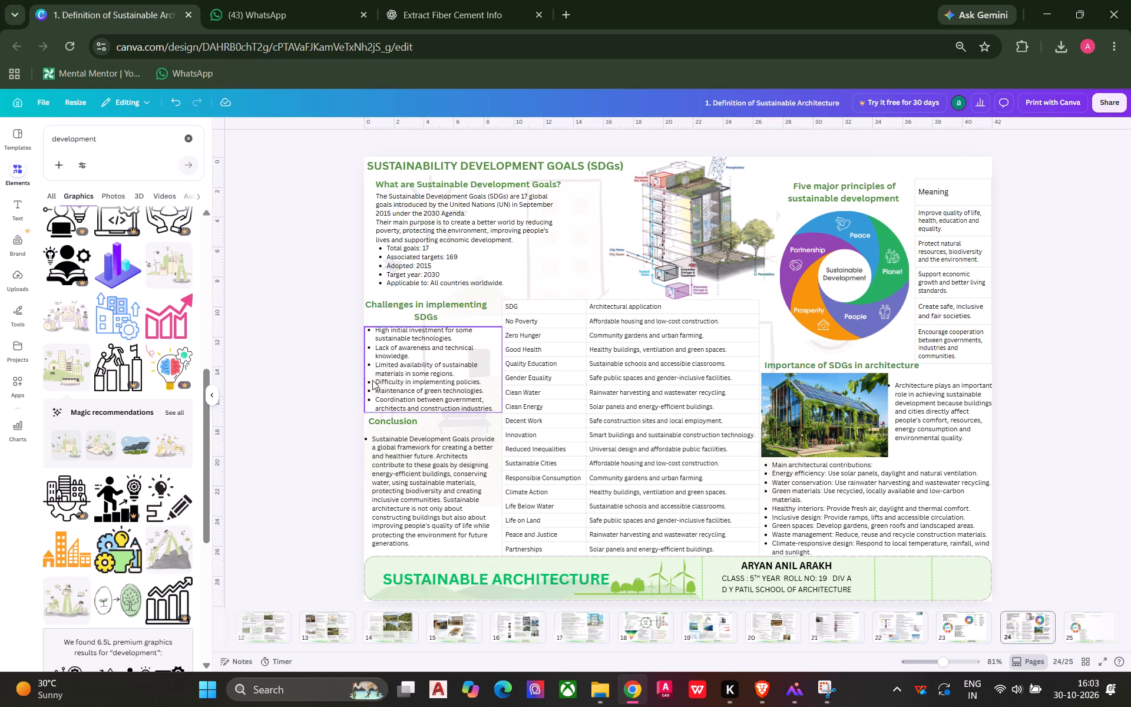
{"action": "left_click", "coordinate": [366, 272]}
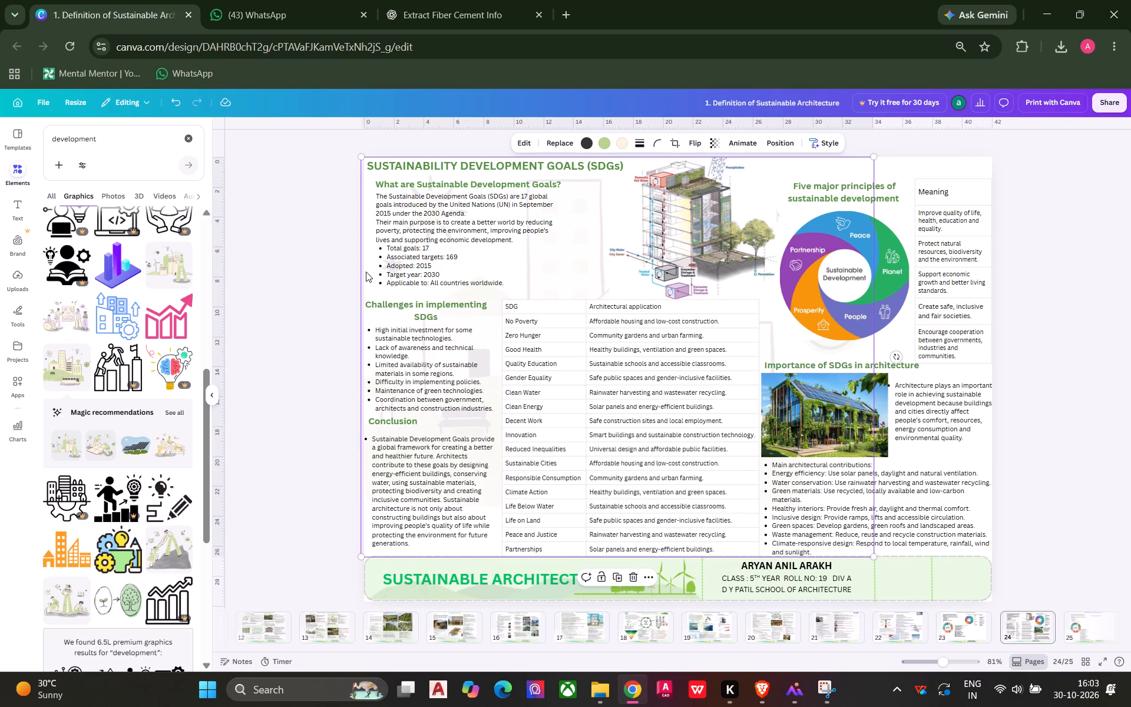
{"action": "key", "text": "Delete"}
Unlock the page-sized border frame on page 1, copy it, and paste it onto page 25.
{"action": "left_click", "coordinate": [272, 629]}
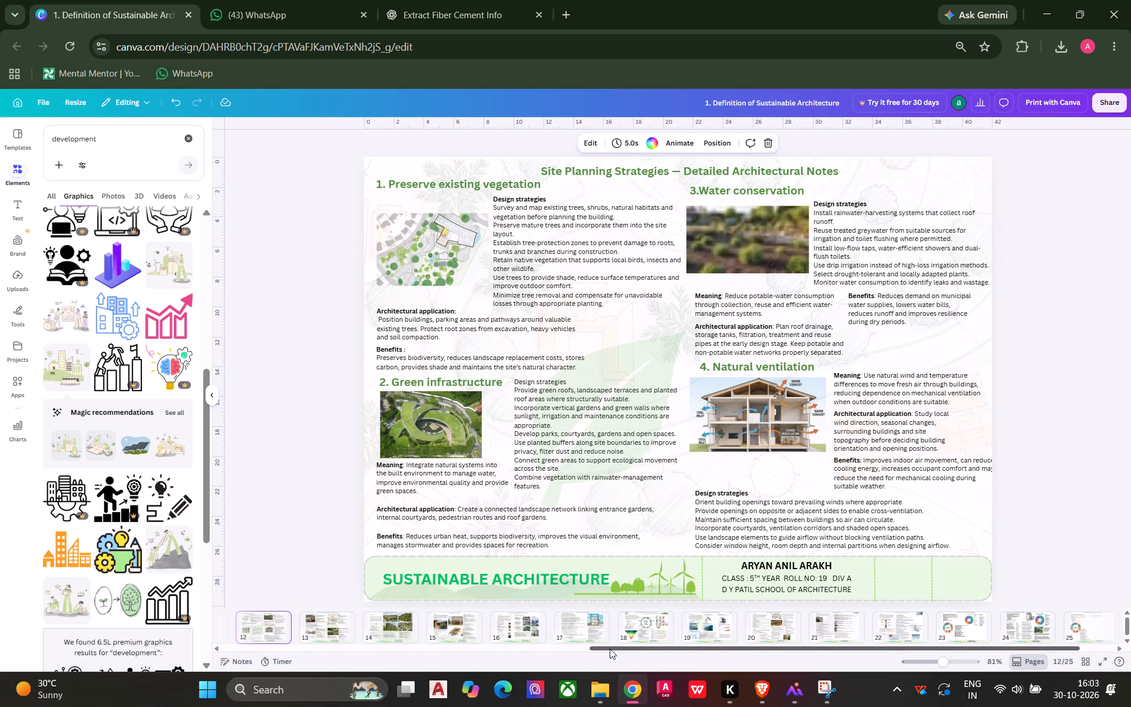
{"action": "left_click_drag", "start_coordinate": [600, 650], "coordinate": [174, 622]}
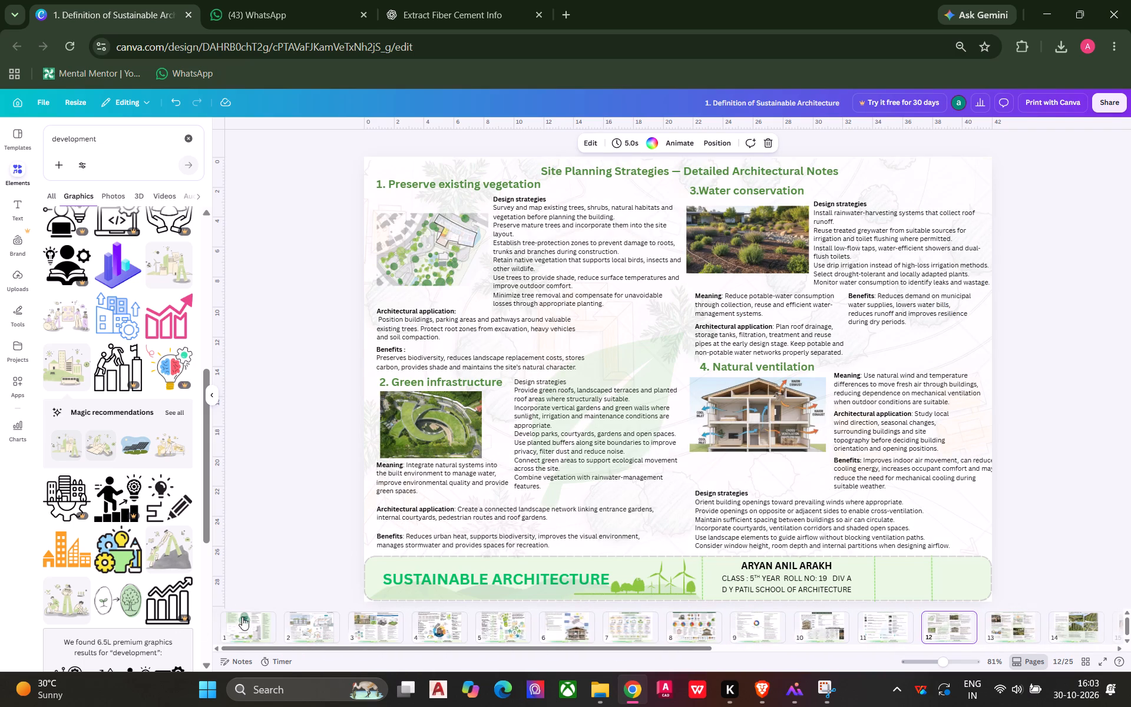
{"action": "left_click", "coordinate": [275, 620]}
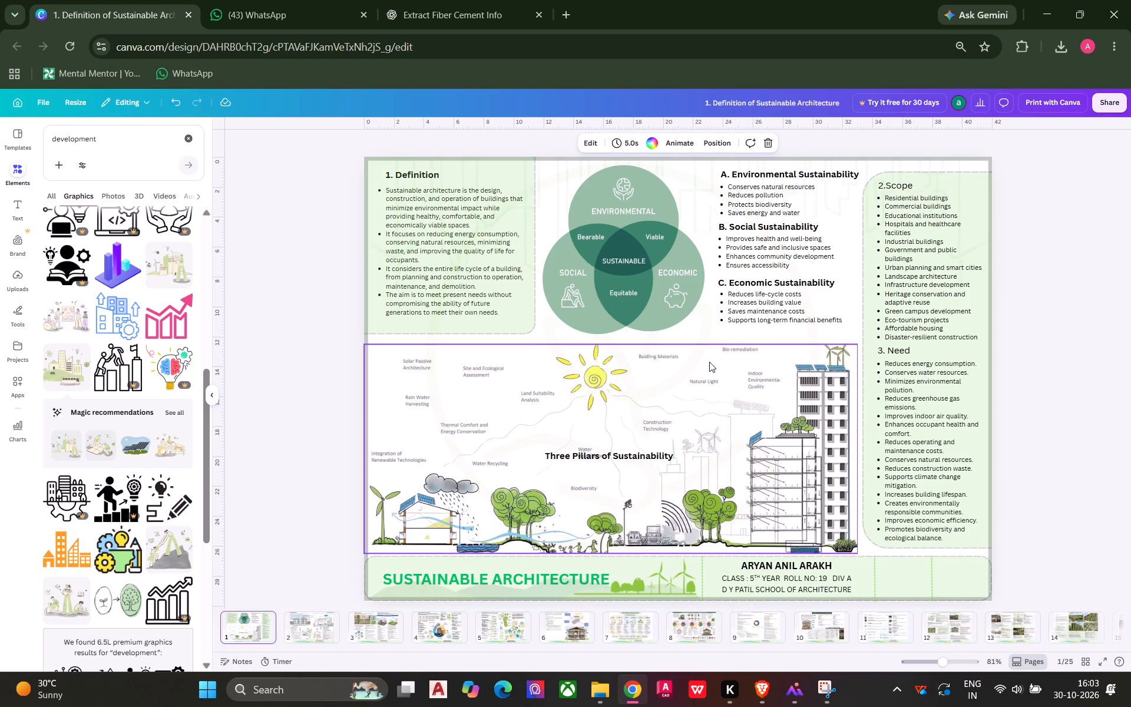
{"action": "left_click", "coordinate": [696, 186]}
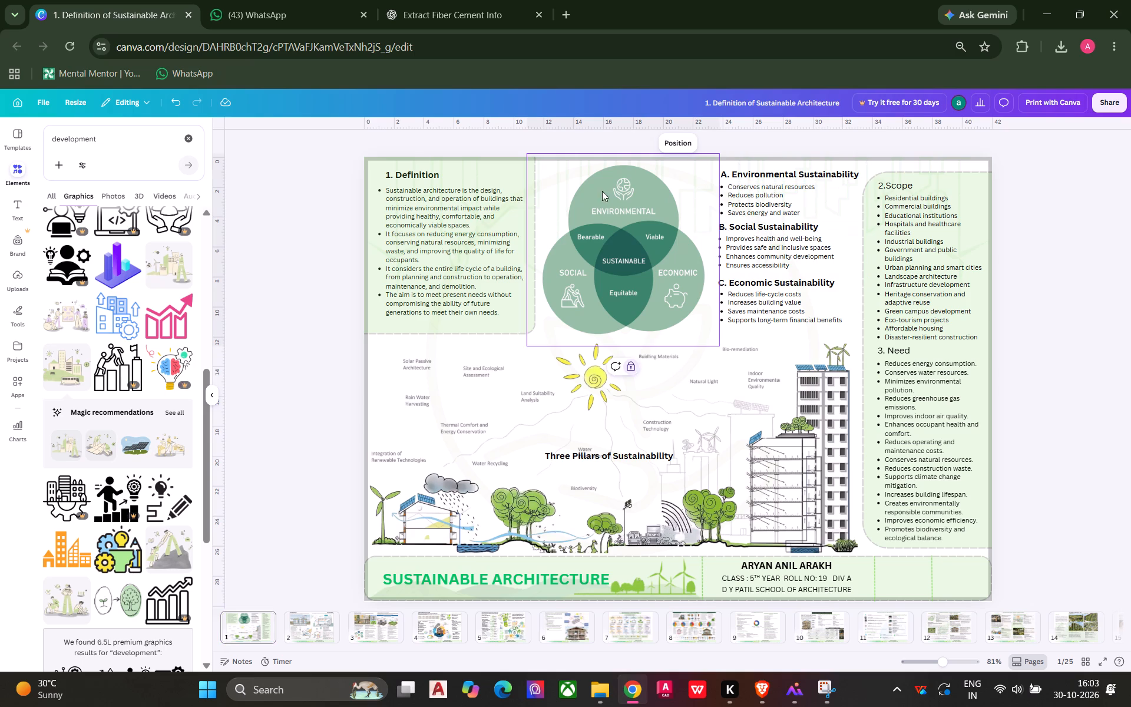
{"action": "left_click", "coordinate": [553, 176]}
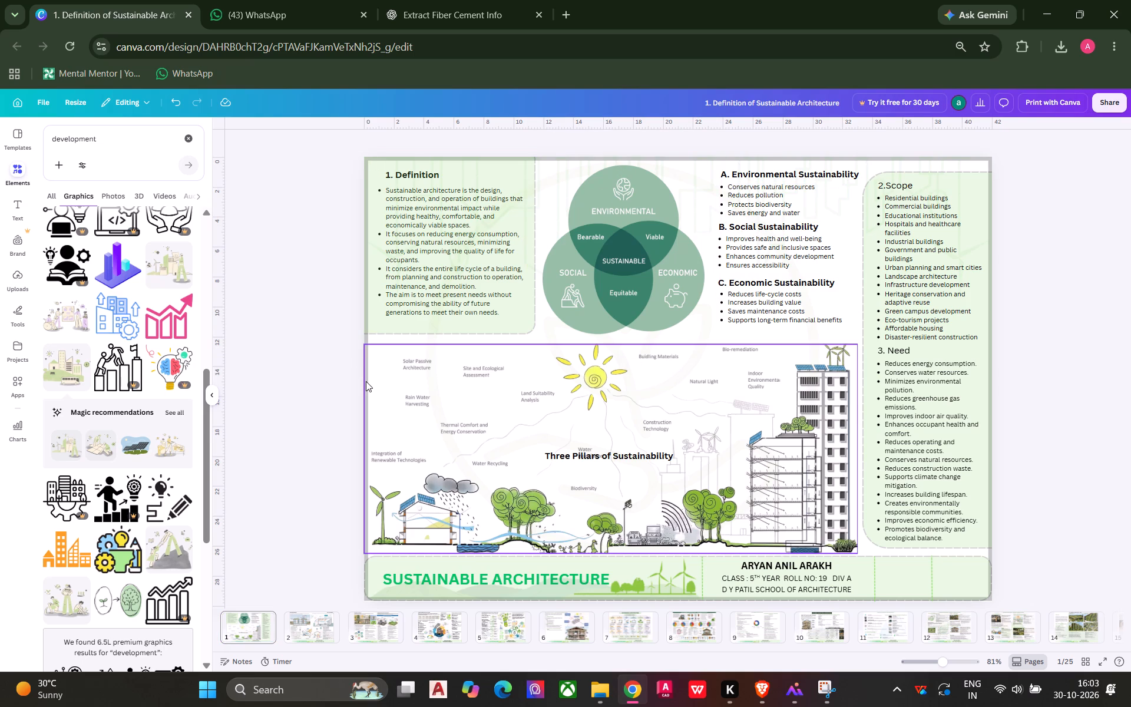
{"action": "left_click", "coordinate": [365, 336]}
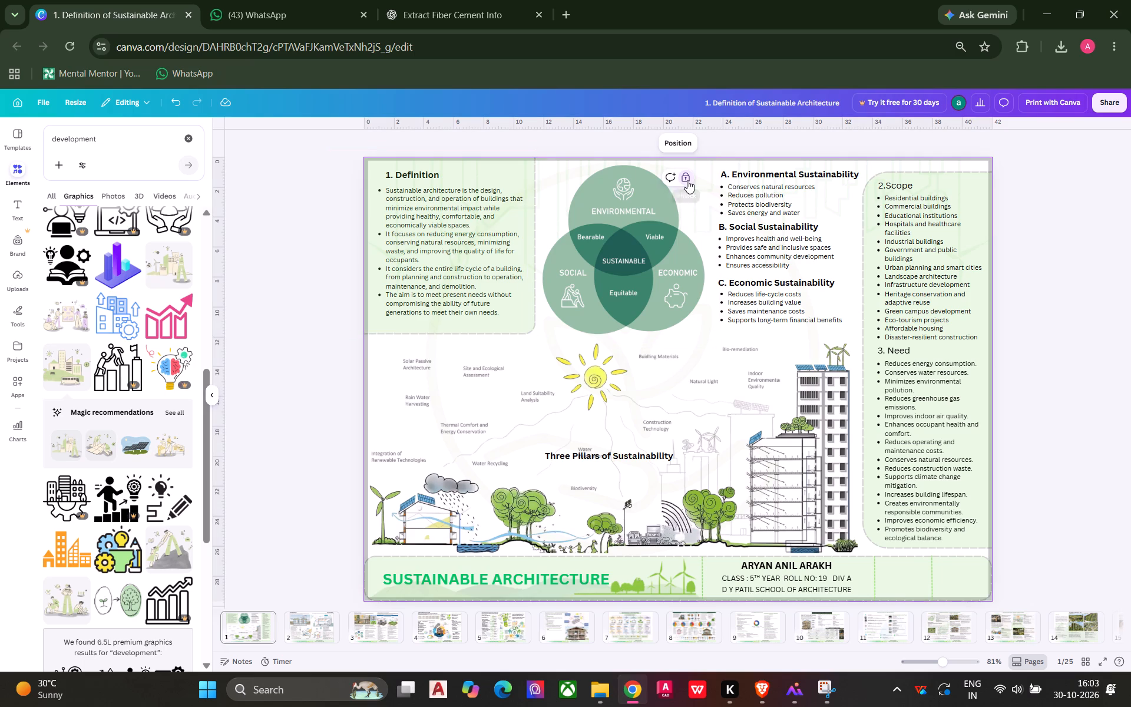
{"action": "left_click", "coordinate": [687, 179]}
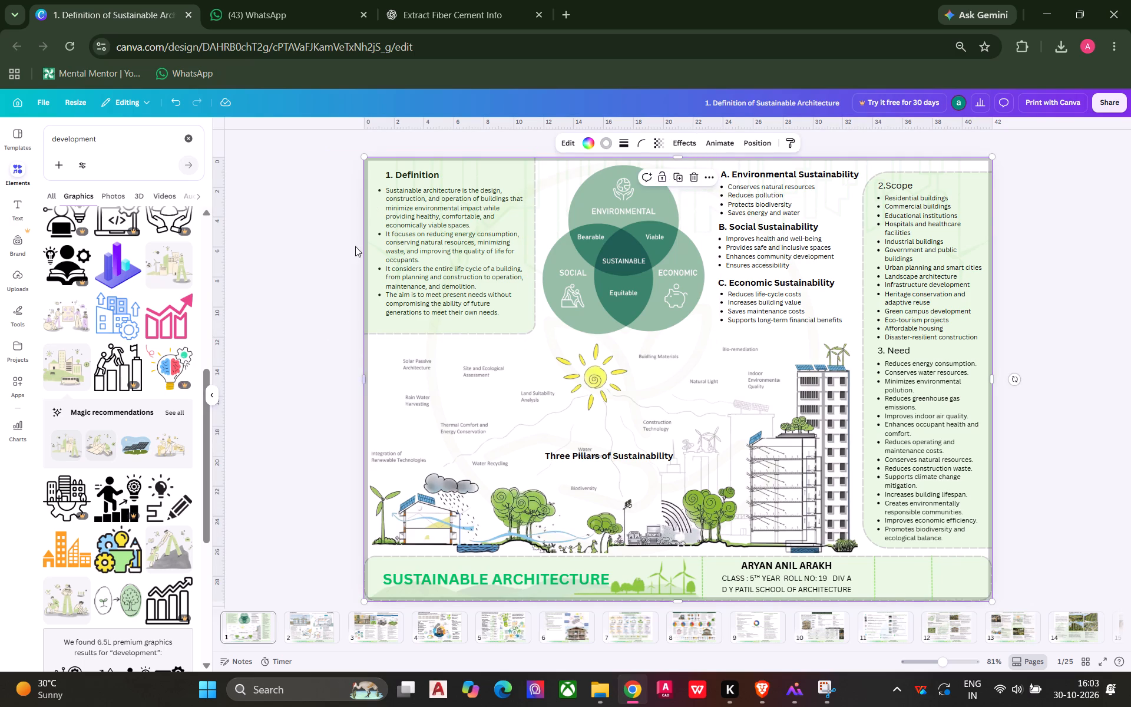
{"action": "key", "text": "ctrl+c"}
{"action": "left_click_drag", "start_coordinate": [533, 647], "coordinate": [1130, 652]}
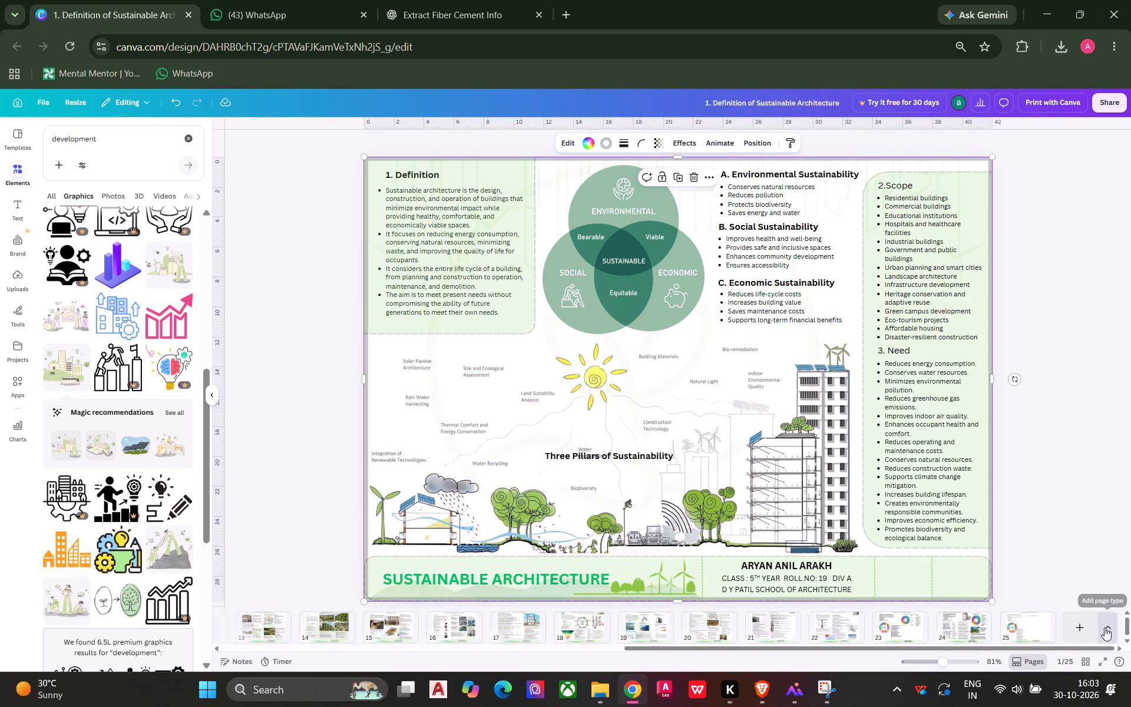
{"action": "left_click", "coordinate": [1028, 626]}
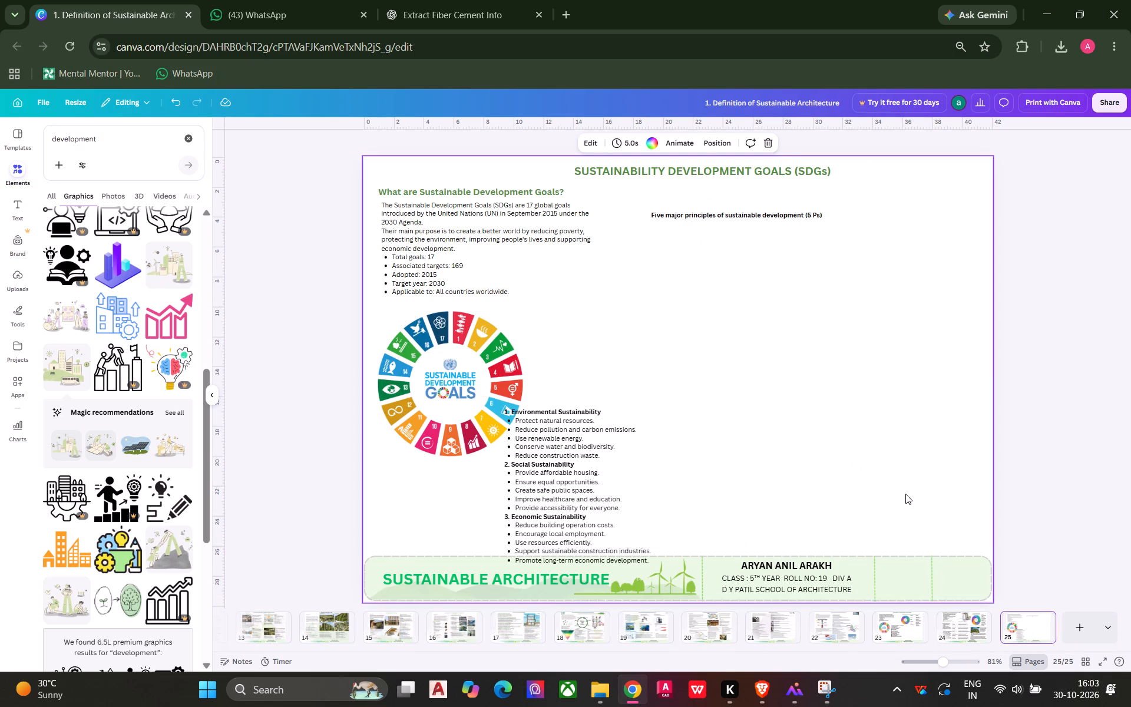
{"action": "left_click", "coordinate": [905, 494]}
{"action": "key", "text": "ctrl+v"}
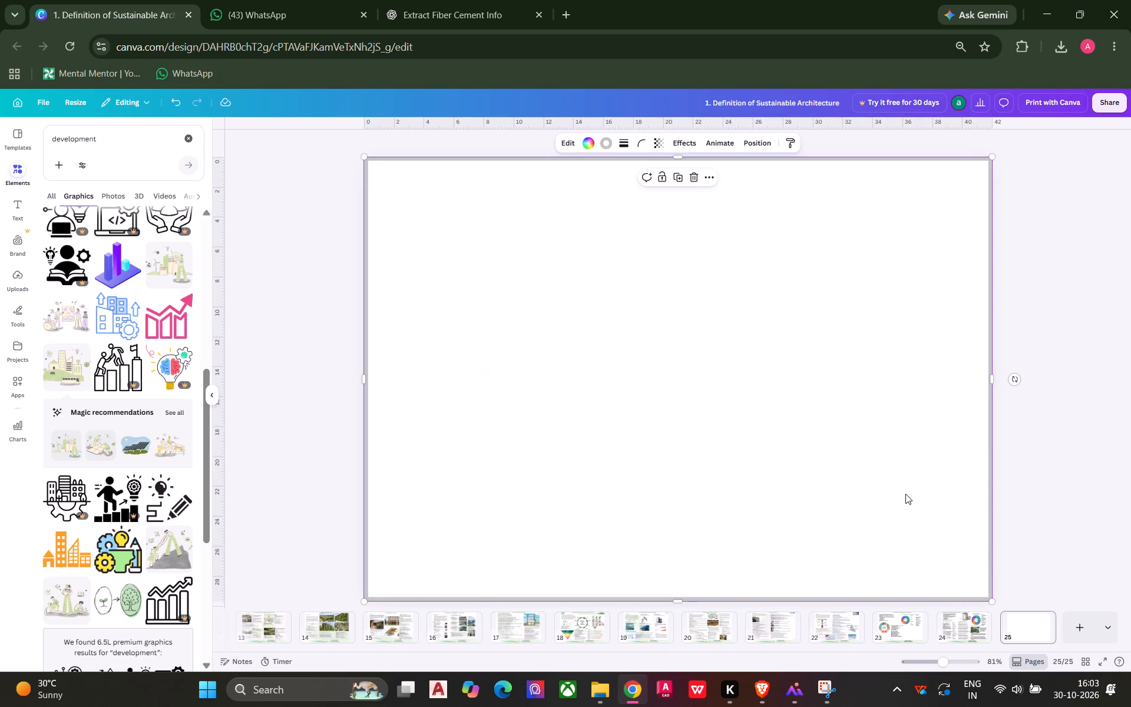
Compare the two SDG sheets on pages 23 and 24 with the low-emissivity glass sheet on page 22.
{"action": "left_click", "coordinate": [966, 631]}
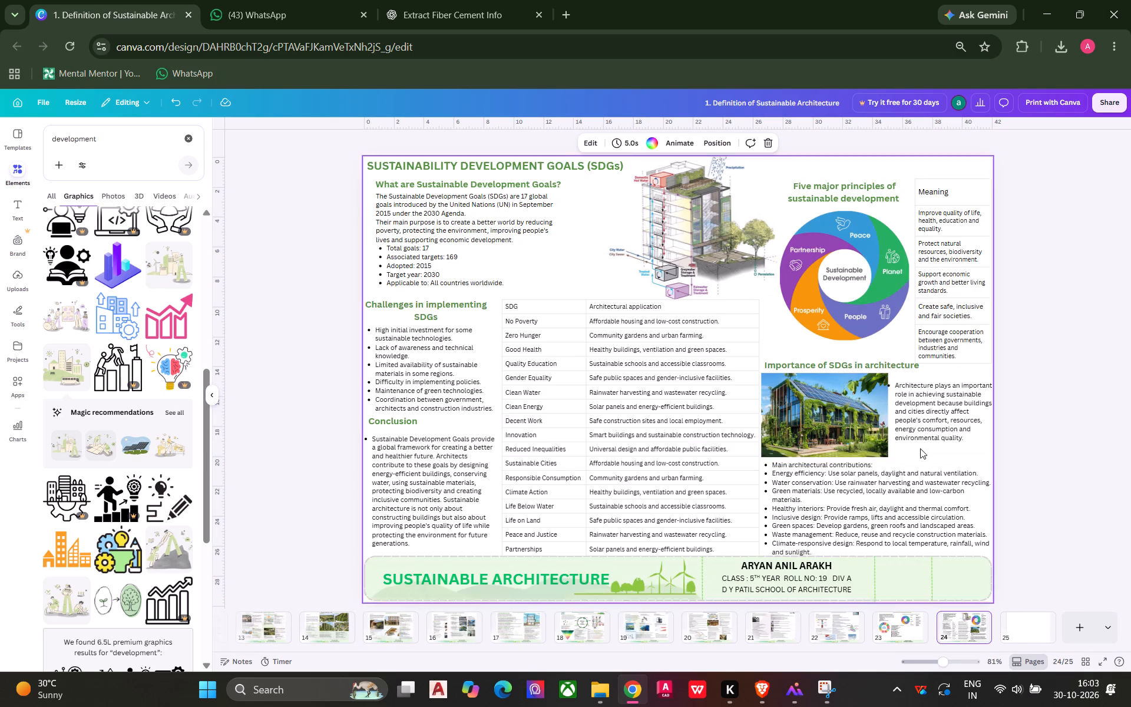
{"action": "left_click", "coordinate": [902, 629]}
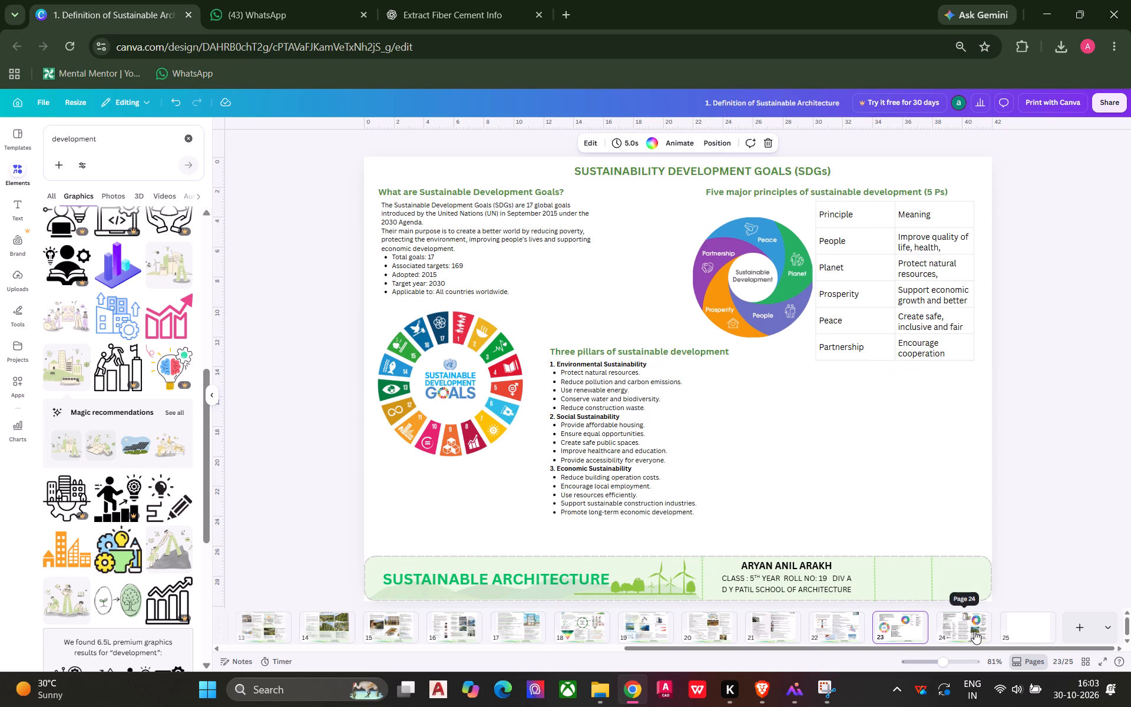
{"action": "left_click", "coordinate": [824, 632]}
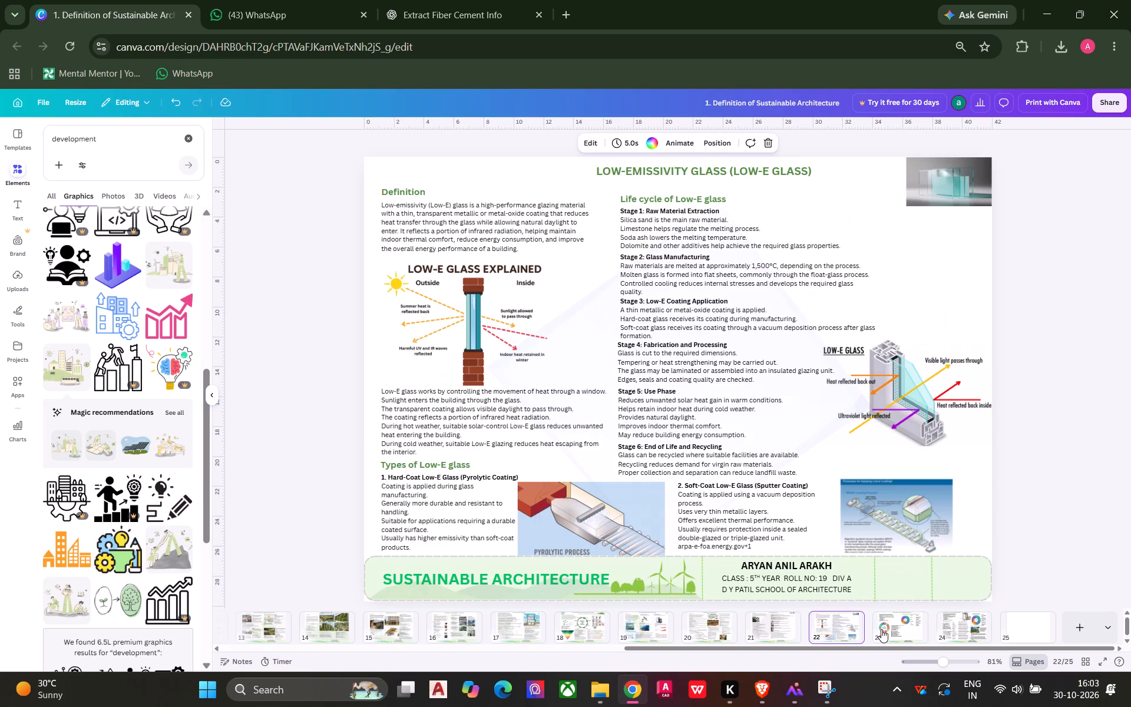
{"action": "left_click", "coordinate": [888, 629]}
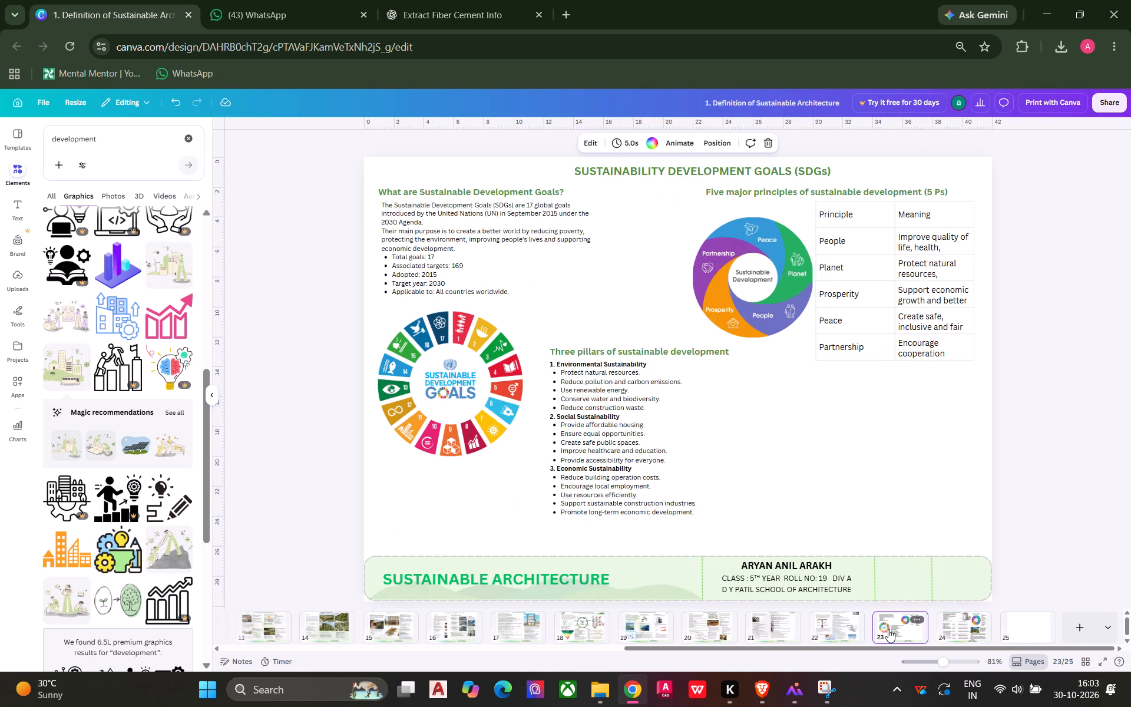
{"action": "left_click", "coordinate": [950, 627]}
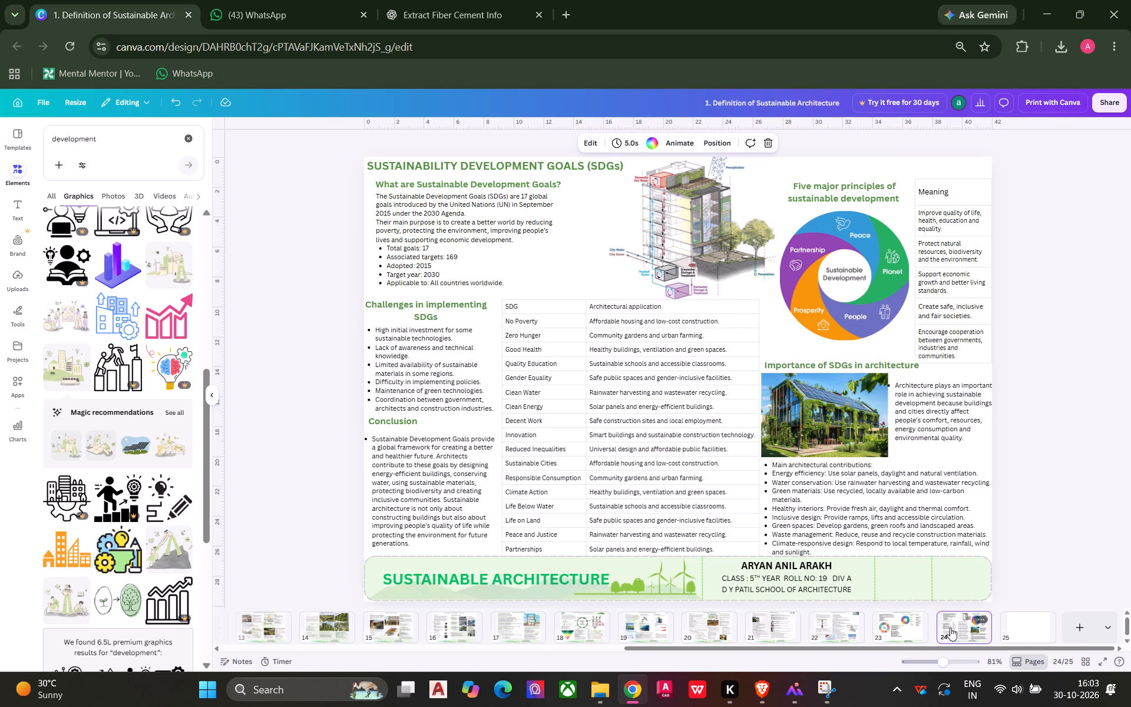
{"action": "left_click", "coordinate": [910, 629]}
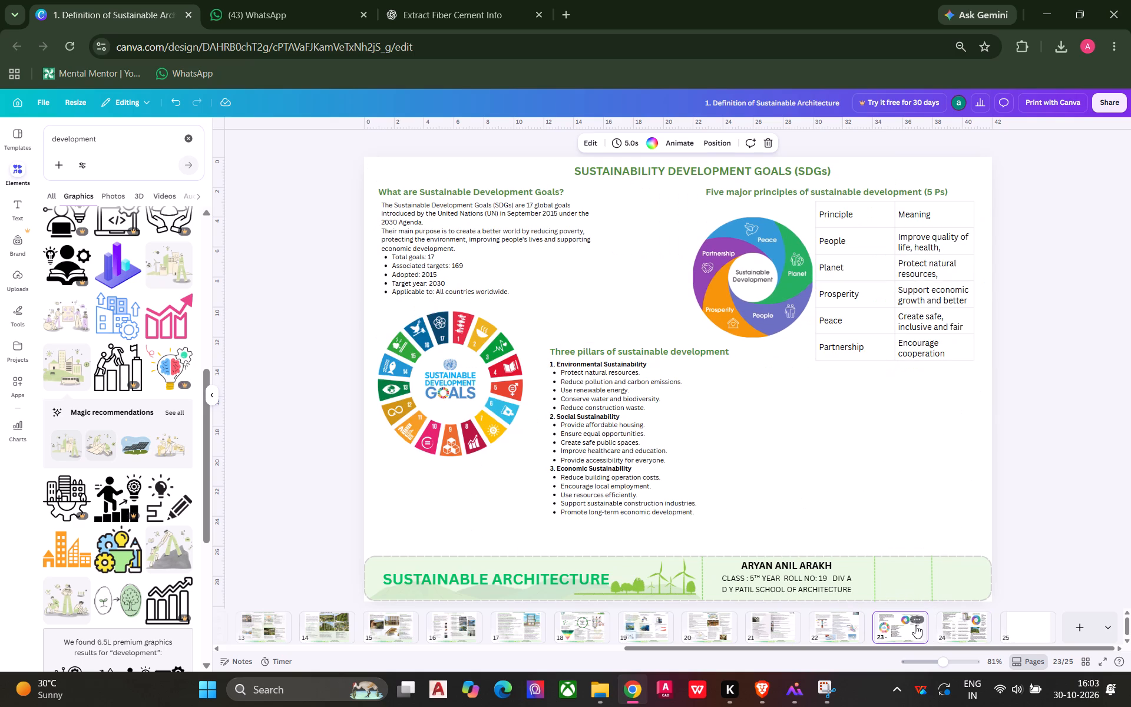
{"action": "left_click", "coordinate": [915, 622]}
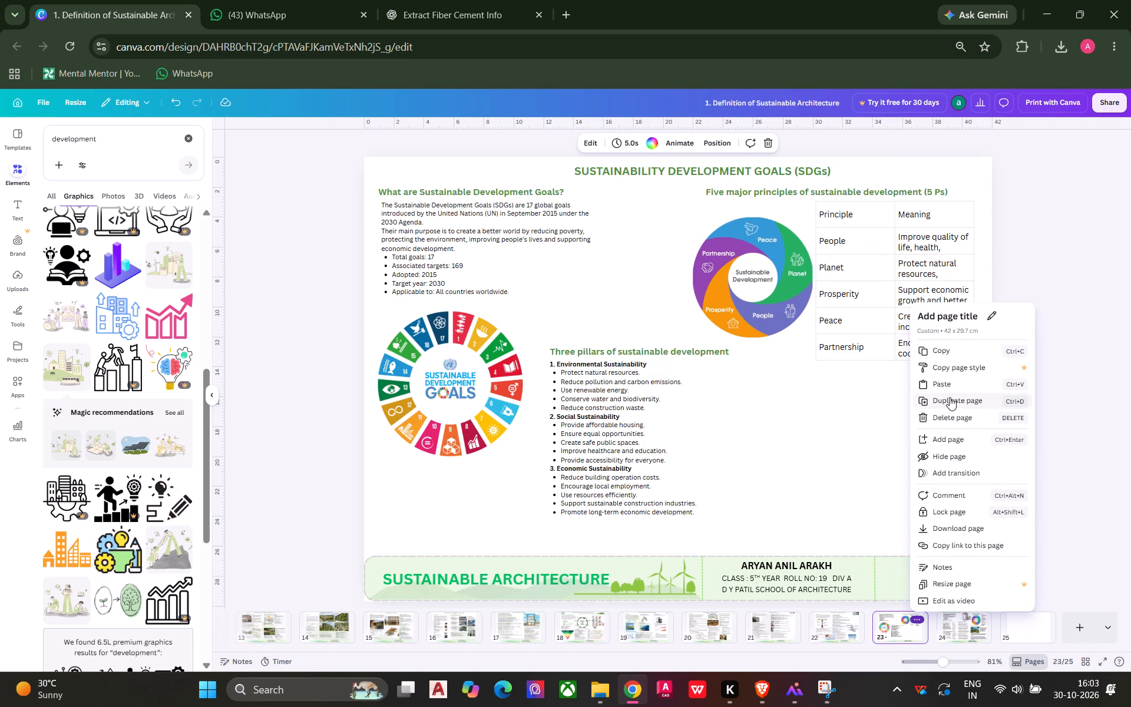
{"action": "left_click", "coordinate": [757, 488]}
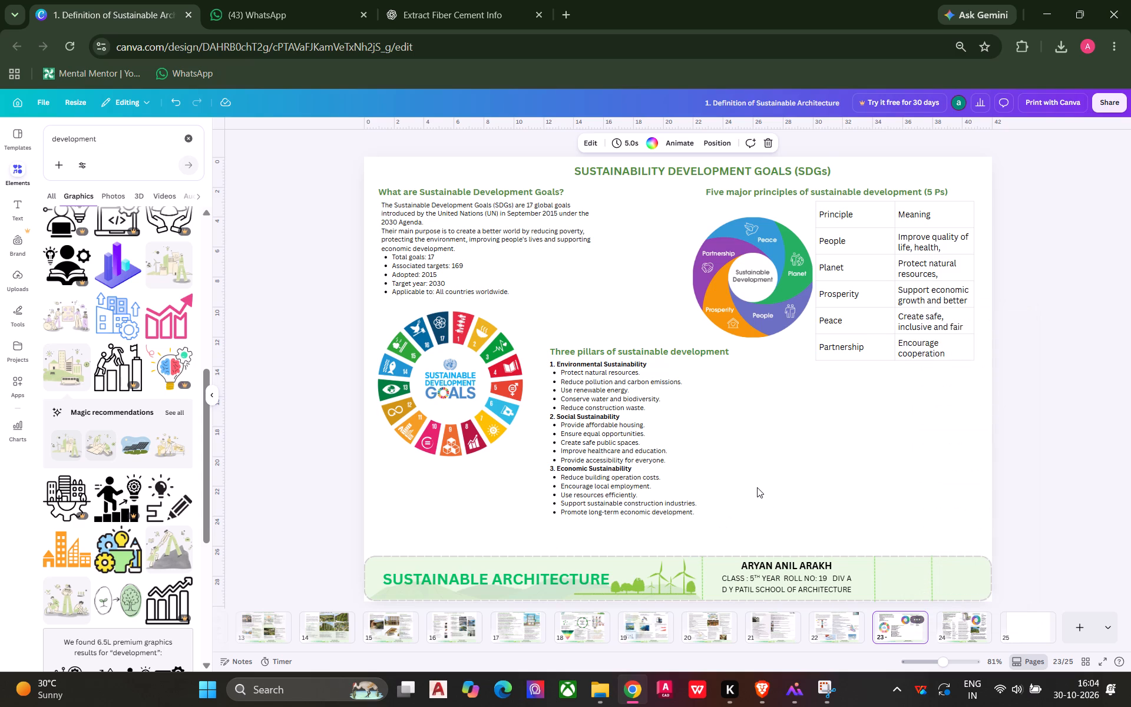
On page 24, move the building section illustration down over the SDG table to free the space beside the introduction.
{"action": "left_click", "coordinate": [965, 623]}
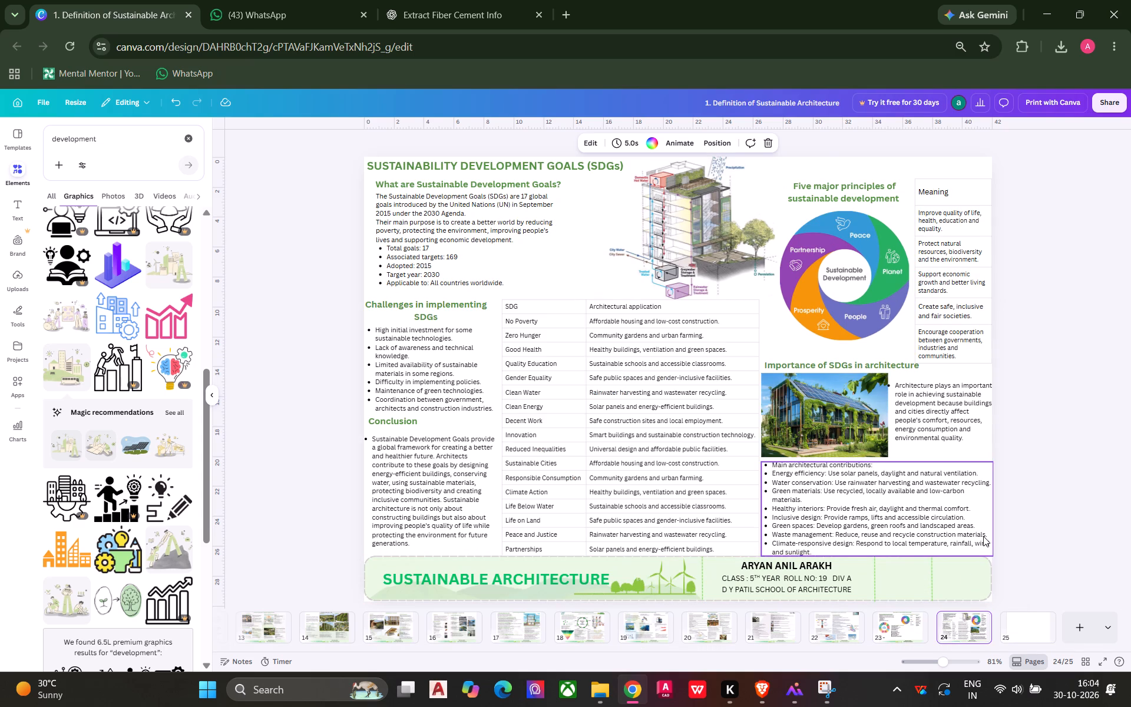
{"action": "left_click", "coordinate": [684, 270]}
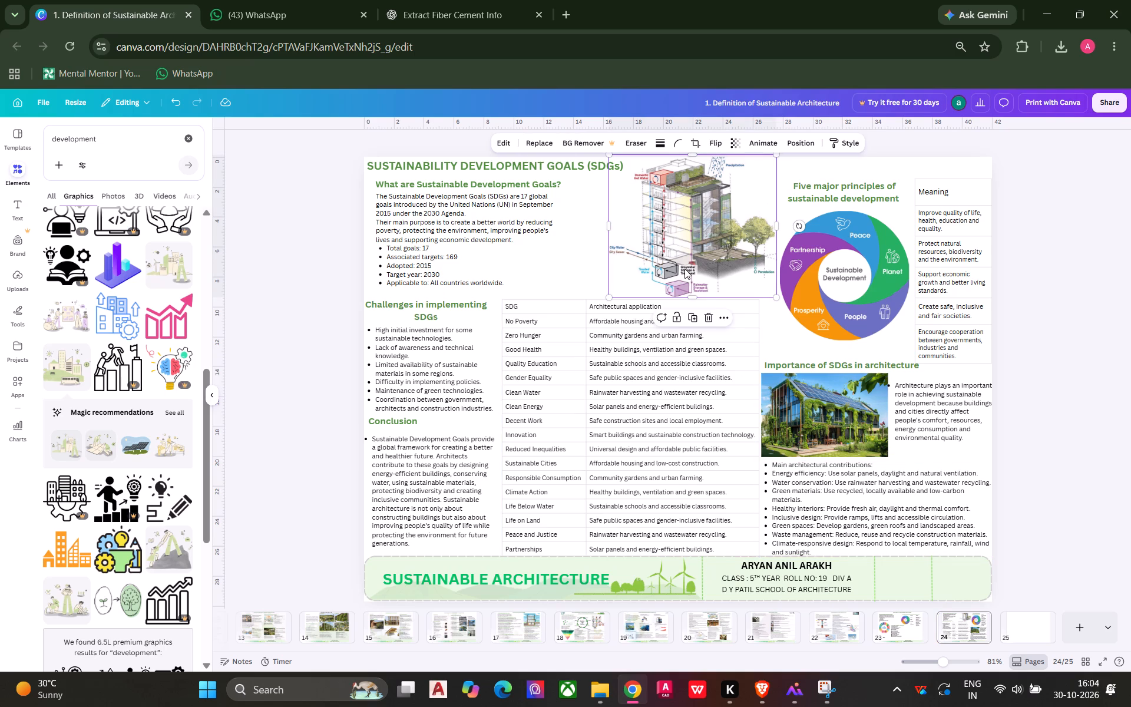
{"action": "left_click", "coordinate": [684, 269]}
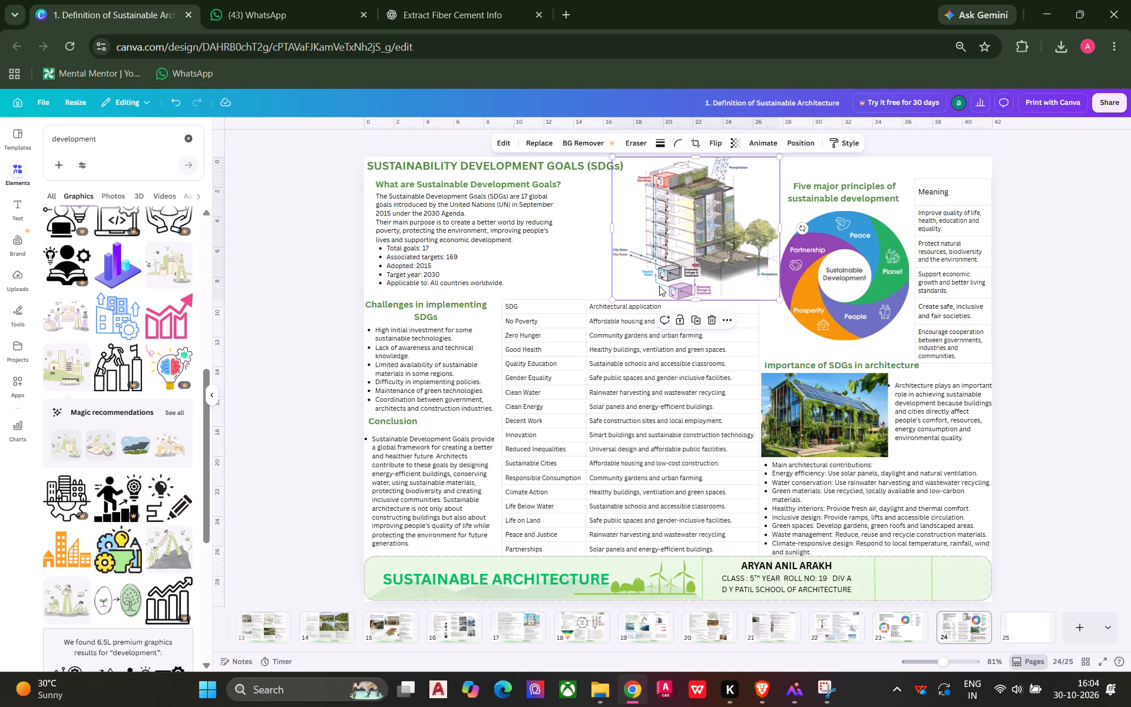
{"action": "left_click", "coordinate": [586, 285]}
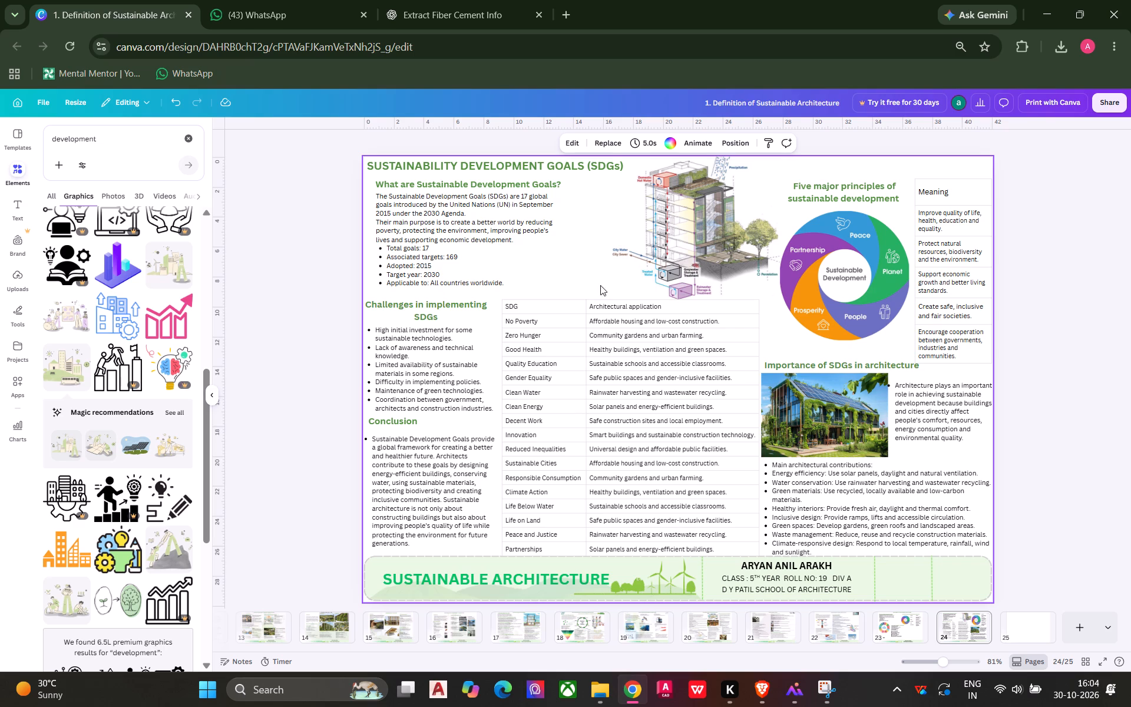
{"action": "left_click", "coordinate": [684, 245]}
{"action": "left_click_drag", "start_coordinate": [690, 237], "coordinate": [722, 407]}
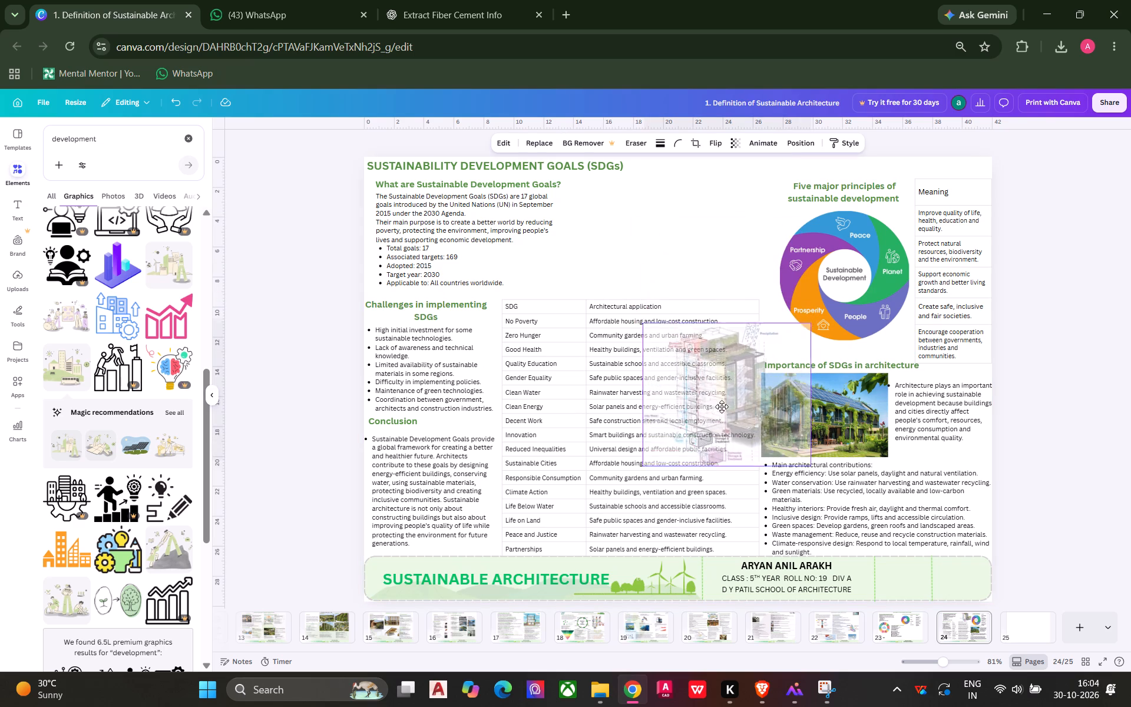
{"action": "left_click_drag", "start_coordinate": [722, 407], "coordinate": [722, 409]}
Move the Sustainable Development wheel into the freed space above the SDG table and shrink it.
{"action": "left_click_drag", "start_coordinate": [830, 289], "coordinate": [673, 247]}
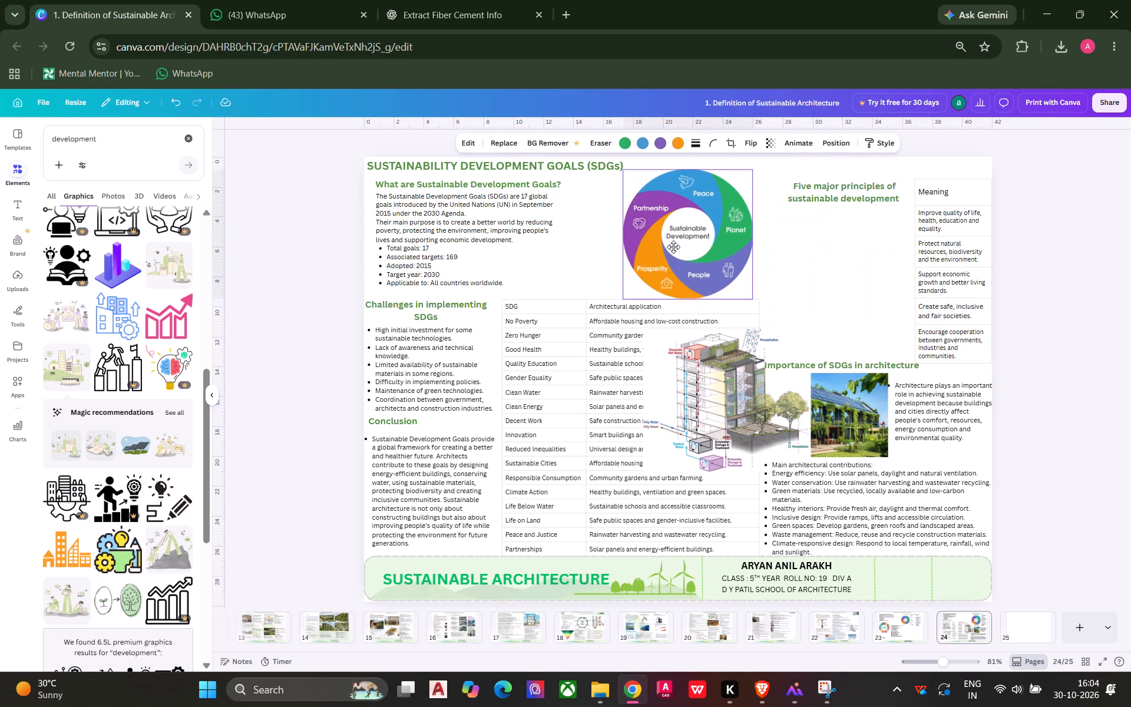
{"action": "left_click_drag", "start_coordinate": [673, 247], "coordinate": [676, 246]}
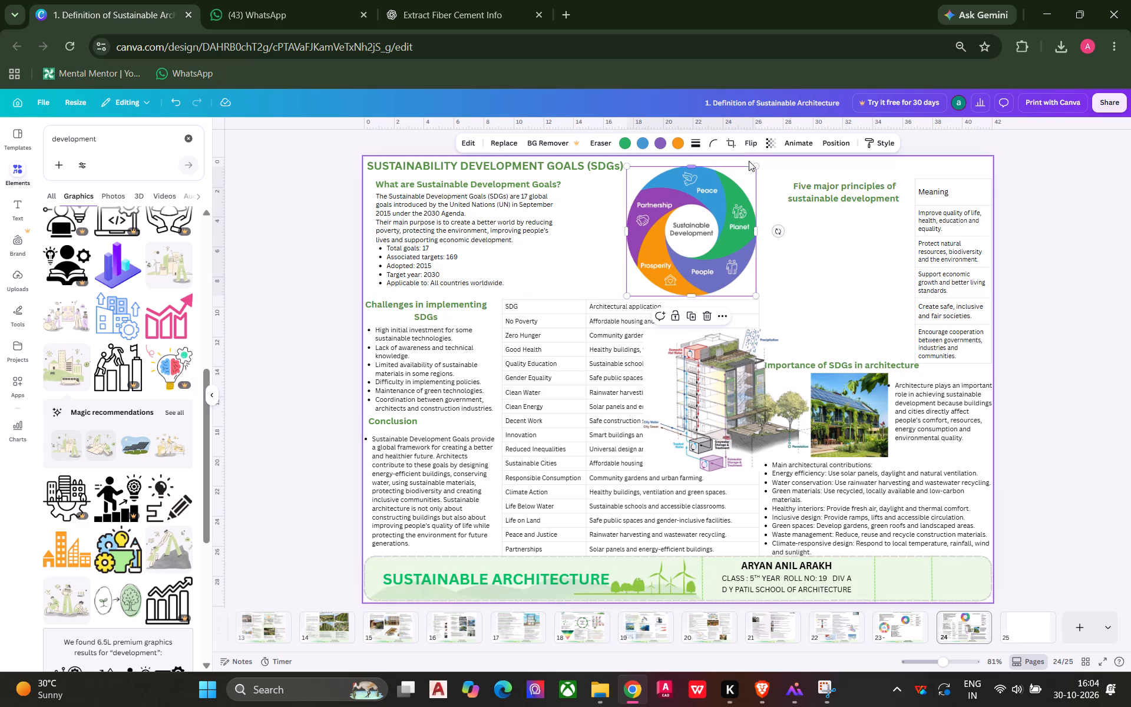
{"action": "left_click_drag", "start_coordinate": [758, 163], "coordinate": [733, 192]}
{"action": "left_click", "coordinate": [797, 243]}
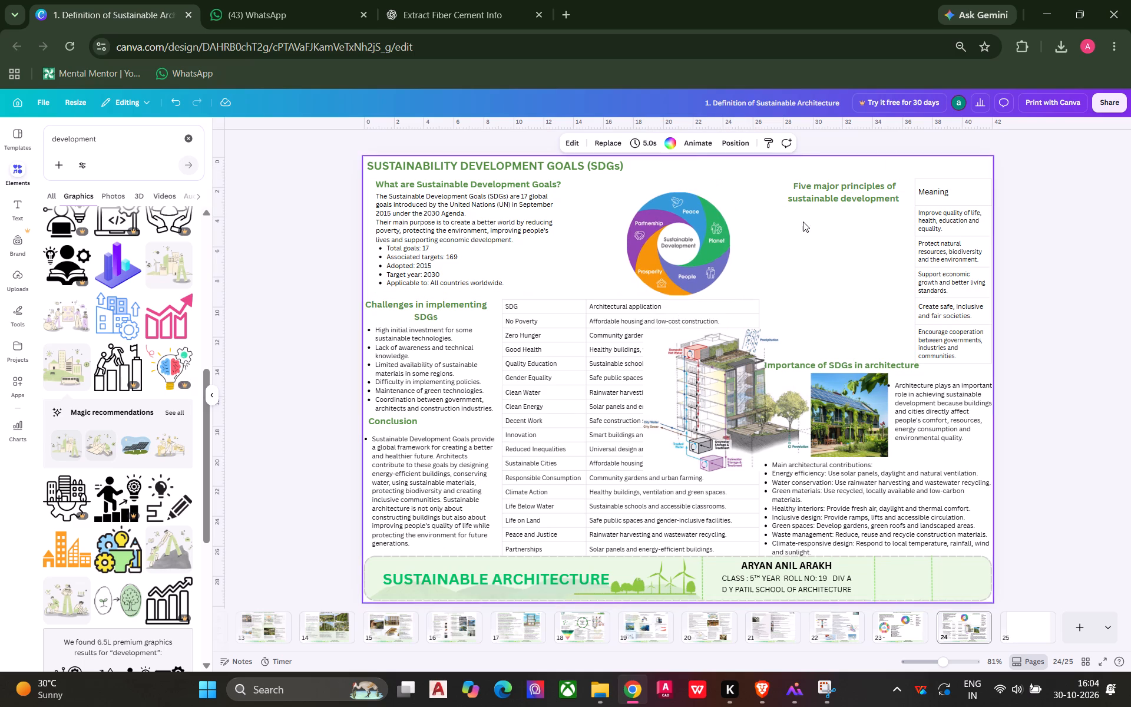
Move the "Five major principles of sustainable development" heading above the wheel and centre the wheel beneath it.
{"action": "left_click", "coordinate": [815, 203]}
{"action": "left_click_drag", "start_coordinate": [826, 193], "coordinate": [683, 177]}
{"action": "left_click", "coordinate": [762, 206]}
{"action": "left_click_drag", "start_coordinate": [697, 252], "coordinate": [716, 251]}
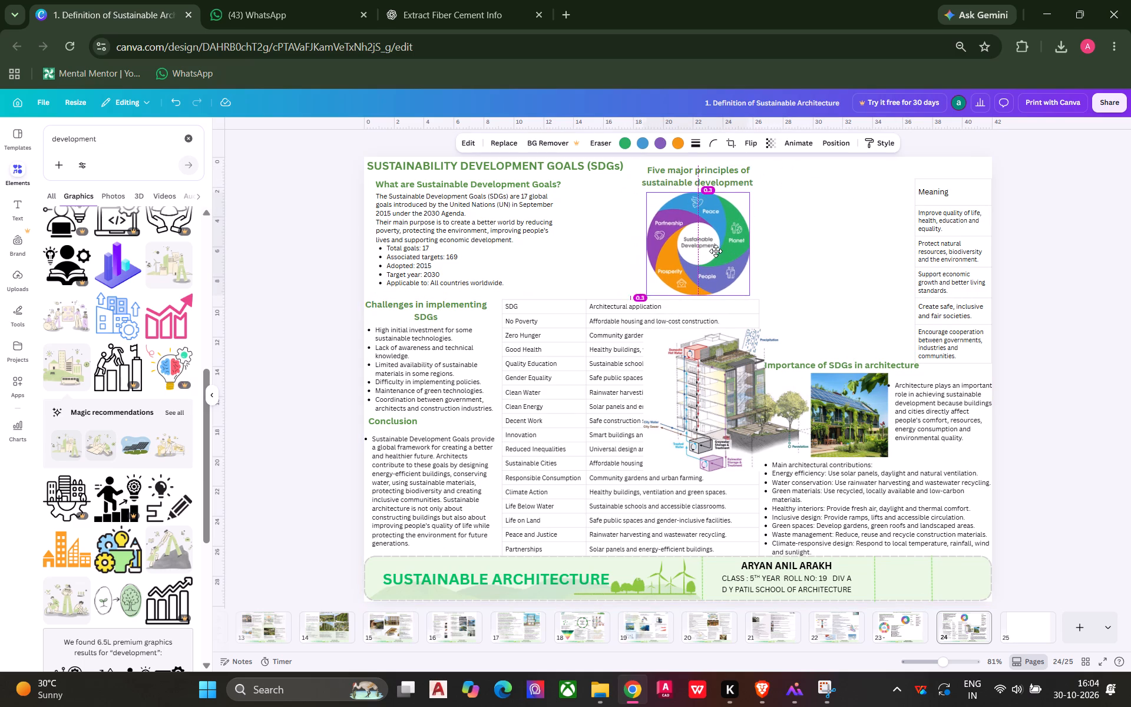
{"action": "left_click_drag", "start_coordinate": [716, 251], "coordinate": [720, 248]}
{"action": "left_click", "coordinate": [795, 246]}
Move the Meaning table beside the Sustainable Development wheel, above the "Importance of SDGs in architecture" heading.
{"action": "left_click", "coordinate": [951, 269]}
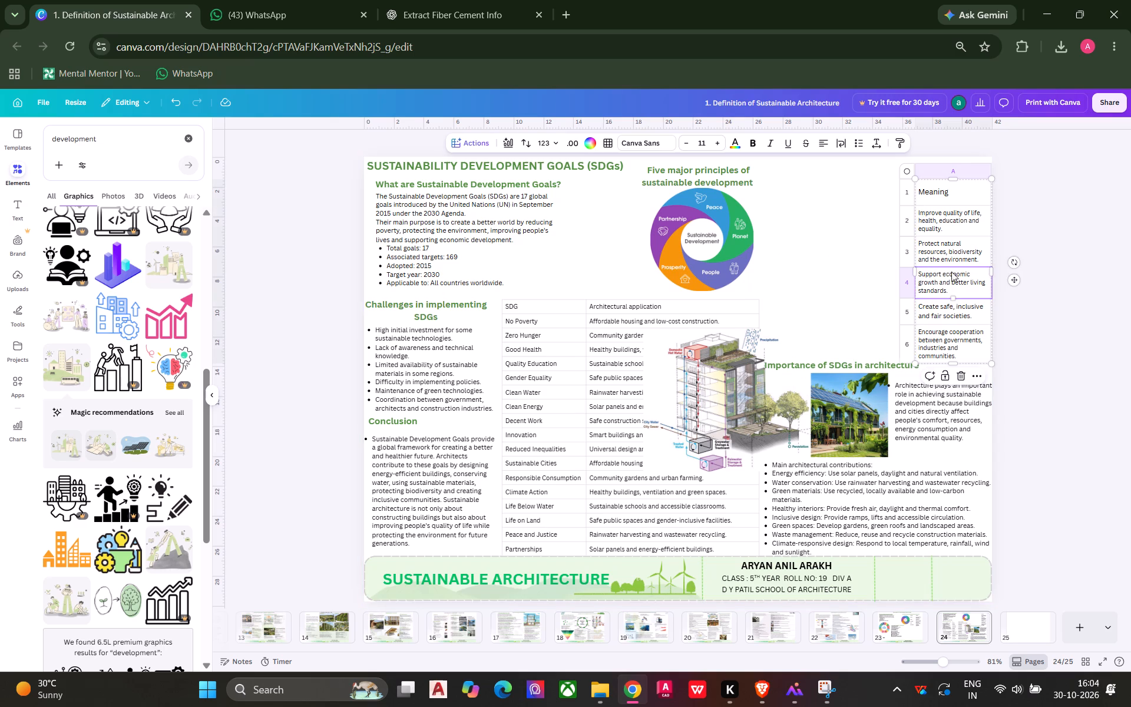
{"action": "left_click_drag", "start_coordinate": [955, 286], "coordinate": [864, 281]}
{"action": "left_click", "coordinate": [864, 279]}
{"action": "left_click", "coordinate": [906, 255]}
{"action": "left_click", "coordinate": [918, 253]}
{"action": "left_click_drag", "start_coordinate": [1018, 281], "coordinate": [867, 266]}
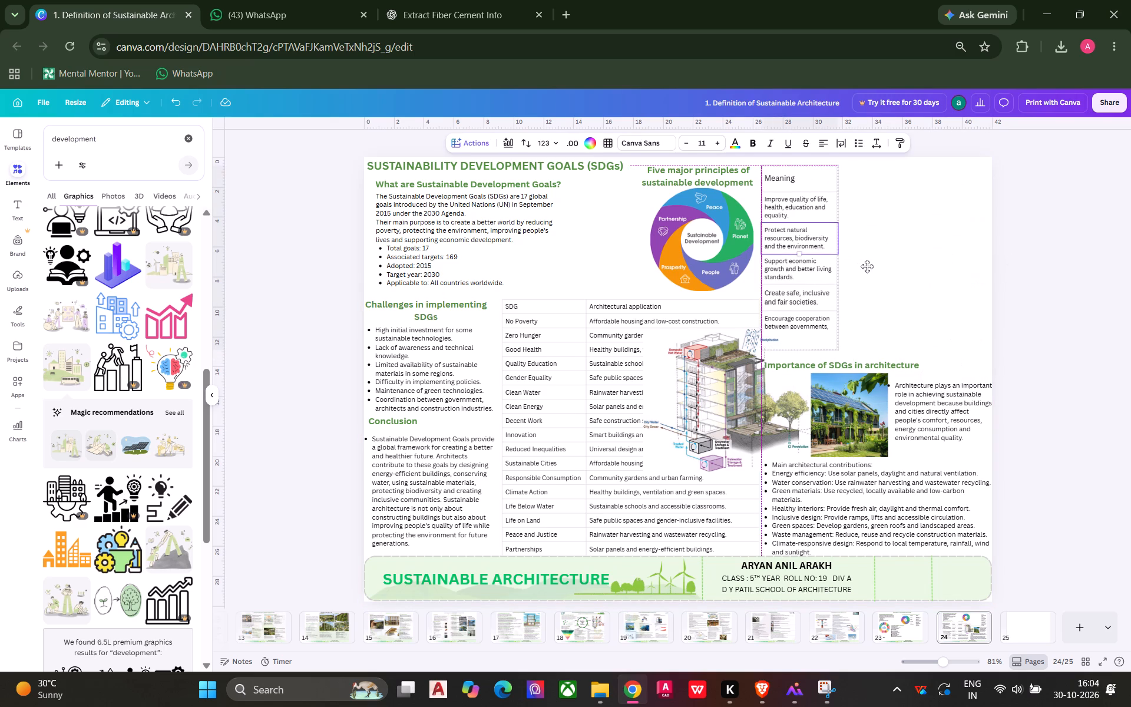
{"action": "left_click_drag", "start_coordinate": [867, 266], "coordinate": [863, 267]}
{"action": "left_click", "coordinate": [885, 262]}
Move the building section illustration off the SDG table to the page's right side, above the architecture importance section.
{"action": "left_click", "coordinate": [741, 415]}
{"action": "left_click_drag", "start_coordinate": [712, 417], "coordinate": [882, 325]}
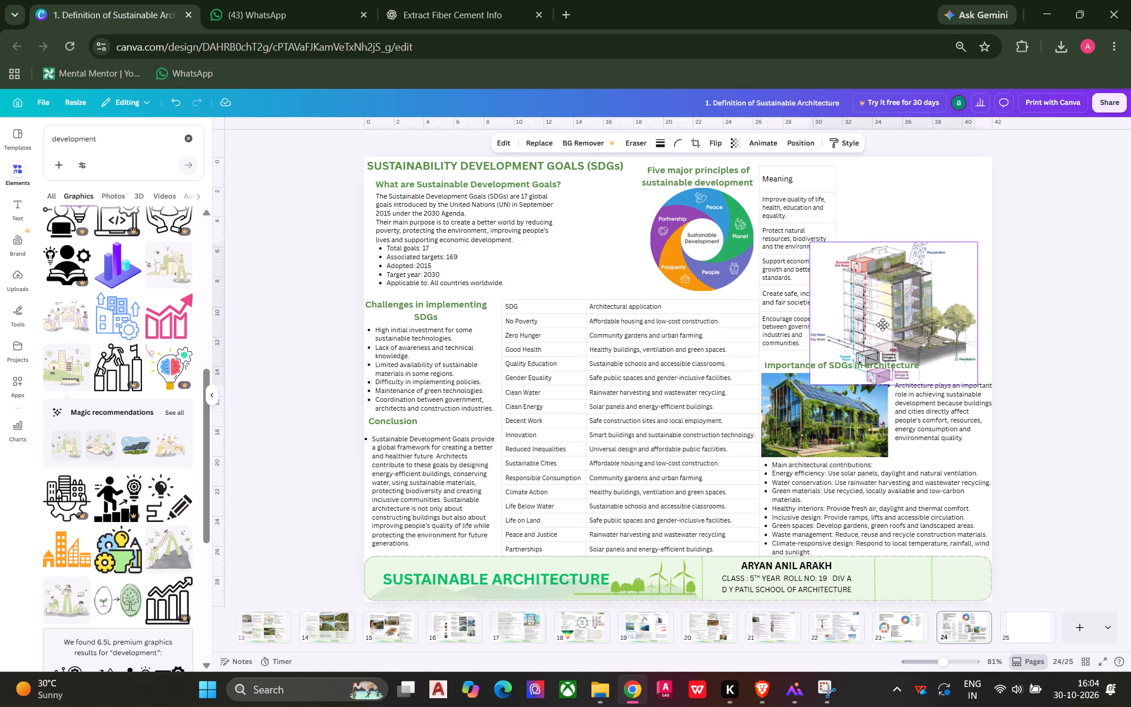
{"action": "left_click_drag", "start_coordinate": [882, 325], "coordinate": [905, 299]}
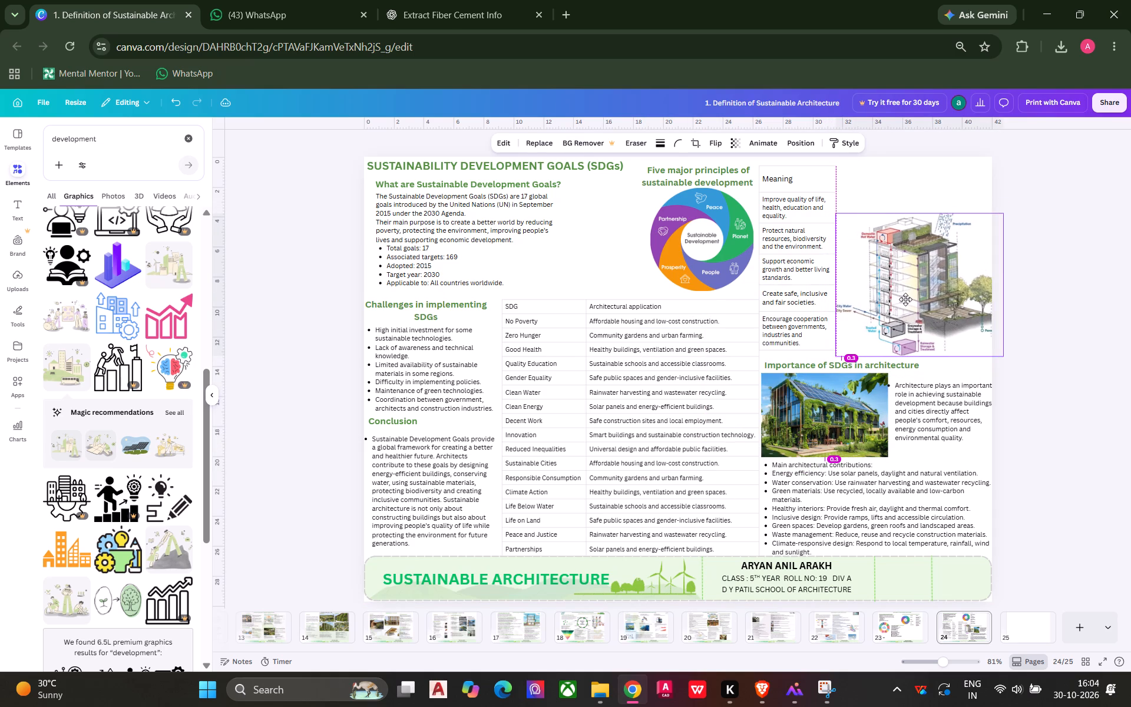
{"action": "left_click_drag", "start_coordinate": [905, 299], "coordinate": [902, 300]}
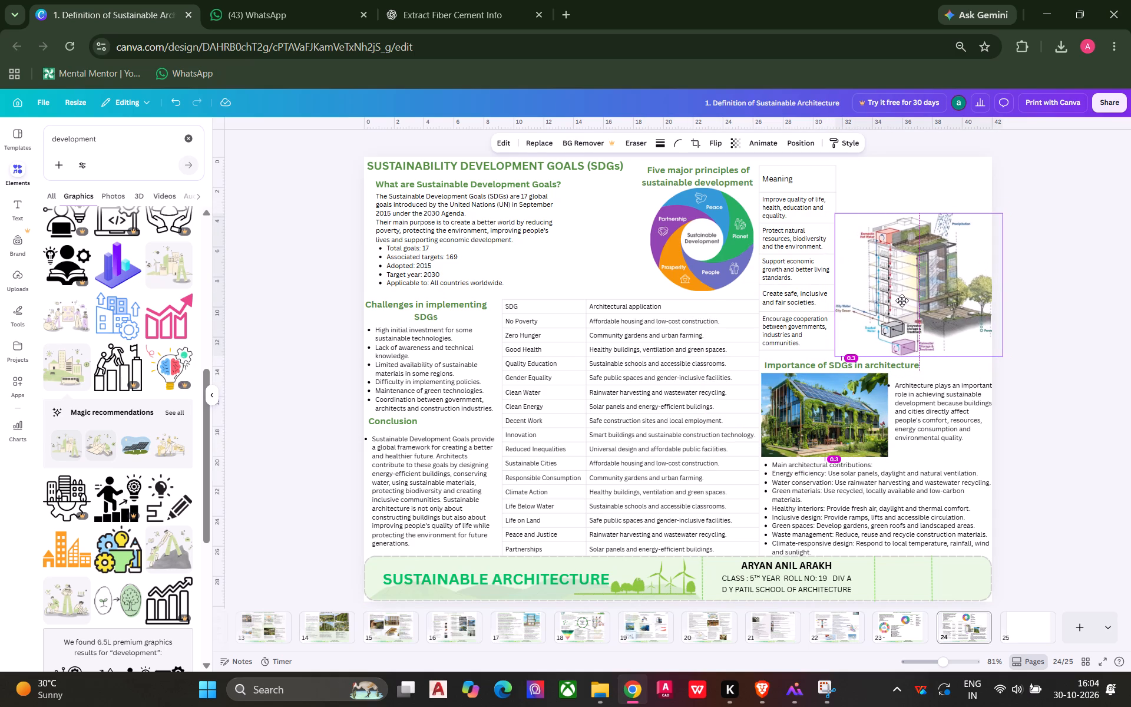
{"action": "left_click_drag", "start_coordinate": [902, 300], "coordinate": [887, 302]}
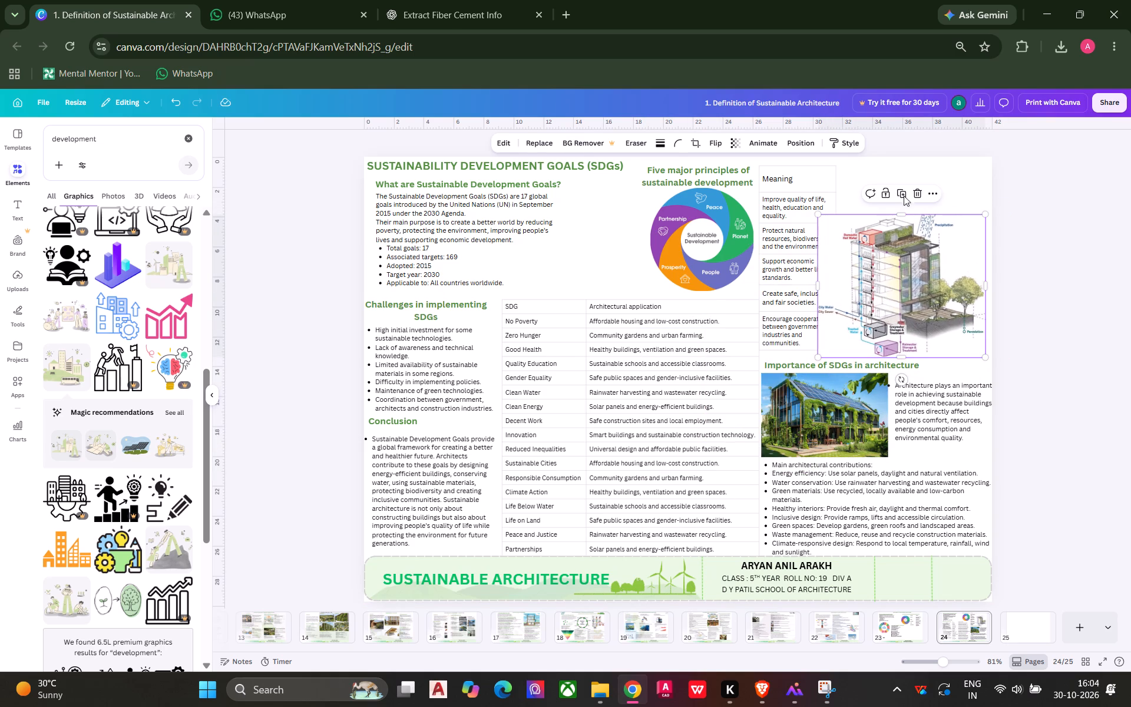
{"action": "left_click", "coordinate": [973, 181]}
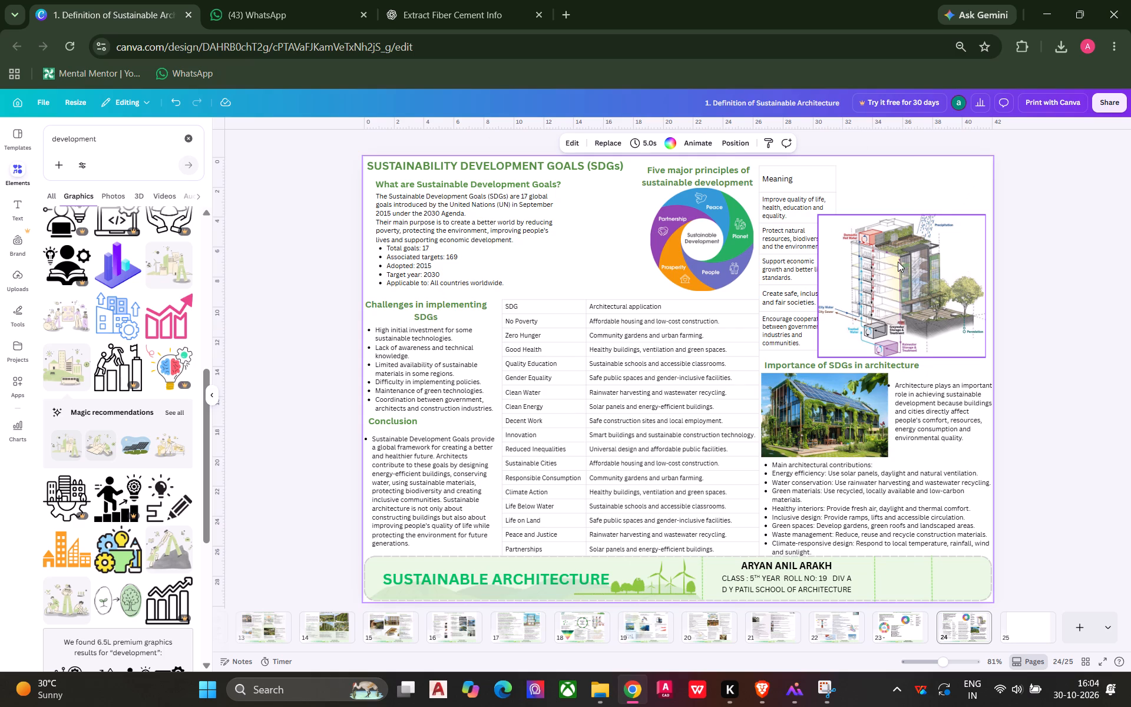
{"action": "left_click", "coordinate": [914, 260]}
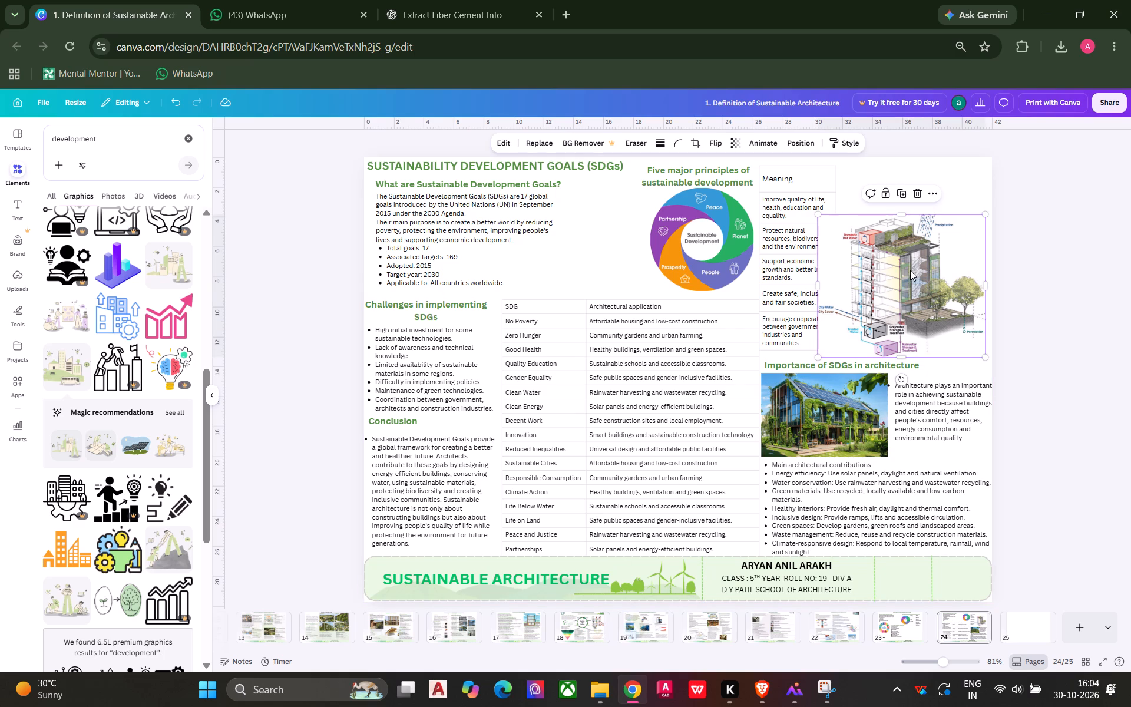
{"action": "left_click", "coordinate": [862, 175]}
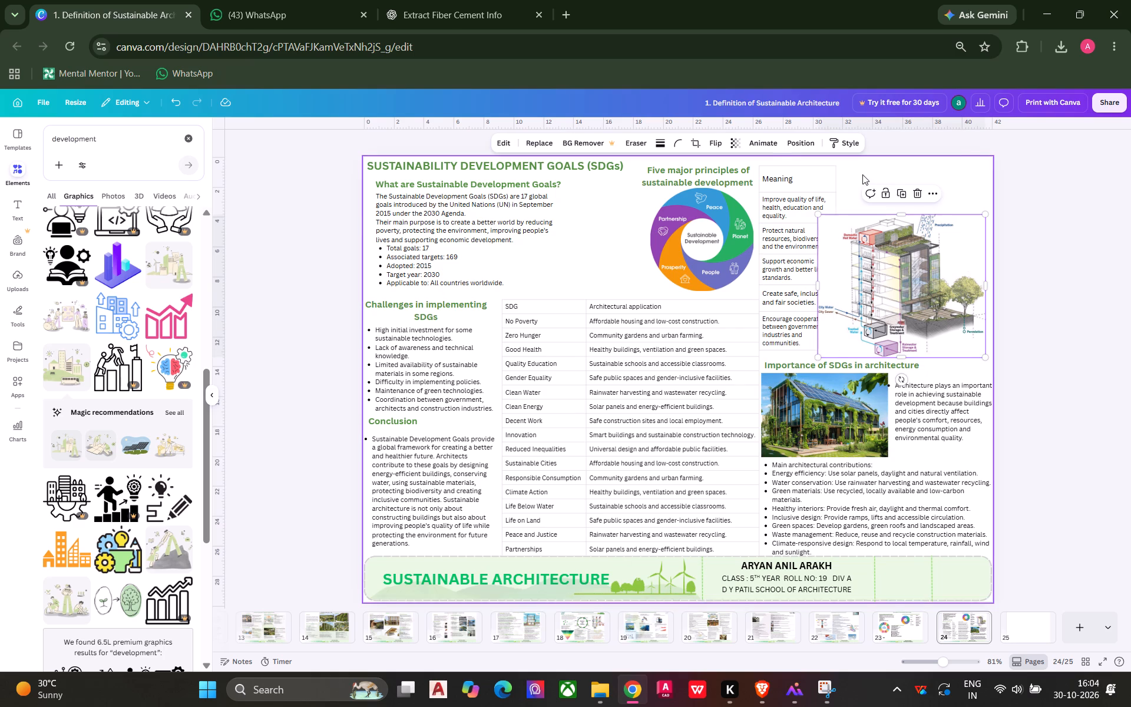
Delete the Meaning table between the wheel and the building section illustration.
{"action": "left_click", "coordinate": [836, 185]}
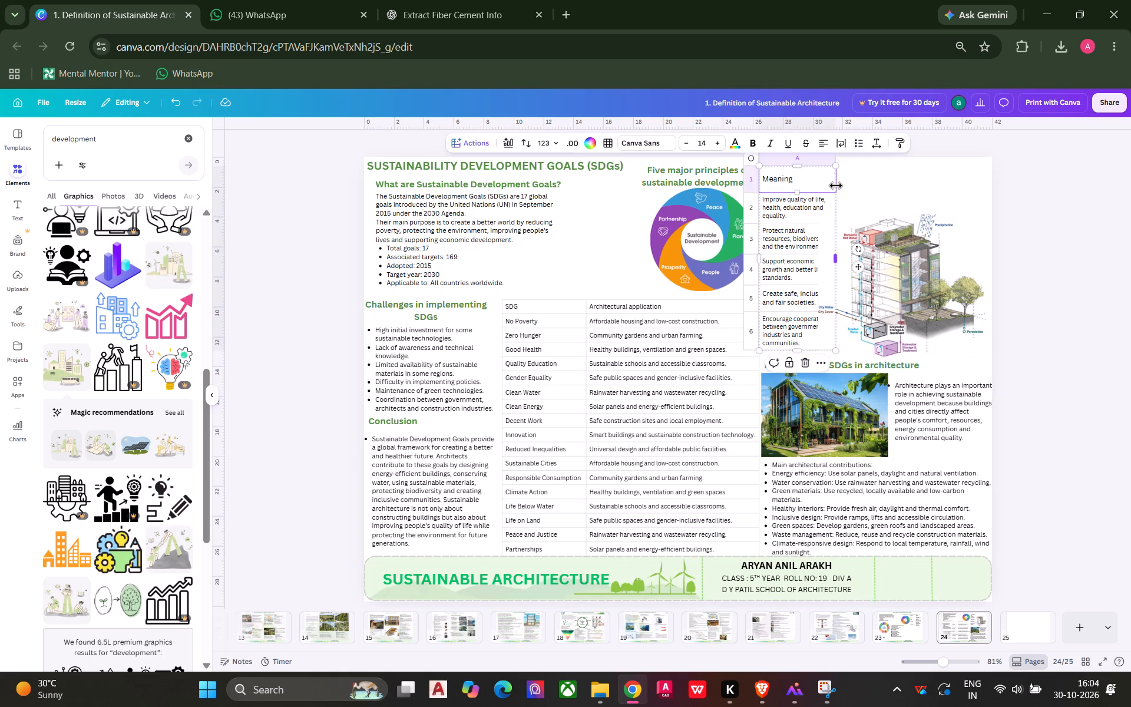
{"action": "key", "text": "Delete"}
{"action": "left_click", "coordinate": [855, 187]}
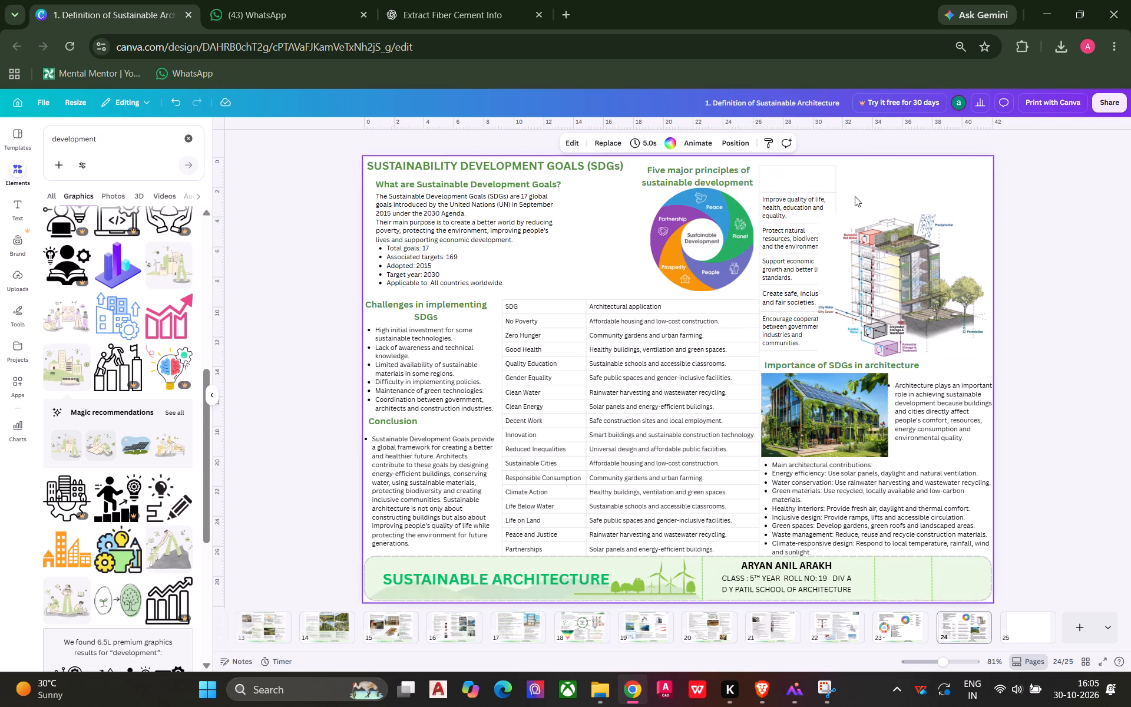
{"action": "left_click", "coordinate": [821, 184]}
{"action": "left_click_drag", "start_coordinate": [821, 183], "coordinate": [815, 214]}
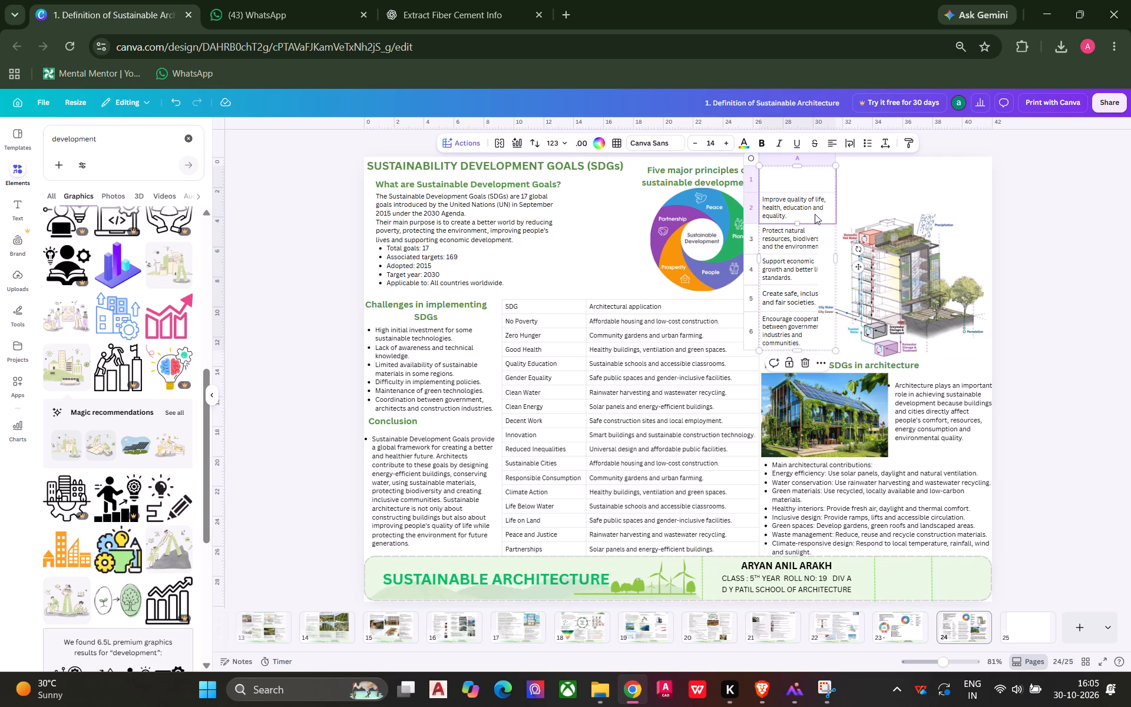
{"action": "left_click_drag", "start_coordinate": [815, 214], "coordinate": [794, 328]}
{"action": "left_click", "coordinate": [805, 362]}
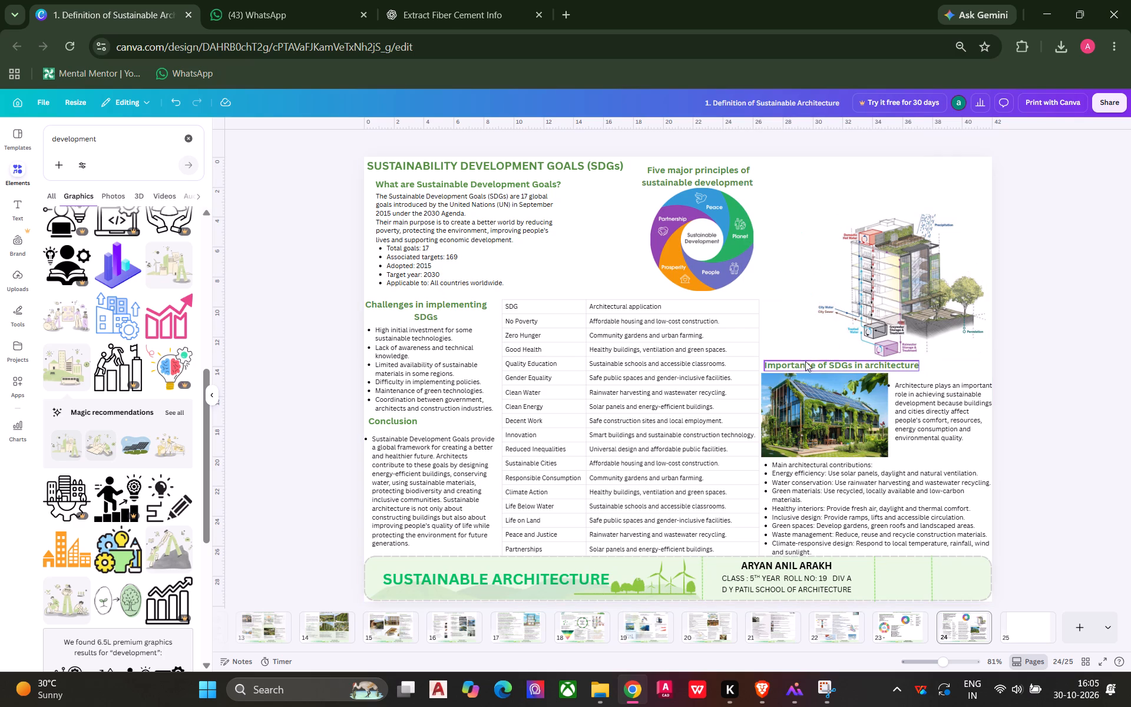
{"action": "left_click", "coordinate": [786, 257]}
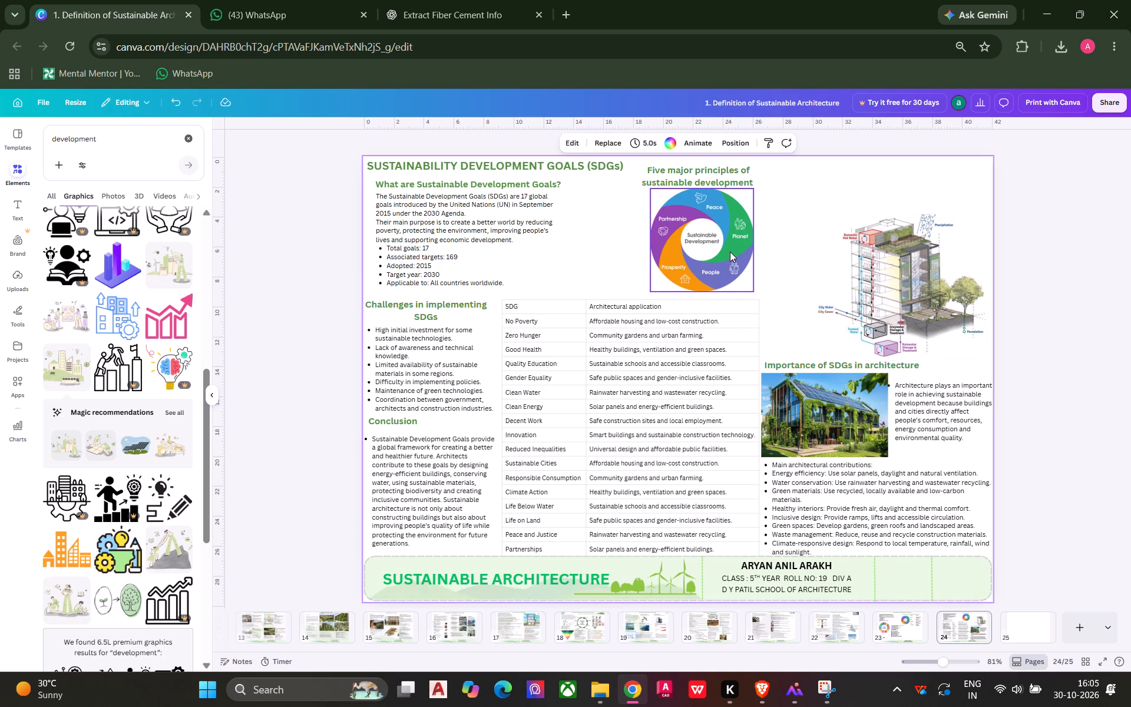
Enlarge the Sustainable Development wheel slightly so it fills the gap above the SDG table.
{"action": "left_click", "coordinate": [729, 252]}
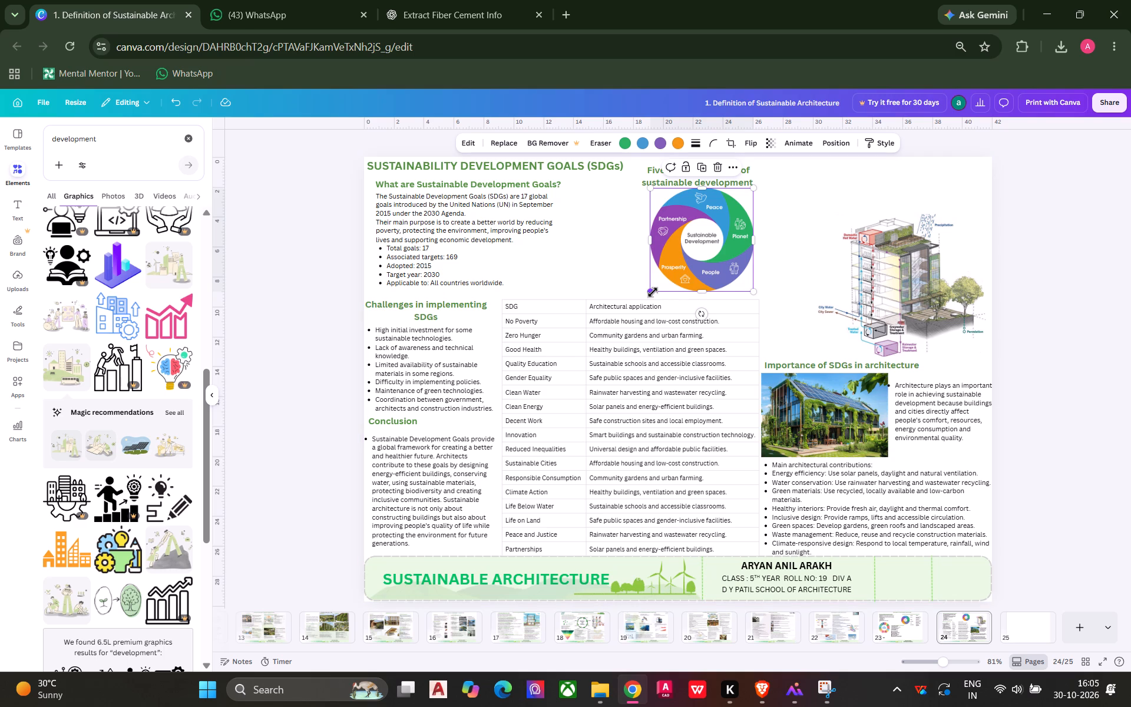
{"action": "left_click_drag", "start_coordinate": [653, 292], "coordinate": [642, 295]}
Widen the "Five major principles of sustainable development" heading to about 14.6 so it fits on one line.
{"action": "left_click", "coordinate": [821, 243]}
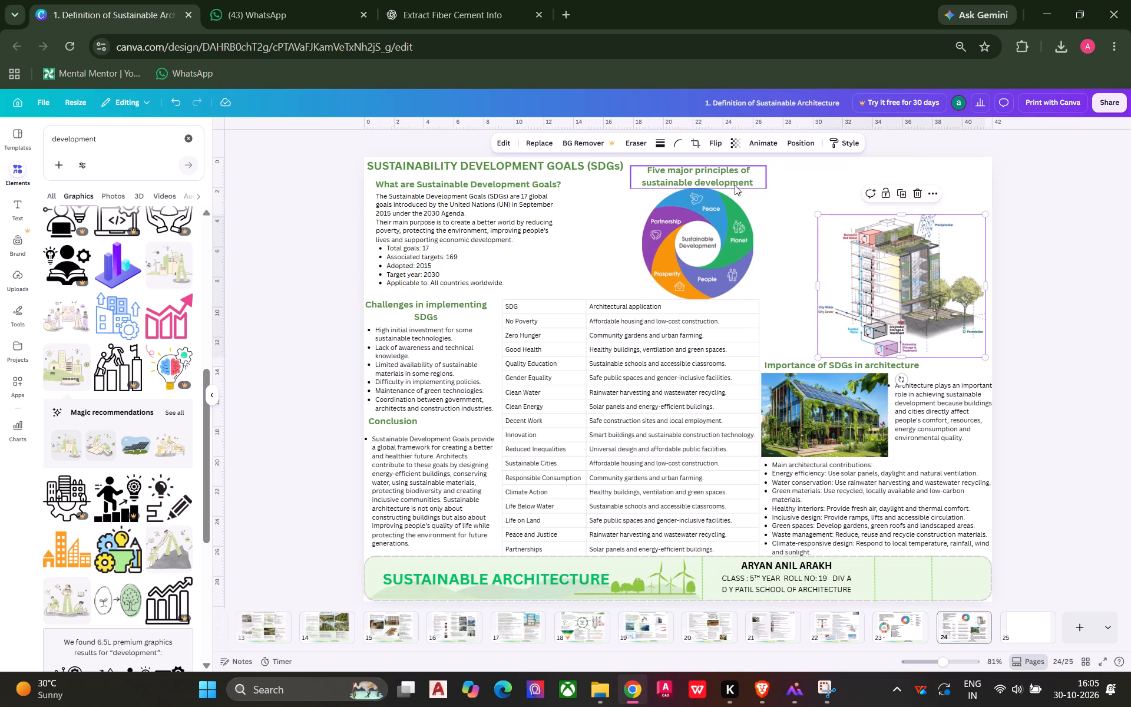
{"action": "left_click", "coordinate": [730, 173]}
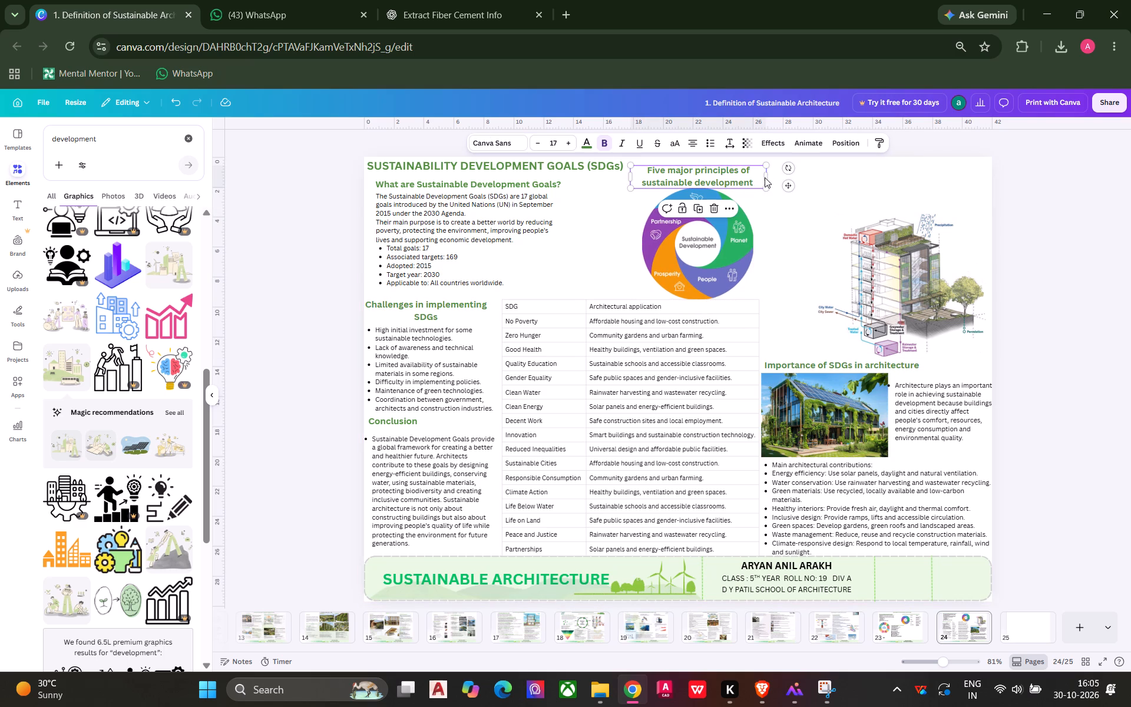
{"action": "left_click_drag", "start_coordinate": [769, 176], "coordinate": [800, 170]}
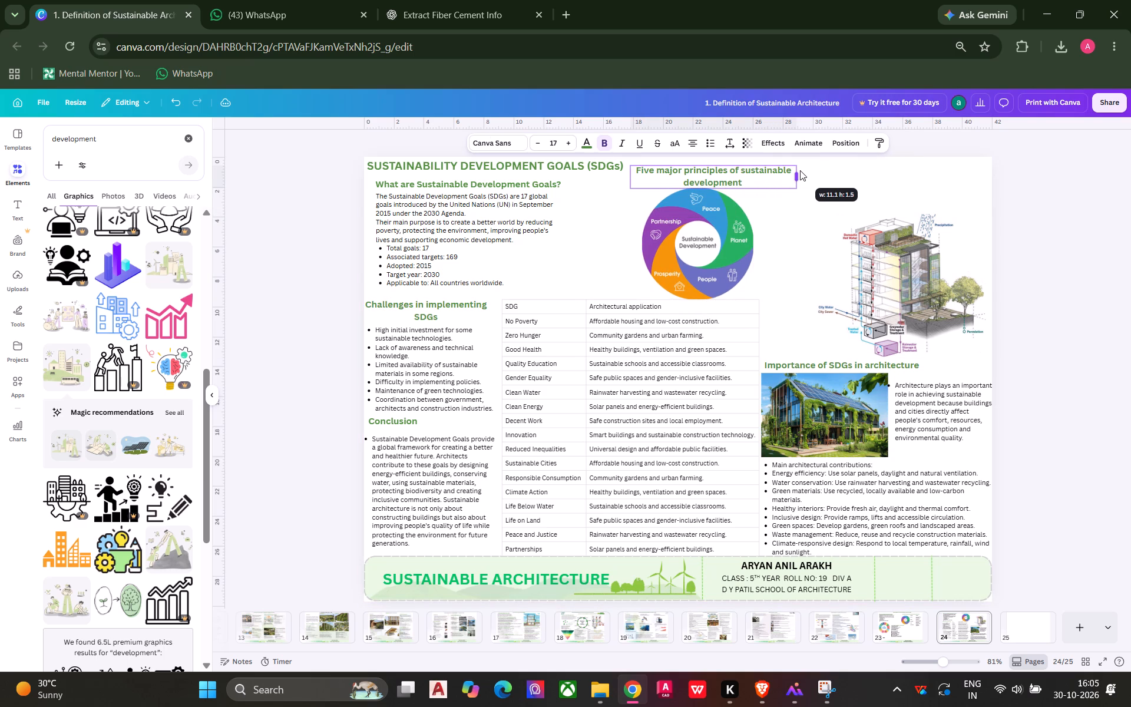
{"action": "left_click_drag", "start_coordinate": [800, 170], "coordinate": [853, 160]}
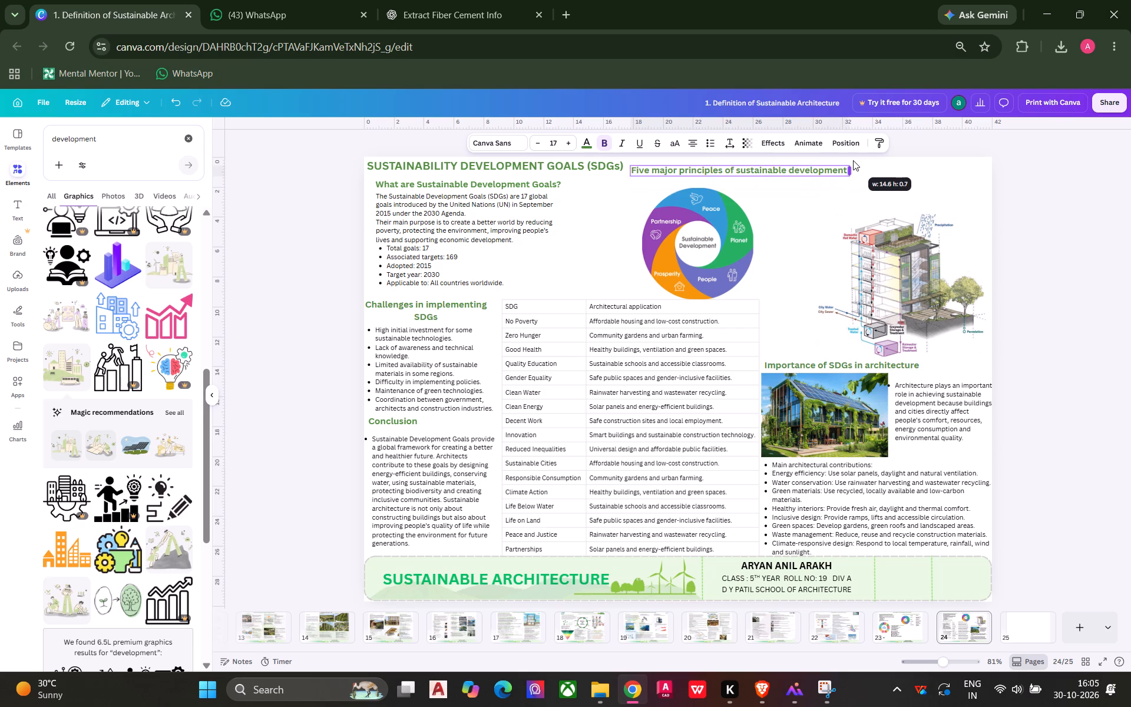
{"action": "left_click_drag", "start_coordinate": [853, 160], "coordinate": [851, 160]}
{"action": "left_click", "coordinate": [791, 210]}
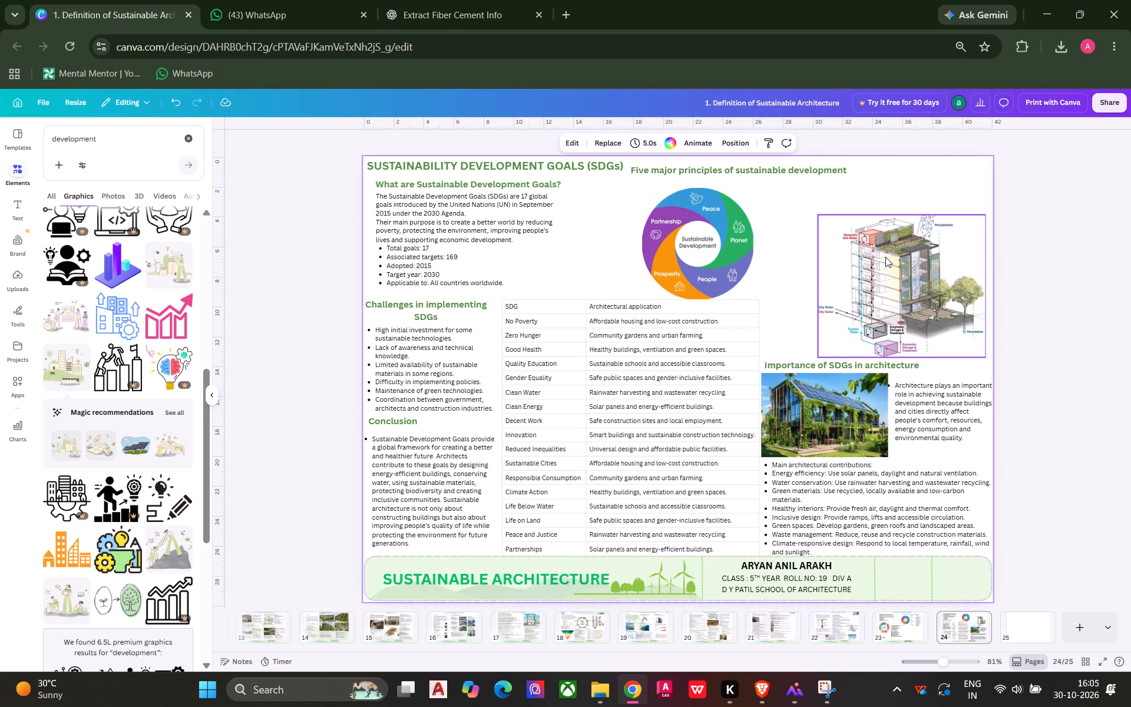
Move the building section illustration closer to the wheel and enlarge it to about 14.7 by 12.5, above the architecture importance heading.
{"action": "left_click", "coordinate": [886, 257]}
{"action": "left_click_drag", "start_coordinate": [884, 267], "coordinate": [842, 269]}
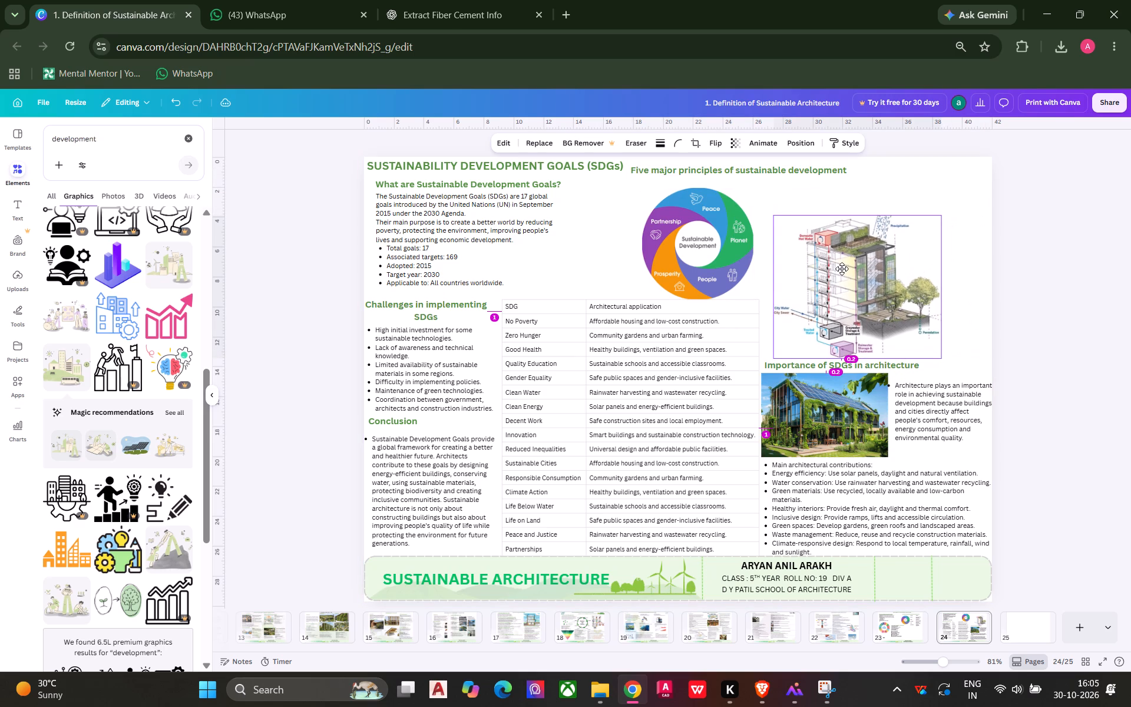
{"action": "left_click_drag", "start_coordinate": [842, 269], "coordinate": [839, 268]}
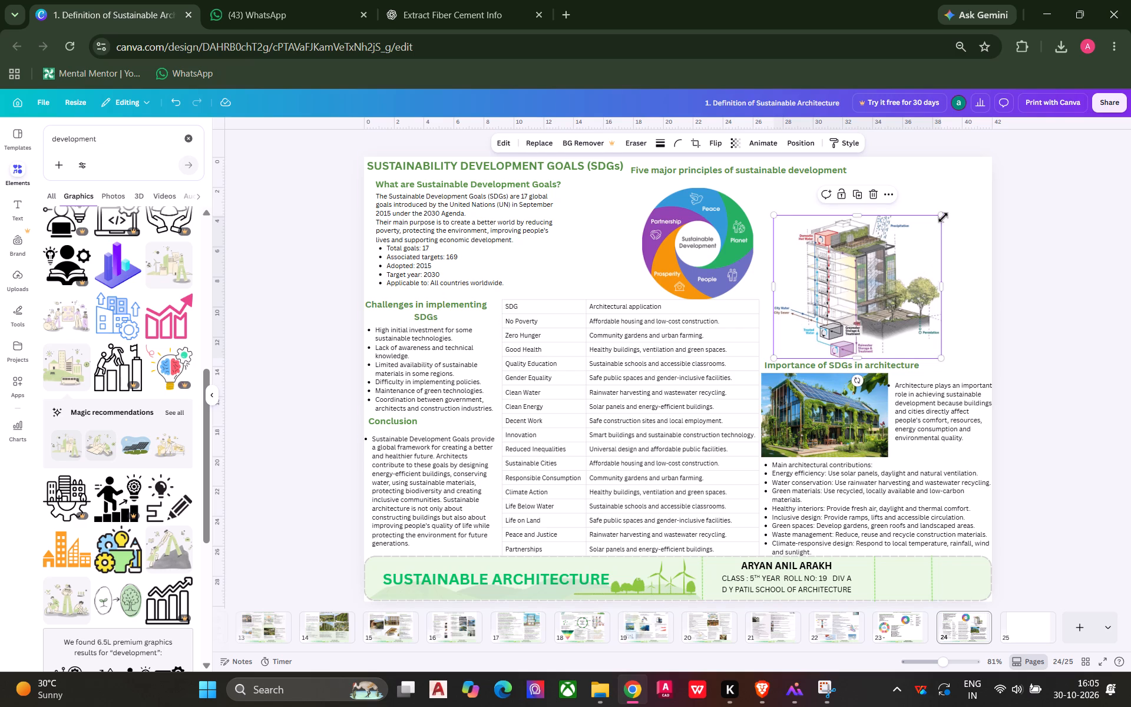
{"action": "left_click_drag", "start_coordinate": [941, 217], "coordinate": [984, 161]}
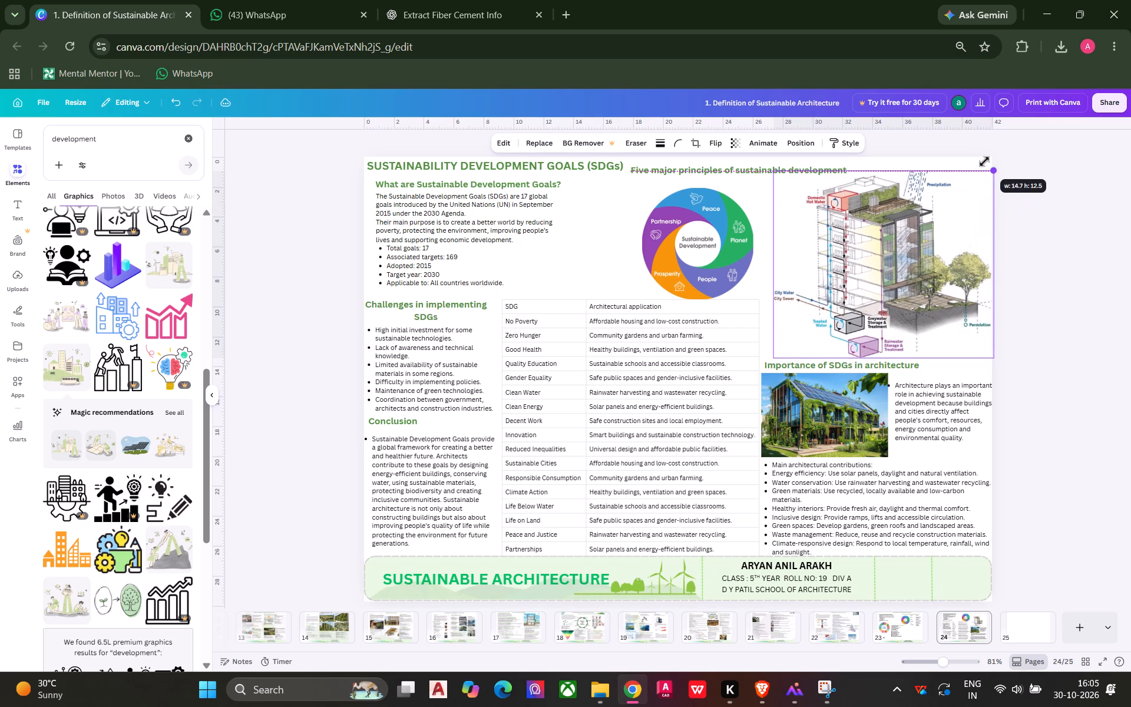
{"action": "left_click_drag", "start_coordinate": [984, 161], "coordinate": [970, 161]}
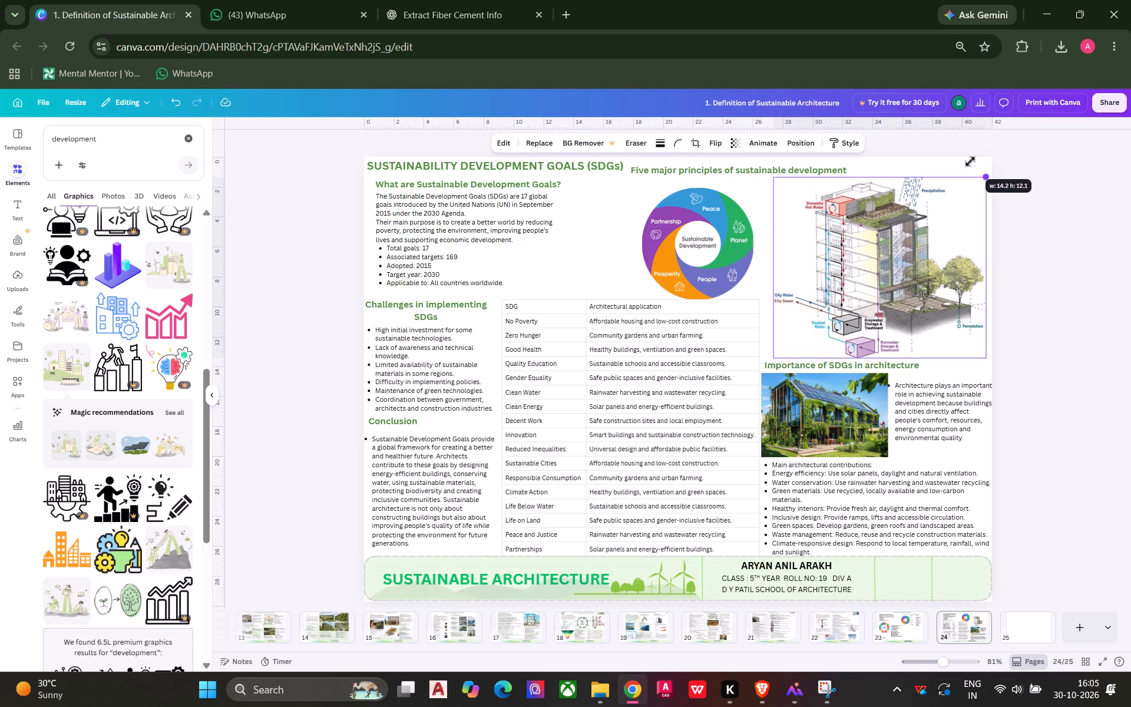
{"action": "left_click_drag", "start_coordinate": [970, 161], "coordinate": [980, 157]}
{"action": "left_click", "coordinate": [1057, 164]}
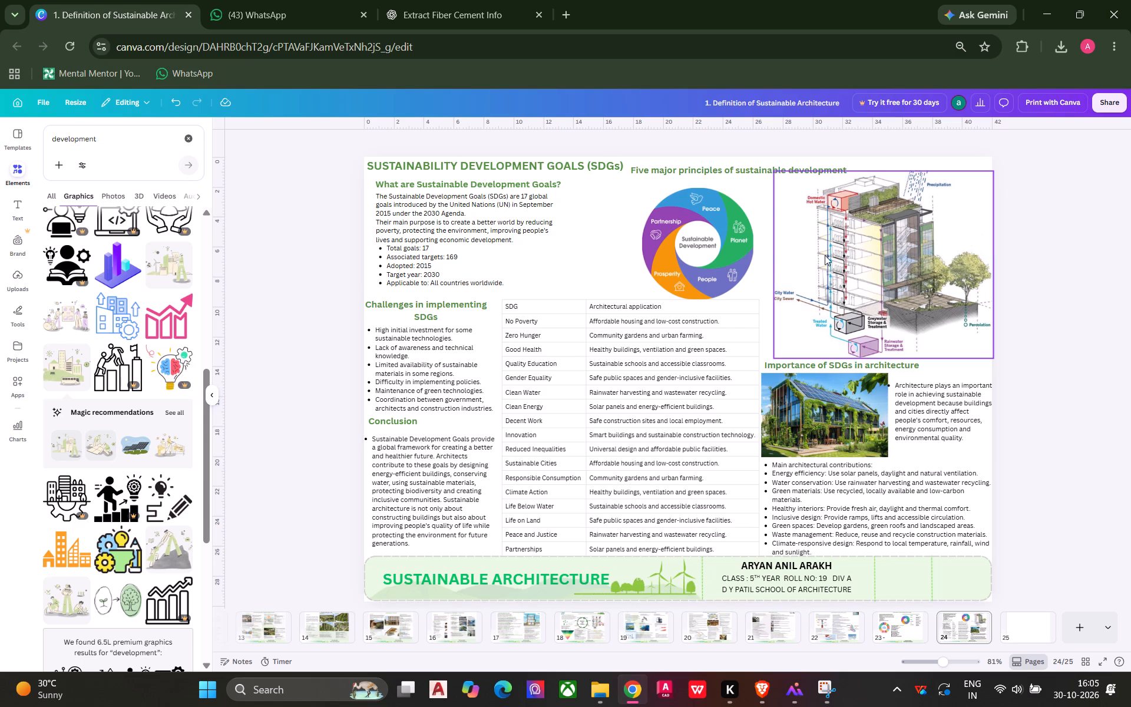
Enlarge the Sustainable Development wheel so it reaches up to its heading.
{"action": "left_click", "coordinate": [700, 244]}
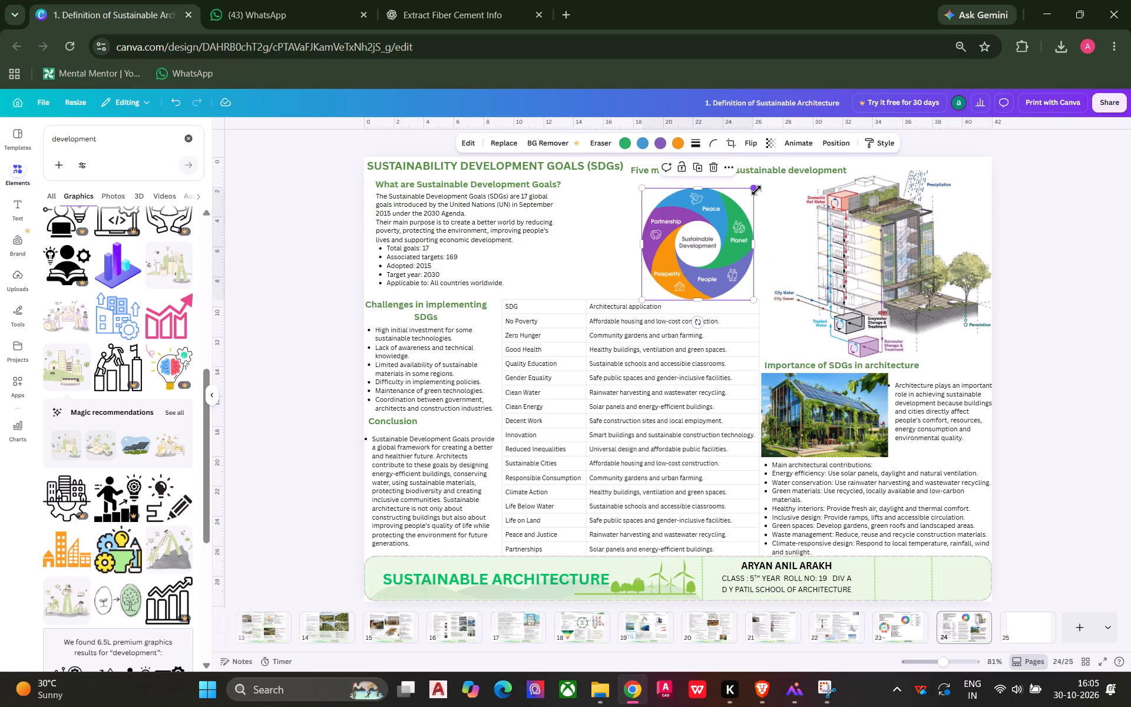
{"action": "left_click_drag", "start_coordinate": [756, 190], "coordinate": [775, 188]}
{"action": "left_click", "coordinate": [577, 221]}
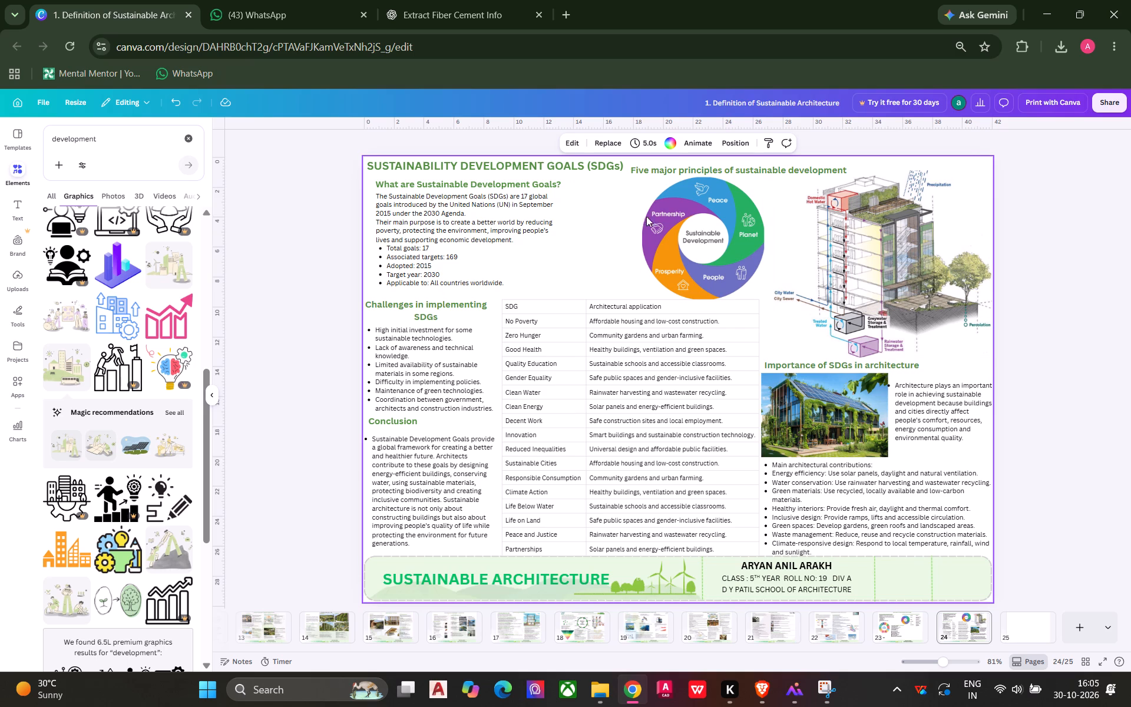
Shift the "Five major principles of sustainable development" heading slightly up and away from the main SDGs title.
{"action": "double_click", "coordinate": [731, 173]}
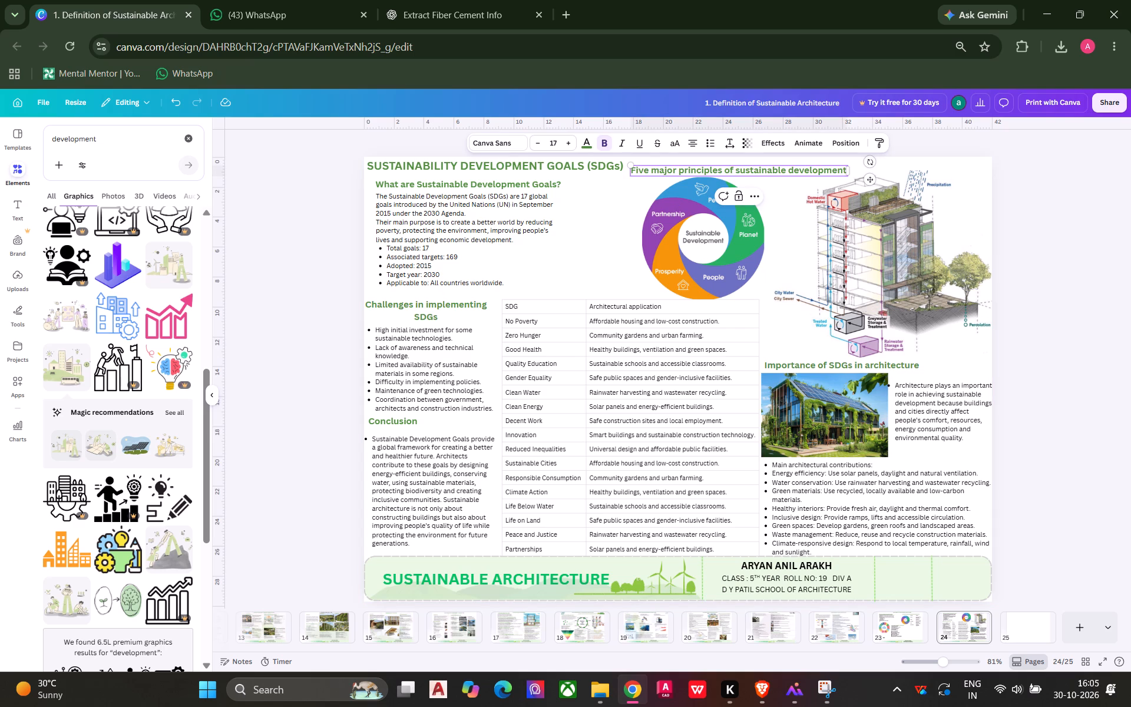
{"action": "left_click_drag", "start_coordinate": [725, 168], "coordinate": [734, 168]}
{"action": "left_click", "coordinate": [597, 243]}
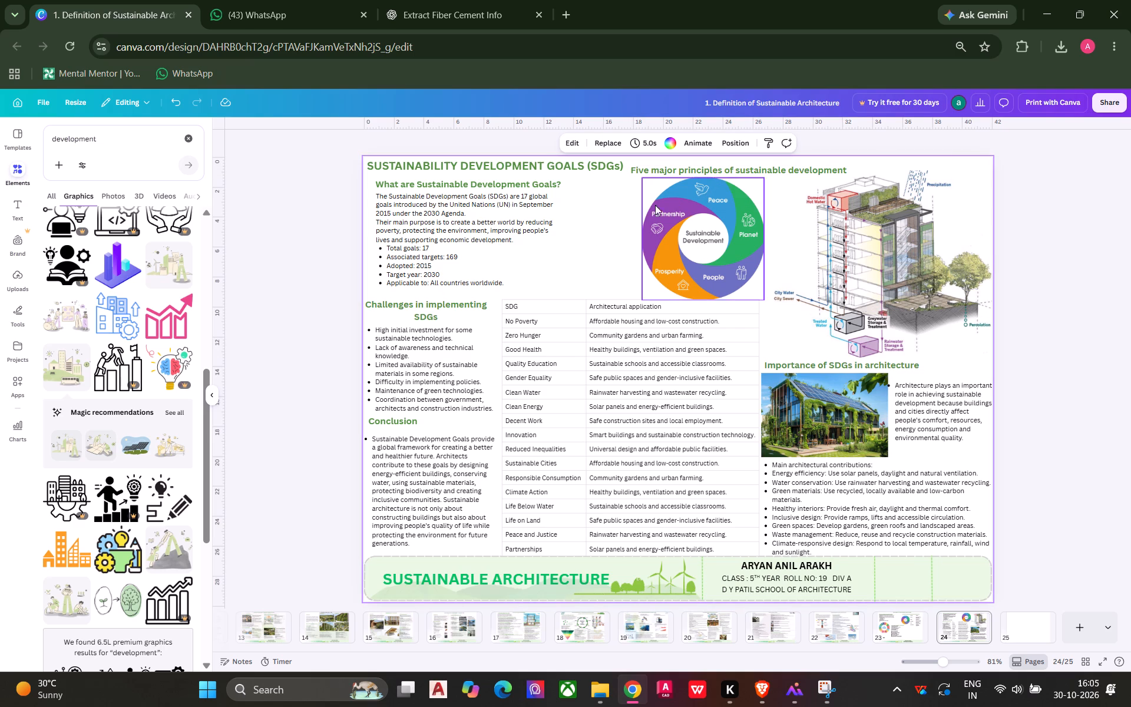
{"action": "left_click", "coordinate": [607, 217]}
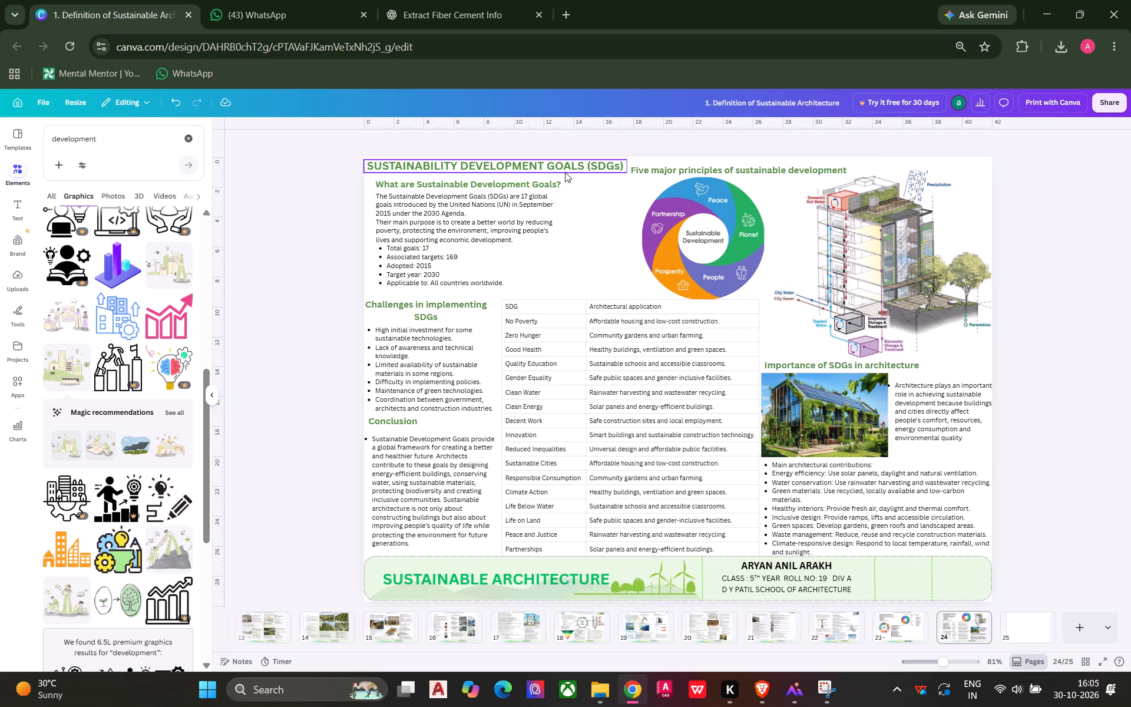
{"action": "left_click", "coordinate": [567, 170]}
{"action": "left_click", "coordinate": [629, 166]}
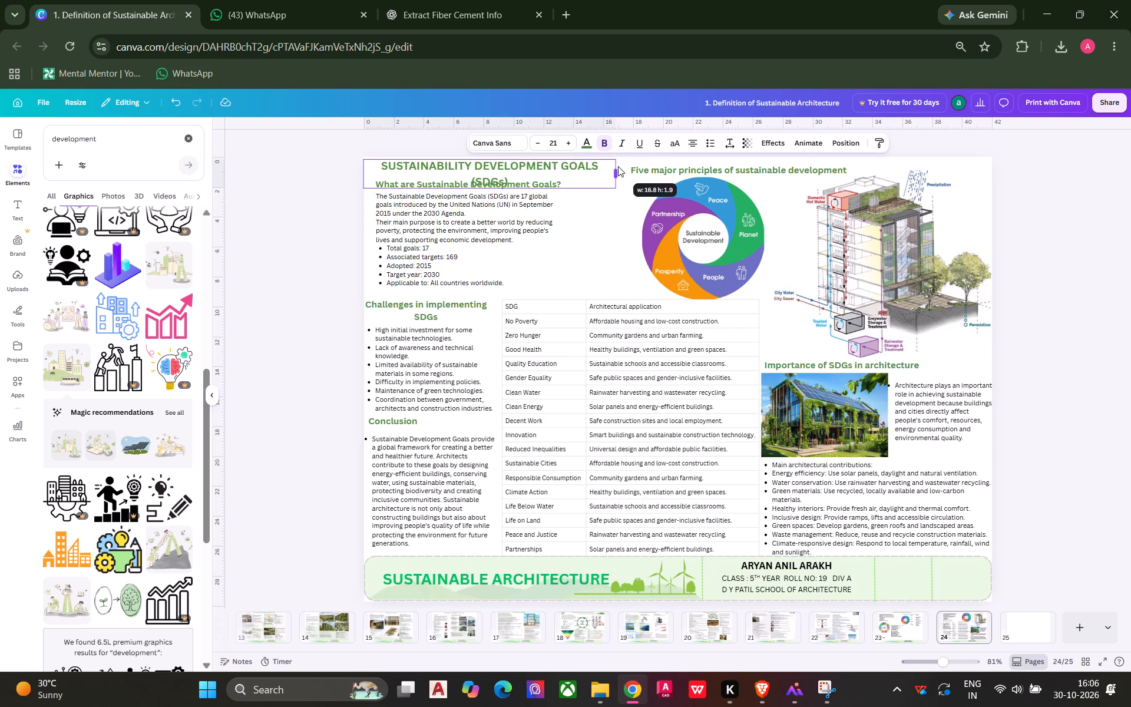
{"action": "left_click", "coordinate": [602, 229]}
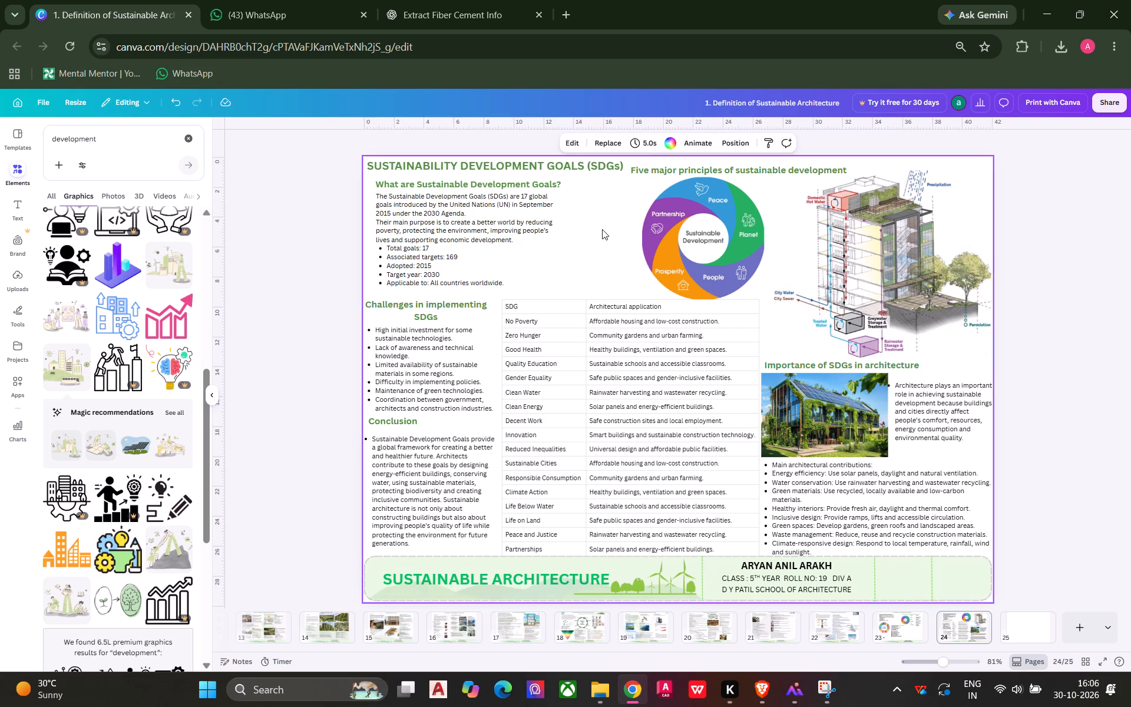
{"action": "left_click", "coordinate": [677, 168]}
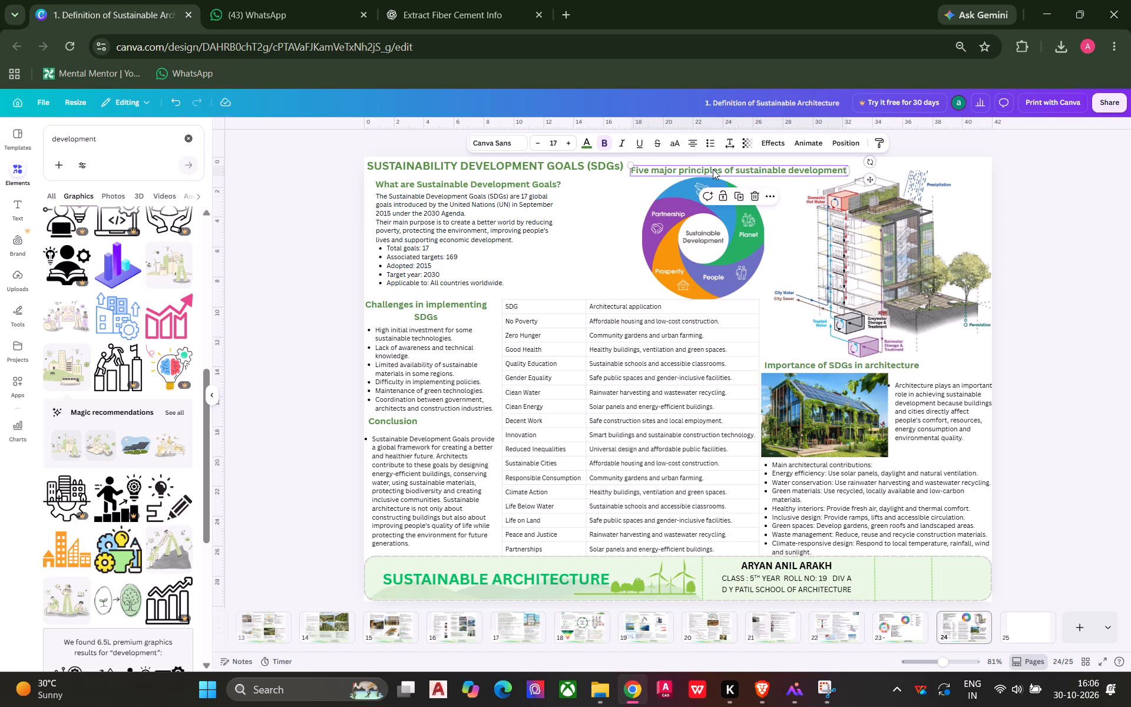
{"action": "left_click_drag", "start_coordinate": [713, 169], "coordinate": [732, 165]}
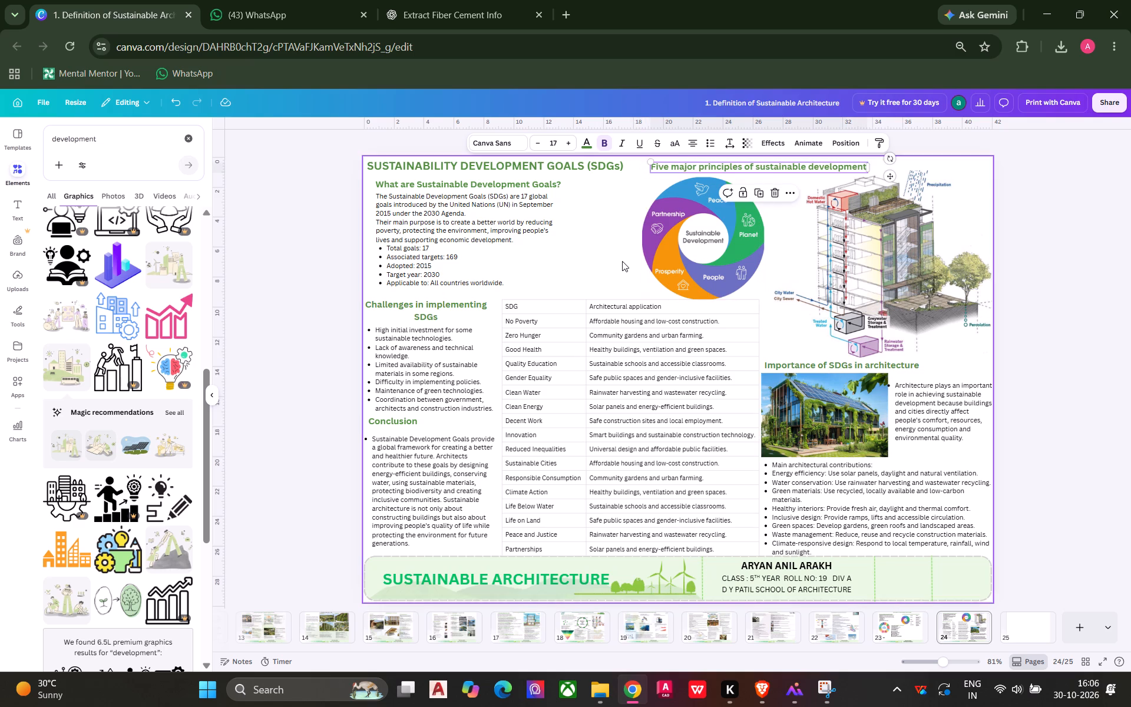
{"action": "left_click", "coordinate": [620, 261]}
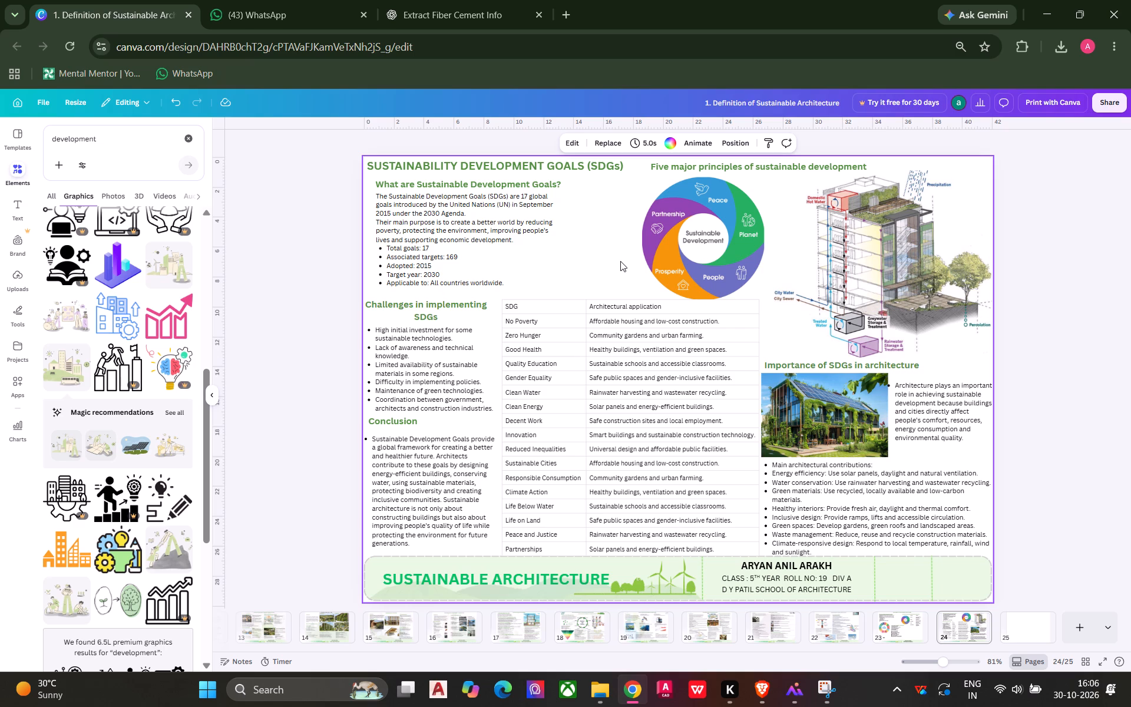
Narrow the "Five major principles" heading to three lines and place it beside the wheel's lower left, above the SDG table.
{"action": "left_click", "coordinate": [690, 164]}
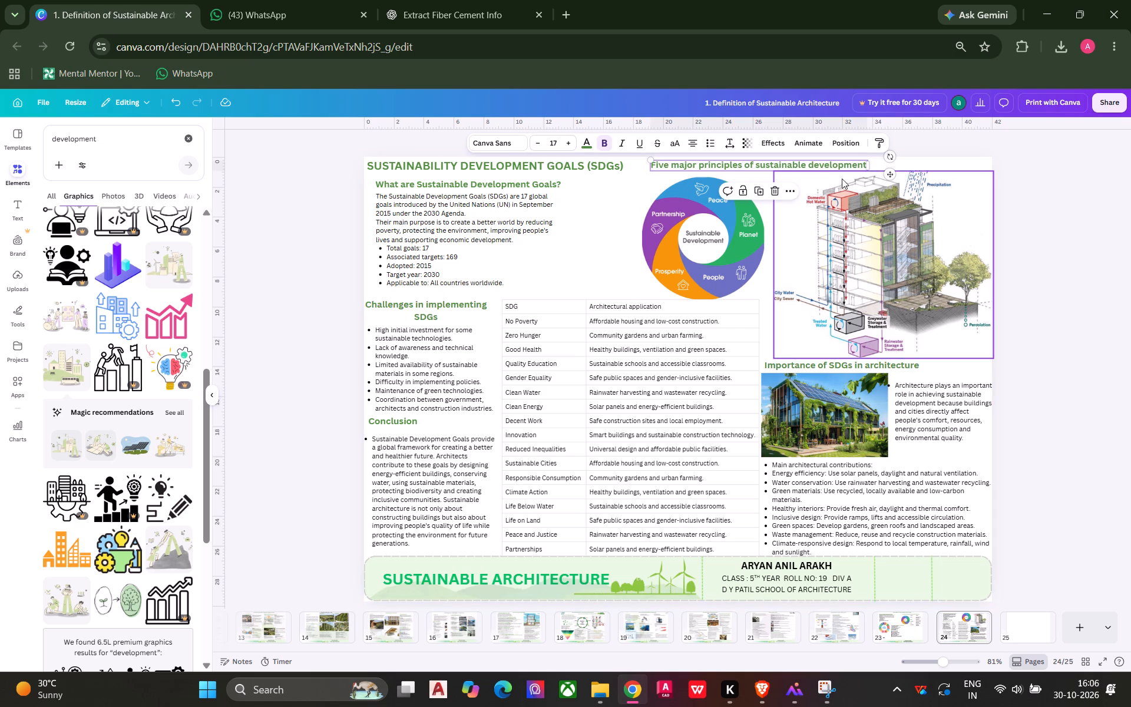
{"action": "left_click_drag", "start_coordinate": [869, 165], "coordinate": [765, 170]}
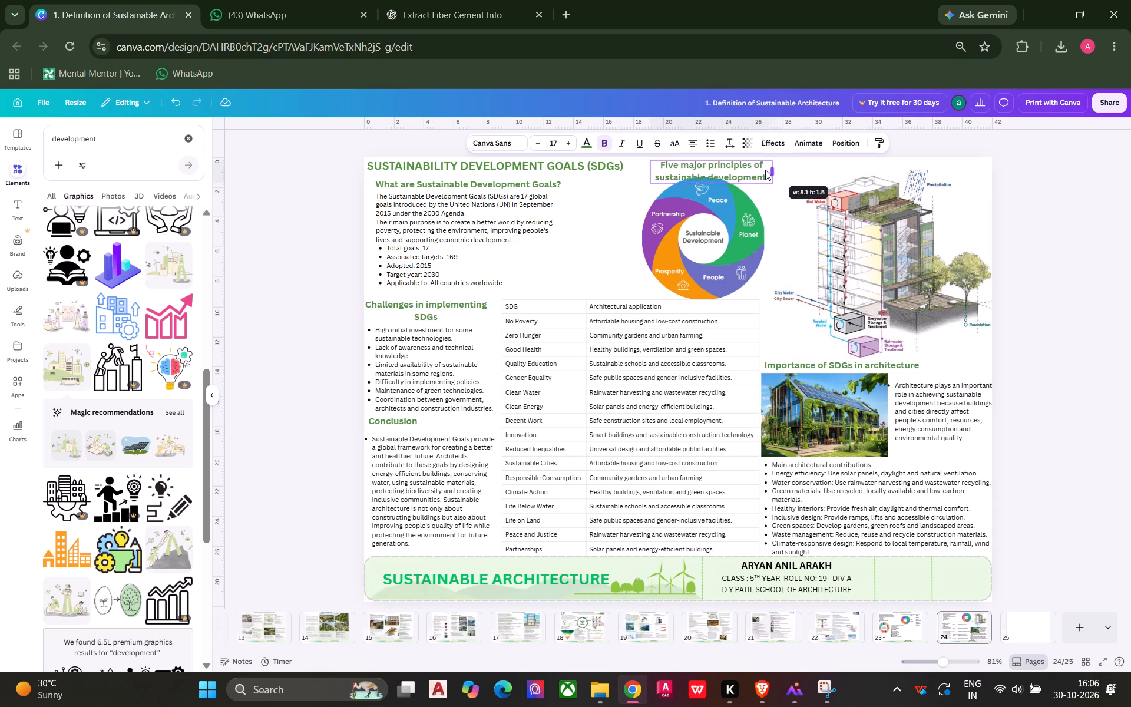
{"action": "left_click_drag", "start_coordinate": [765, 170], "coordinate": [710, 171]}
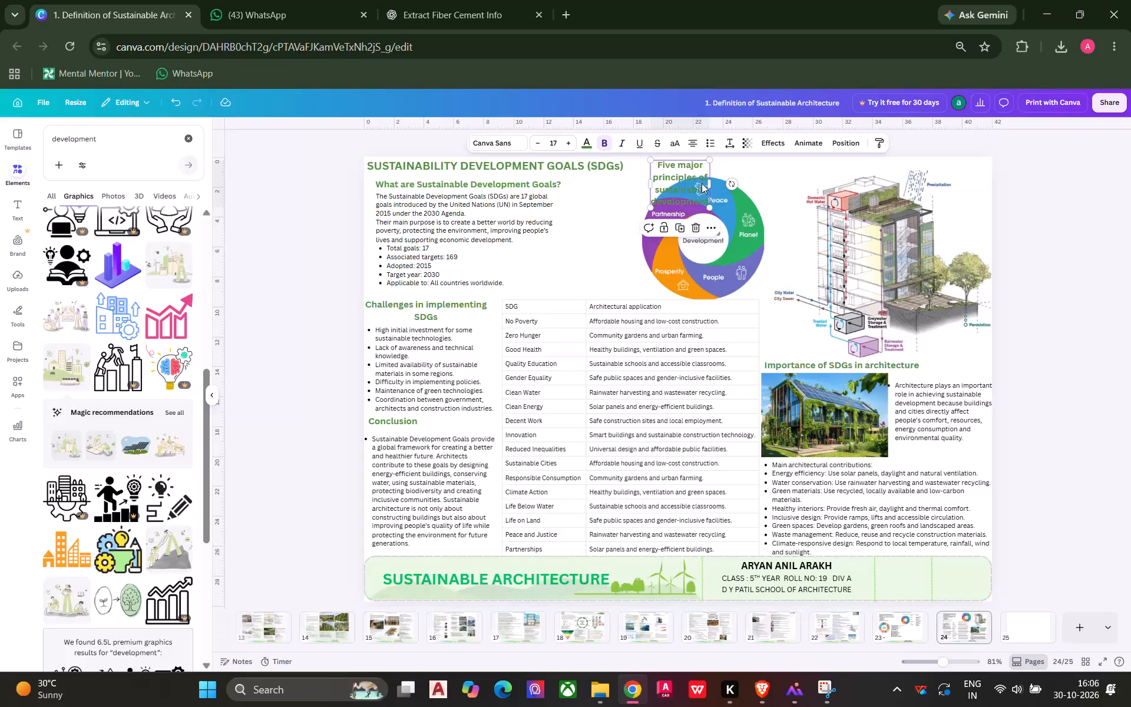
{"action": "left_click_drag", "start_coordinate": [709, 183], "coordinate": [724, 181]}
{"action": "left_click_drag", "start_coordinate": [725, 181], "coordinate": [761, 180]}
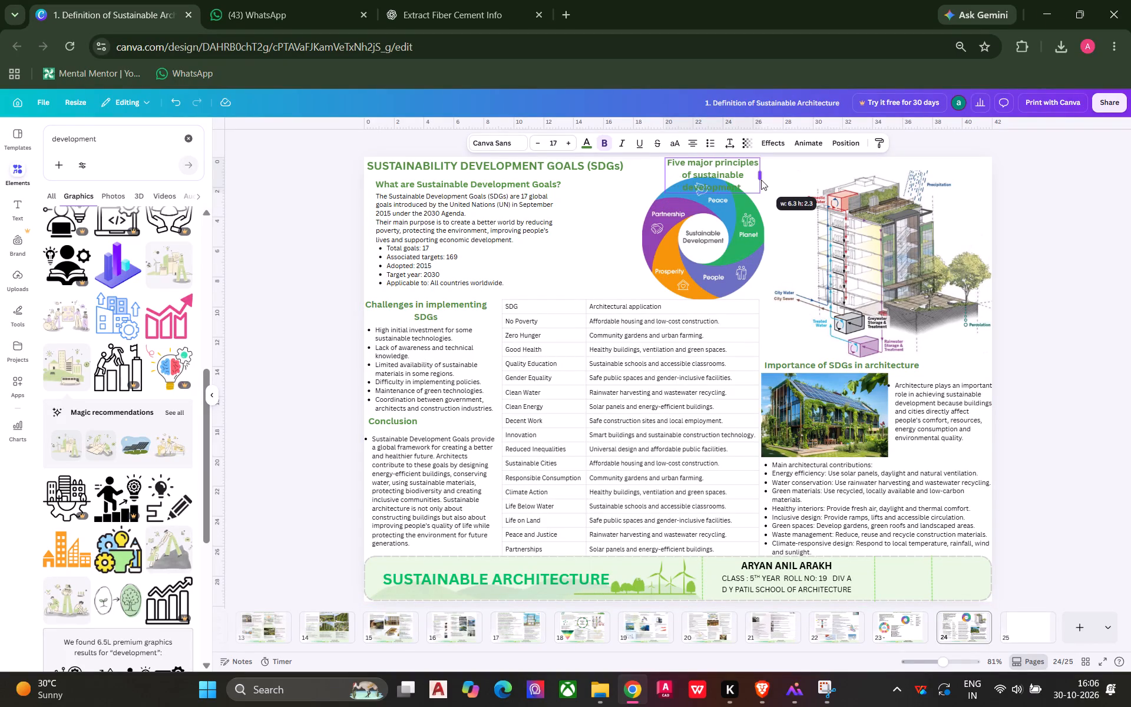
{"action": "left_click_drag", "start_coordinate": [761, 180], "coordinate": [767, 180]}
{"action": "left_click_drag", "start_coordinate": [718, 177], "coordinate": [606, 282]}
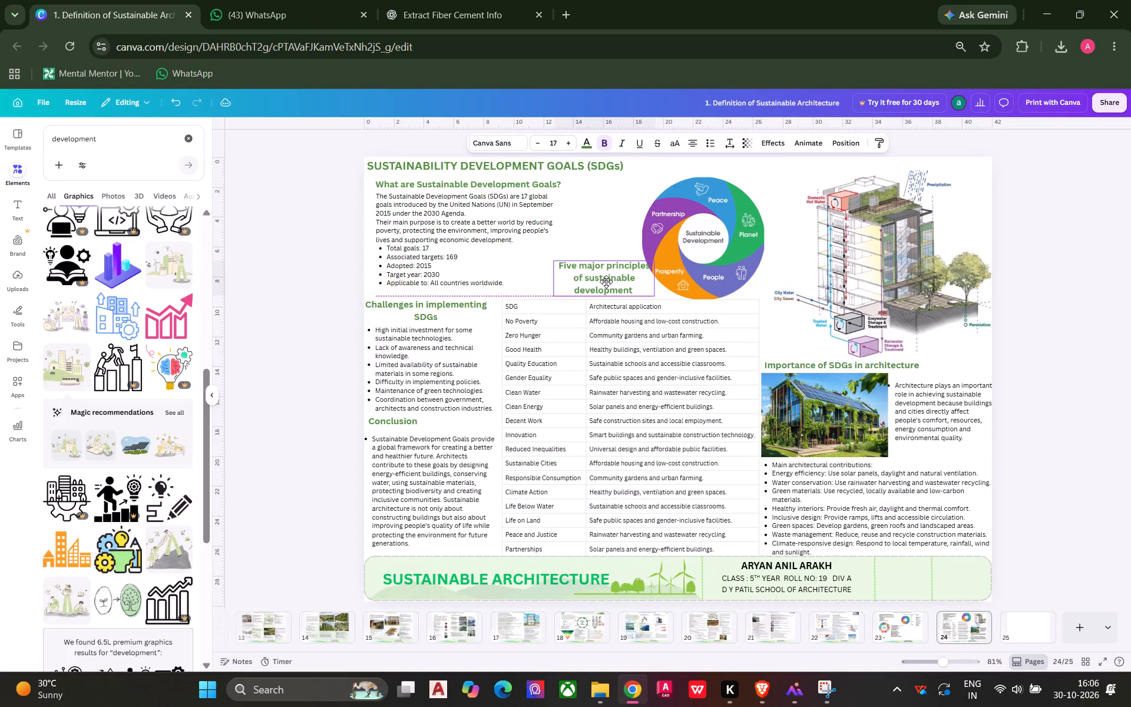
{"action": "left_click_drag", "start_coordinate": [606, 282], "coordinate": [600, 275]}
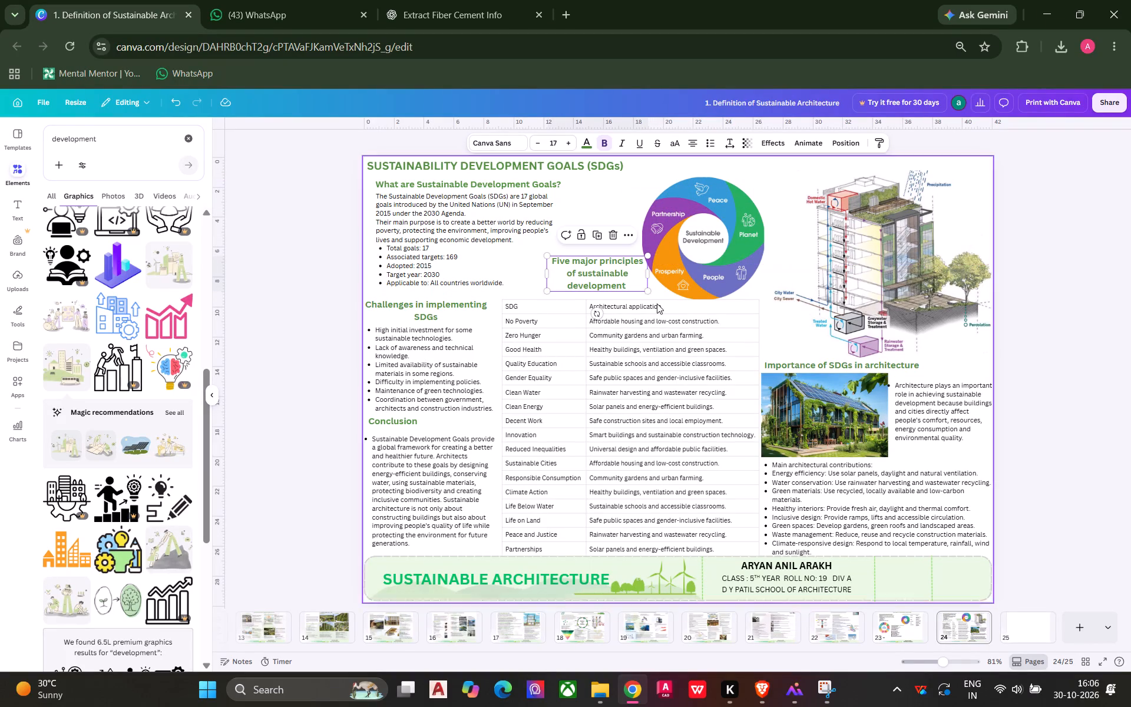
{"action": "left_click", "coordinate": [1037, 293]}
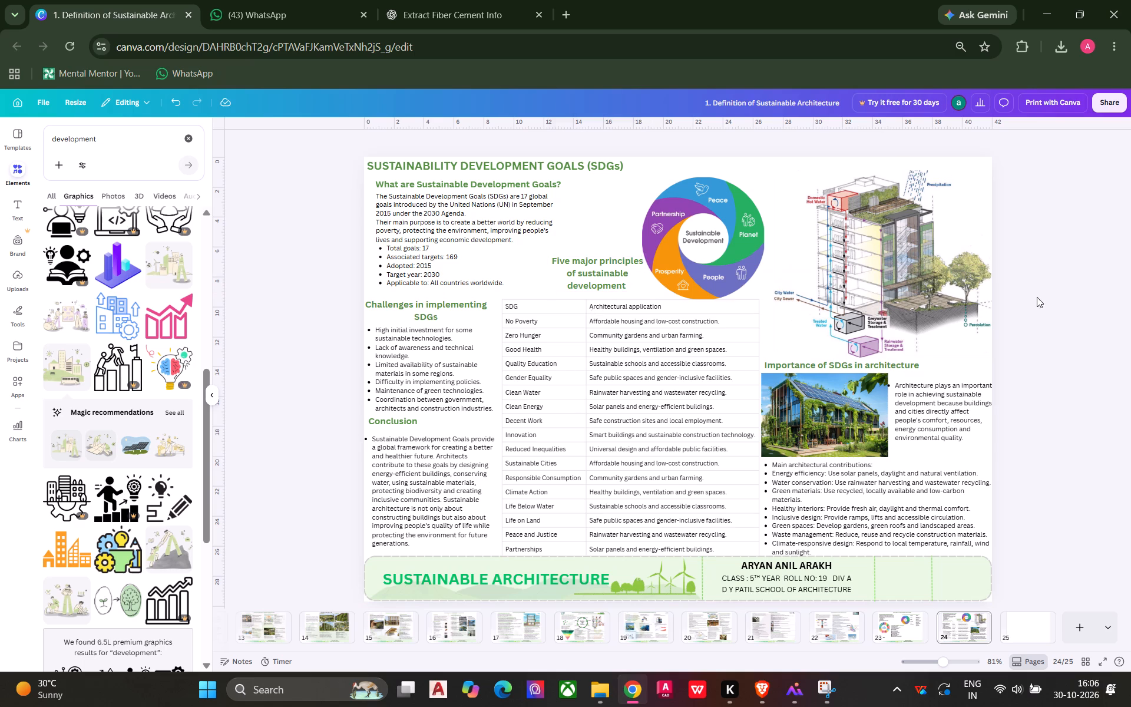
Move the Sustainable Development wheel up and slightly toward the building section illustration.
{"action": "left_click_drag", "start_coordinate": [740, 270], "coordinate": [755, 256]}
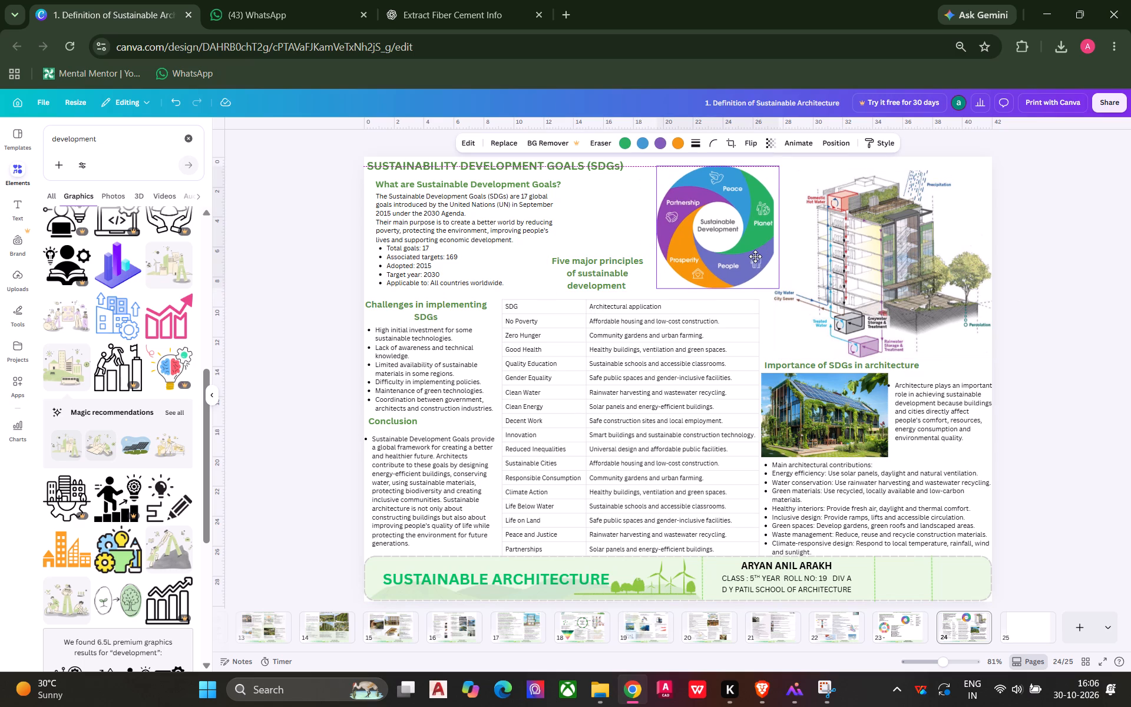
{"action": "left_click_drag", "start_coordinate": [755, 256], "coordinate": [749, 256]}
Delete the "Five major principles of sustainable development" heading.
{"action": "left_click", "coordinate": [614, 273]}
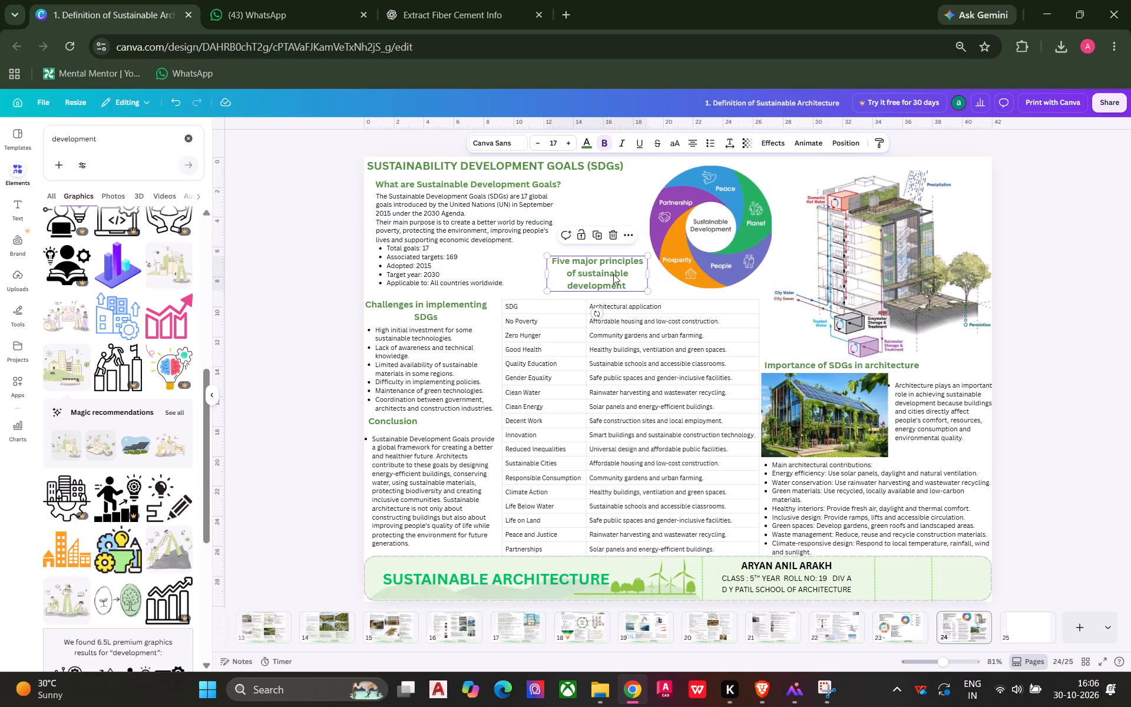
{"action": "key", "text": "Delete"}
{"action": "left_click", "coordinate": [666, 259]}
{"action": "left_click_drag", "start_coordinate": [652, 288], "coordinate": [651, 288]}
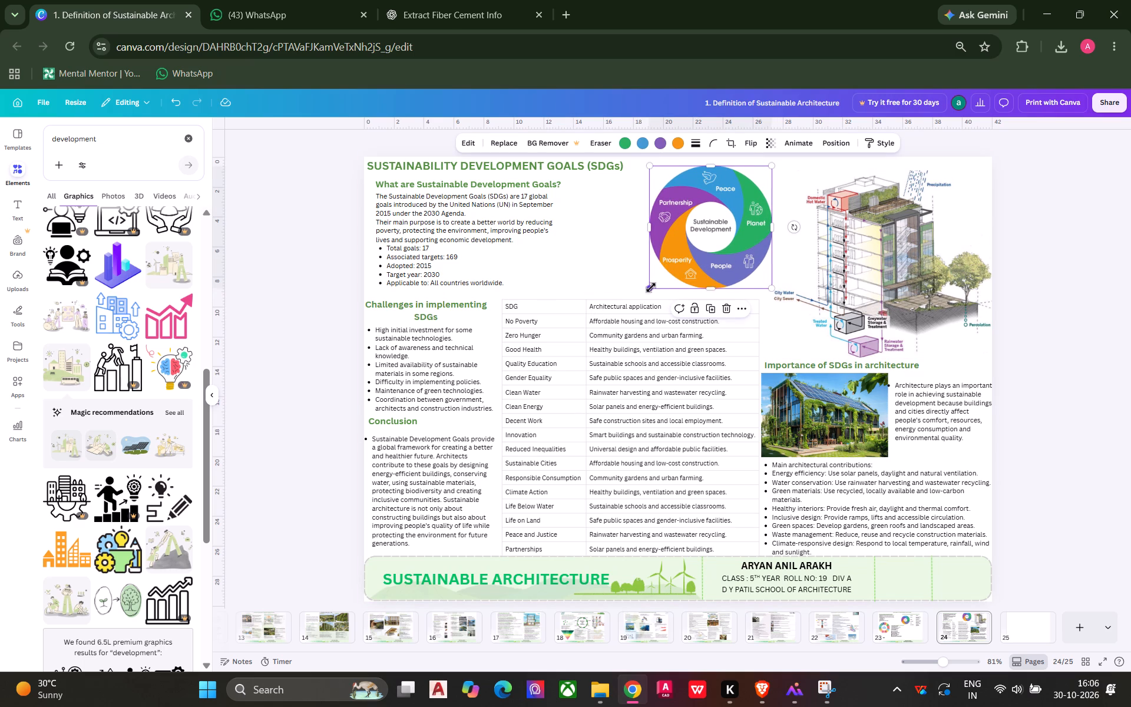
{"action": "left_click_drag", "start_coordinate": [651, 288], "coordinate": [633, 295]}
{"action": "left_click", "coordinate": [580, 280]}
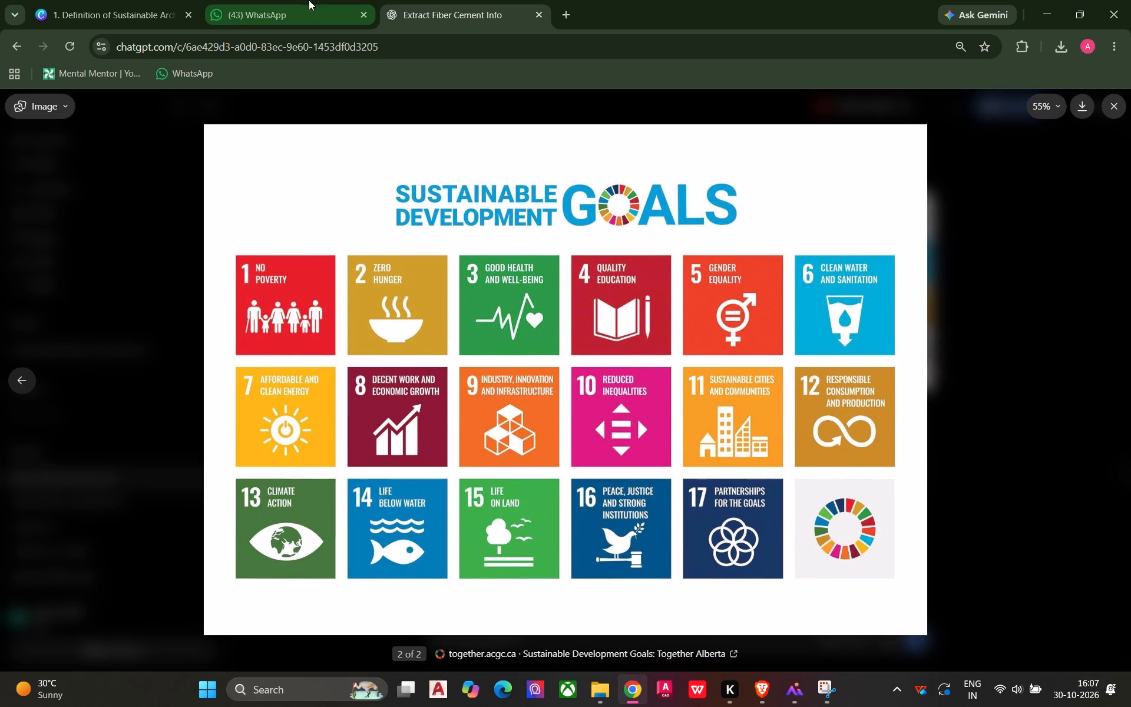
Back in the Canva design, delete the entire SDG and architectural application table from page 24.
{"action": "left_click", "coordinate": [122, 7]}
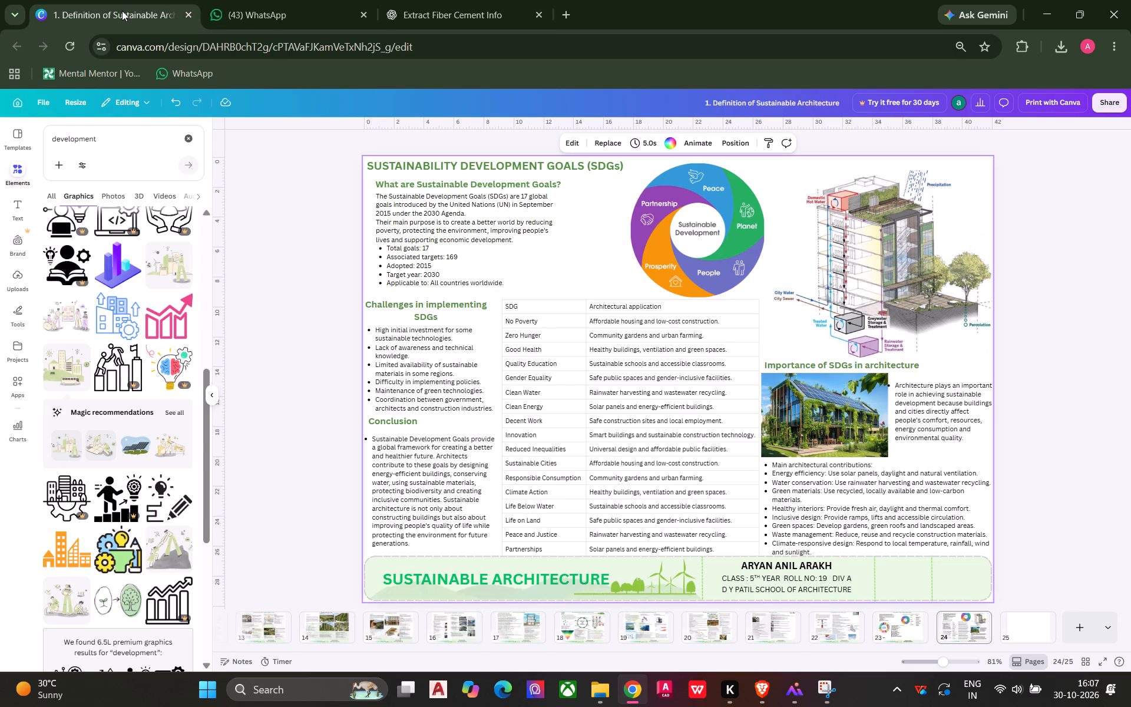
{"action": "left_click", "coordinate": [545, 306]}
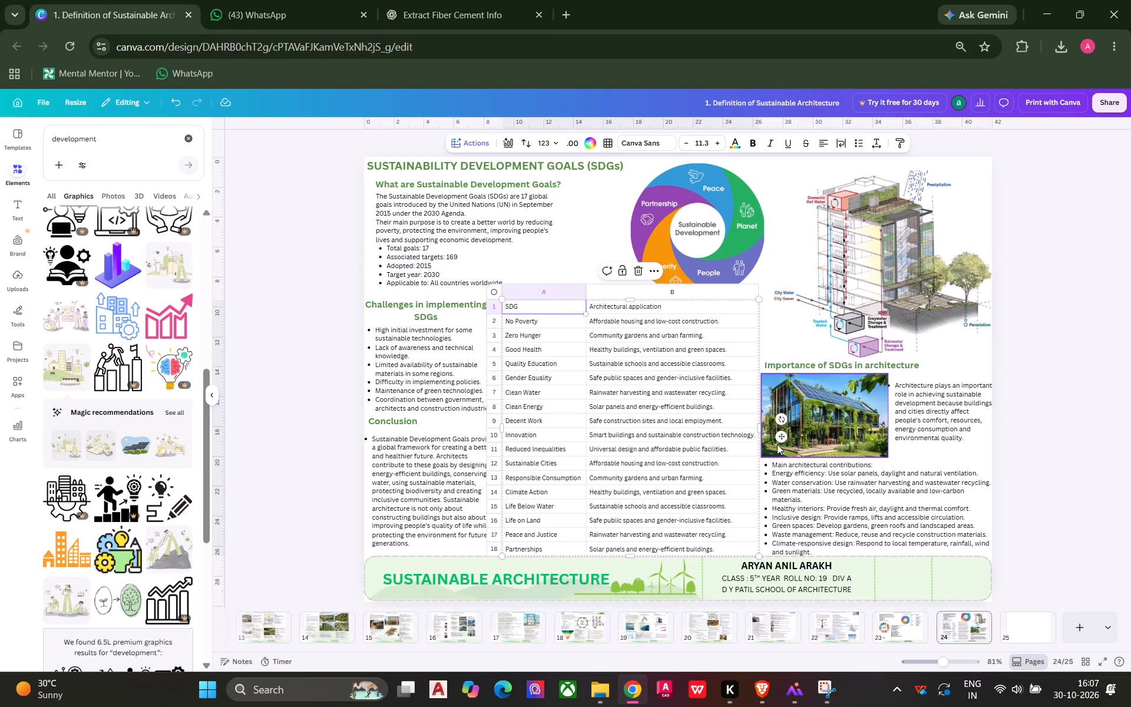
{"action": "key", "text": "Delete"}
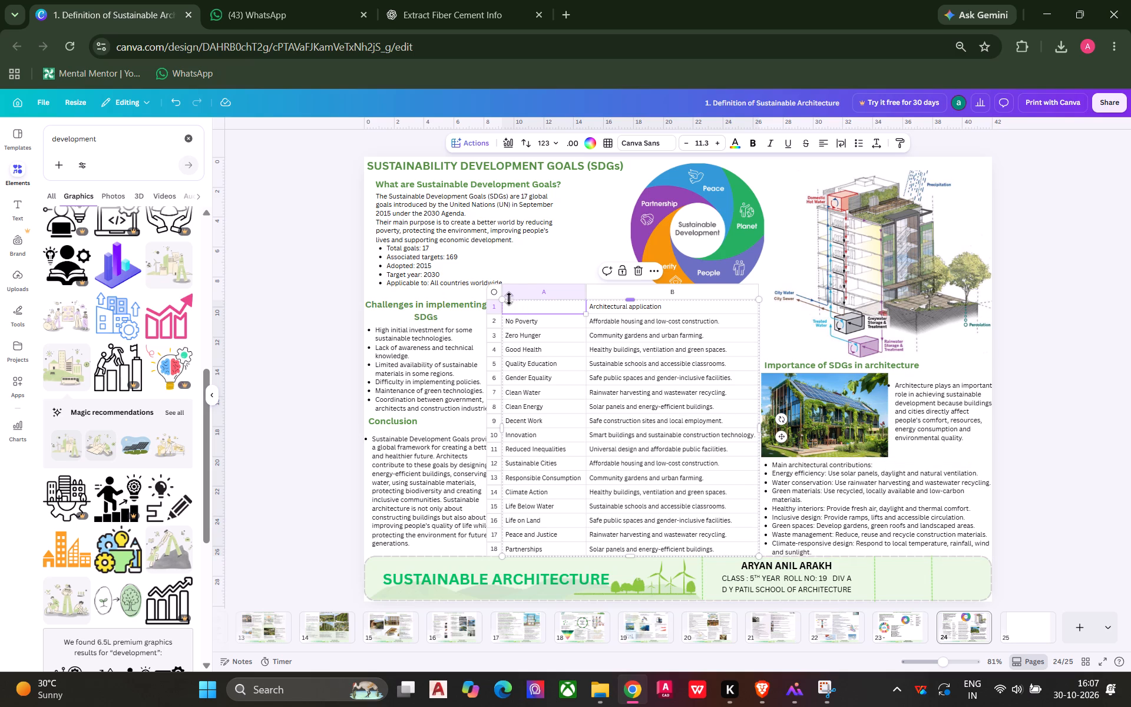
{"action": "left_click_drag", "start_coordinate": [512, 295], "coordinate": [661, 404]}
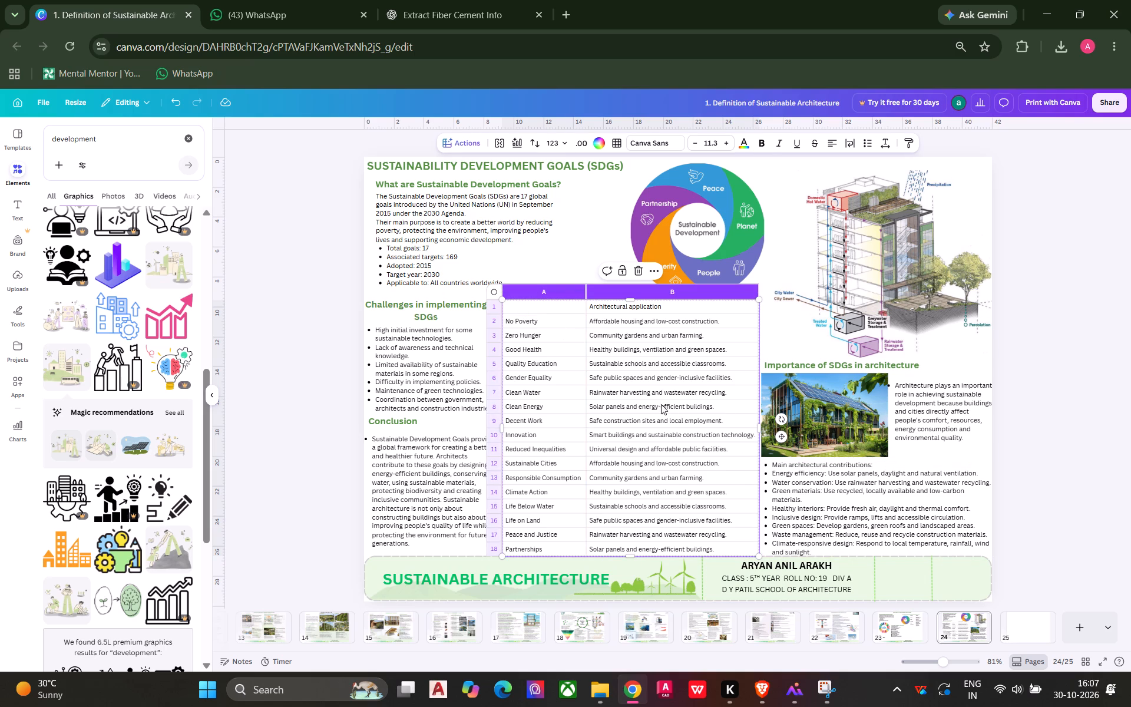
{"action": "left_click_drag", "start_coordinate": [661, 404], "coordinate": [673, 415]}
{"action": "left_click", "coordinate": [634, 275]}
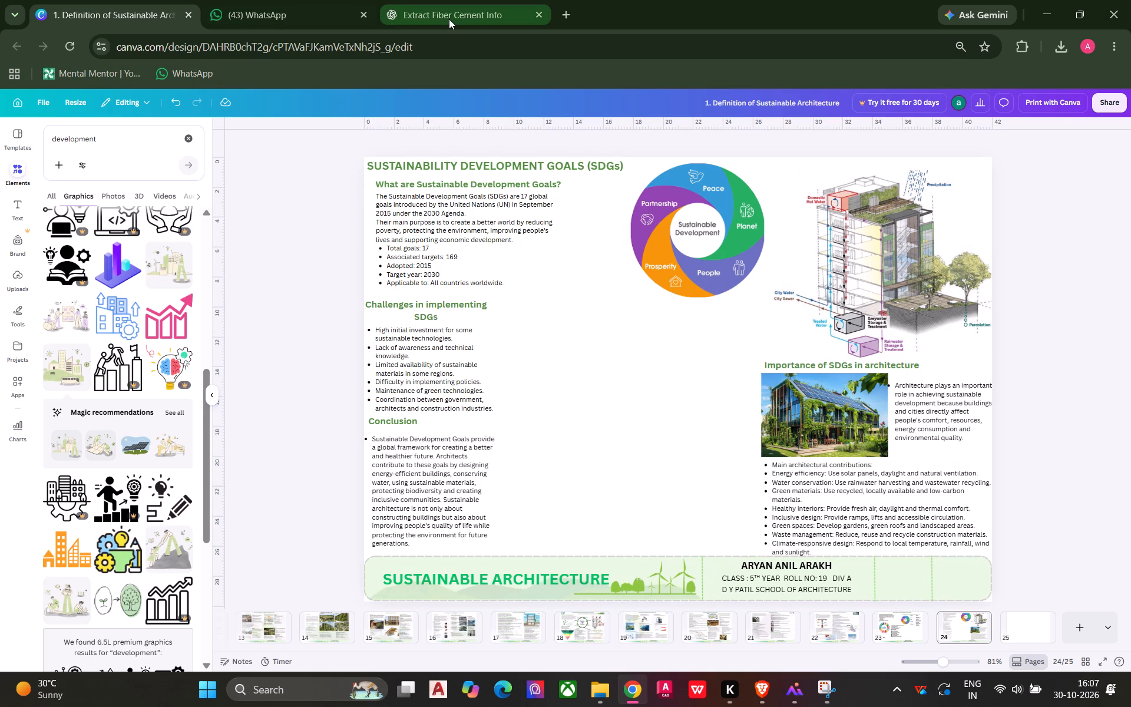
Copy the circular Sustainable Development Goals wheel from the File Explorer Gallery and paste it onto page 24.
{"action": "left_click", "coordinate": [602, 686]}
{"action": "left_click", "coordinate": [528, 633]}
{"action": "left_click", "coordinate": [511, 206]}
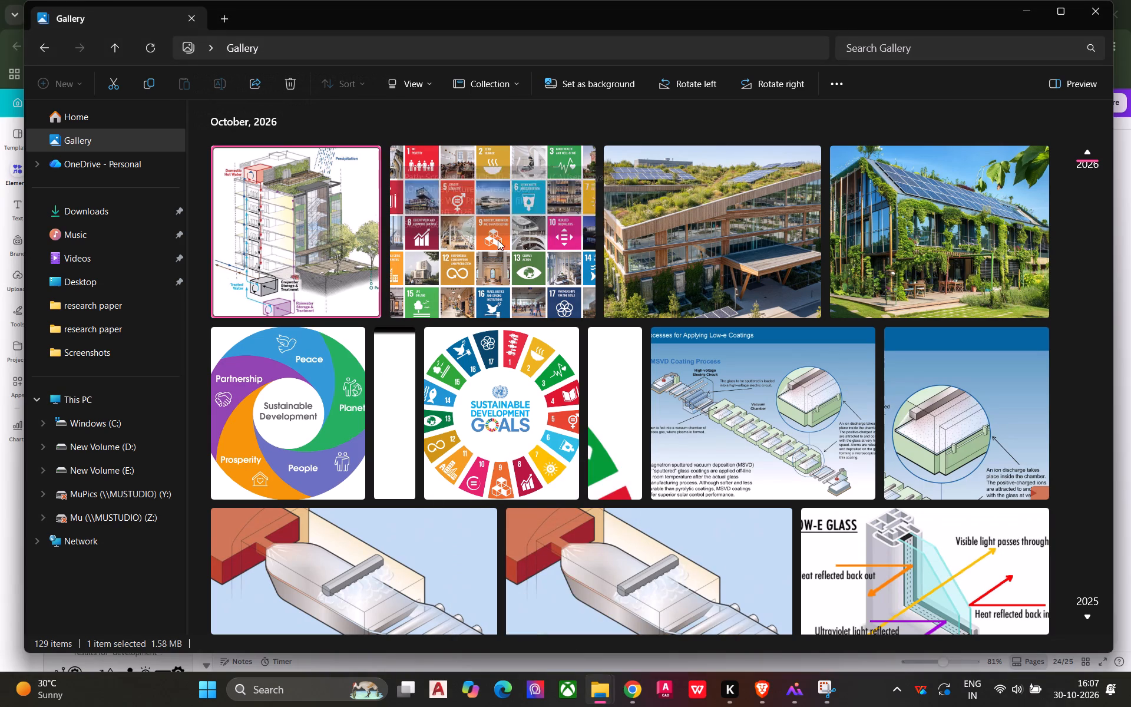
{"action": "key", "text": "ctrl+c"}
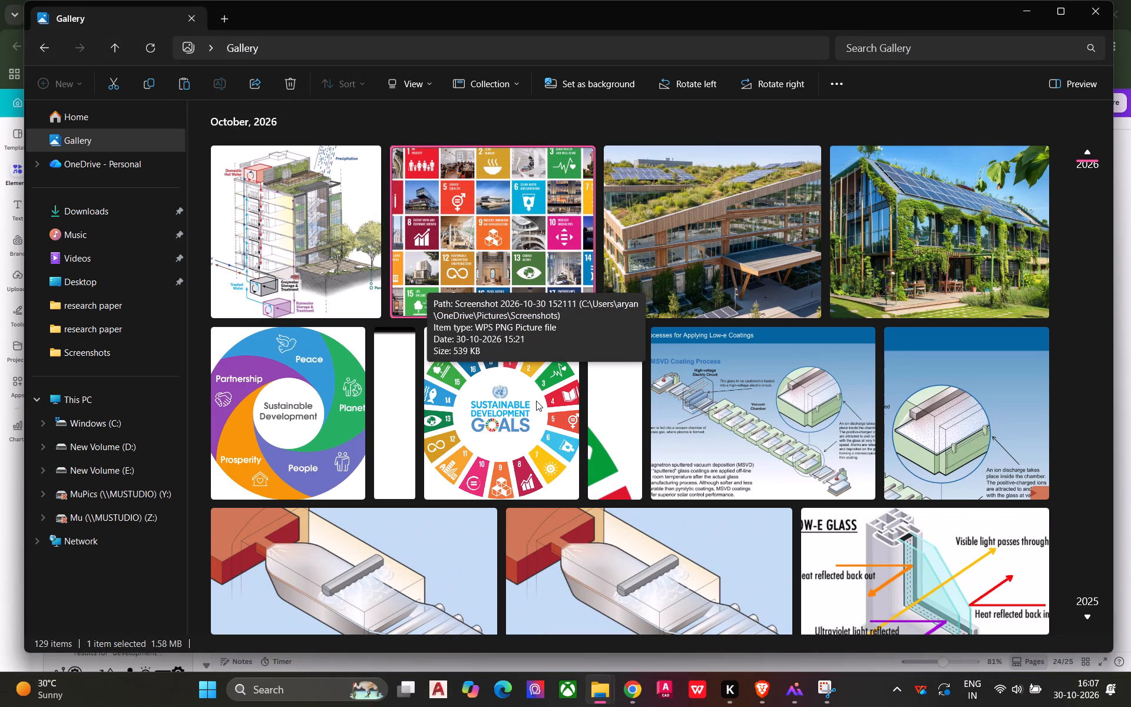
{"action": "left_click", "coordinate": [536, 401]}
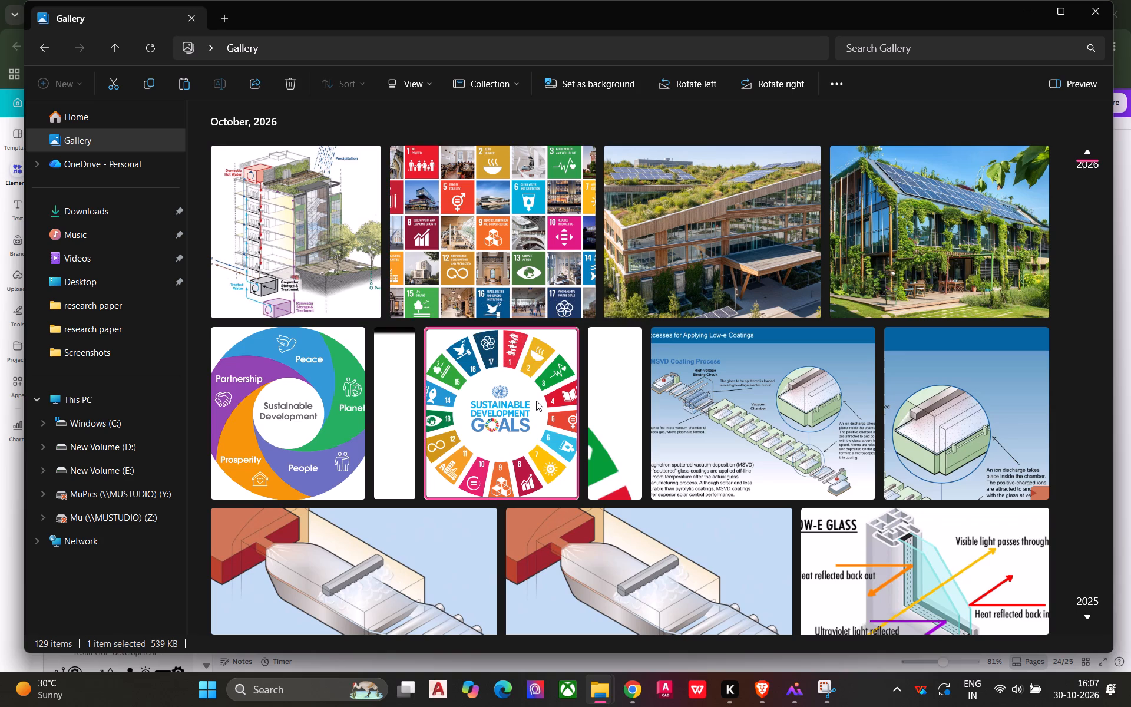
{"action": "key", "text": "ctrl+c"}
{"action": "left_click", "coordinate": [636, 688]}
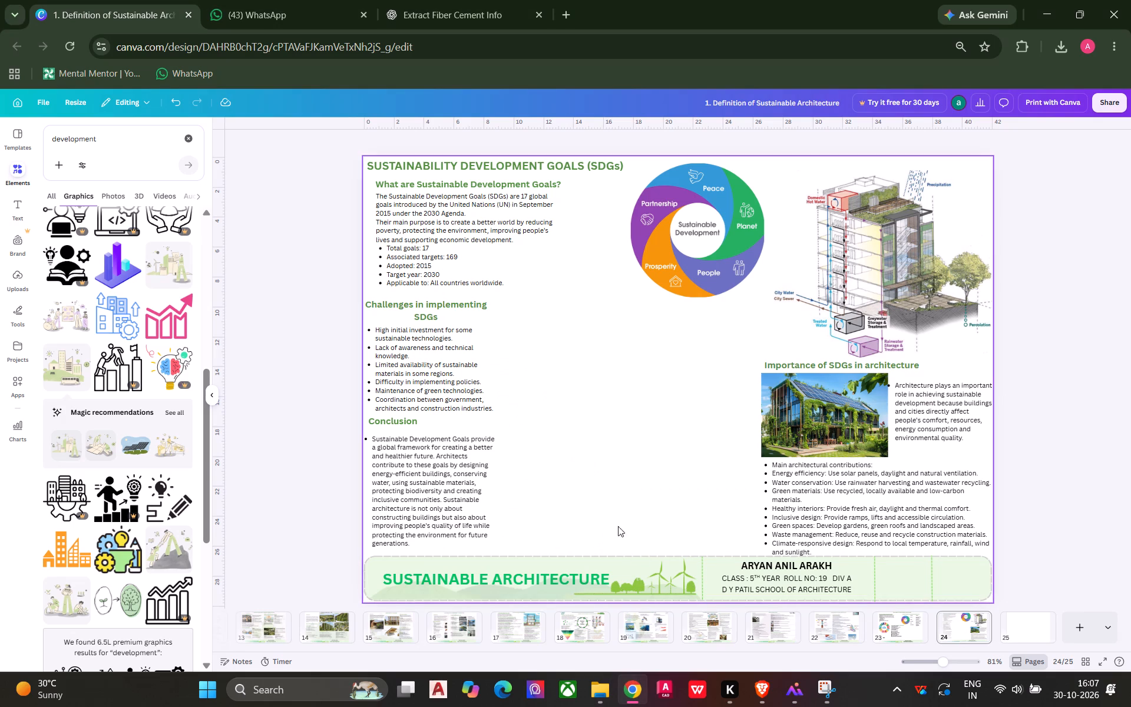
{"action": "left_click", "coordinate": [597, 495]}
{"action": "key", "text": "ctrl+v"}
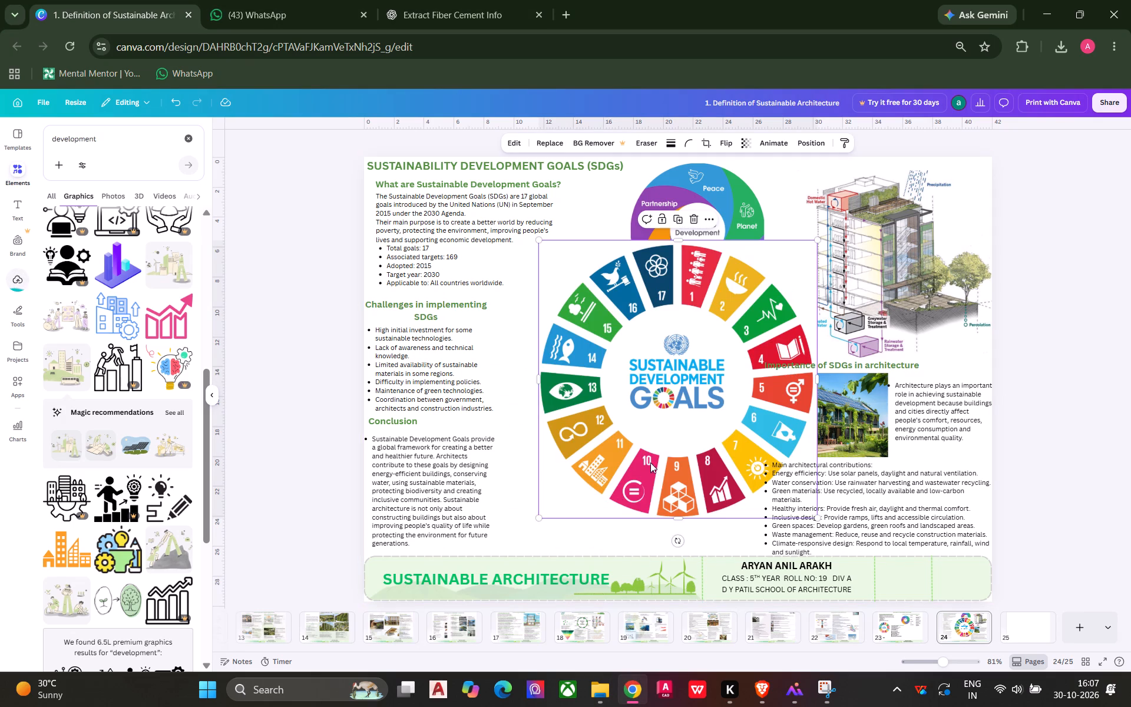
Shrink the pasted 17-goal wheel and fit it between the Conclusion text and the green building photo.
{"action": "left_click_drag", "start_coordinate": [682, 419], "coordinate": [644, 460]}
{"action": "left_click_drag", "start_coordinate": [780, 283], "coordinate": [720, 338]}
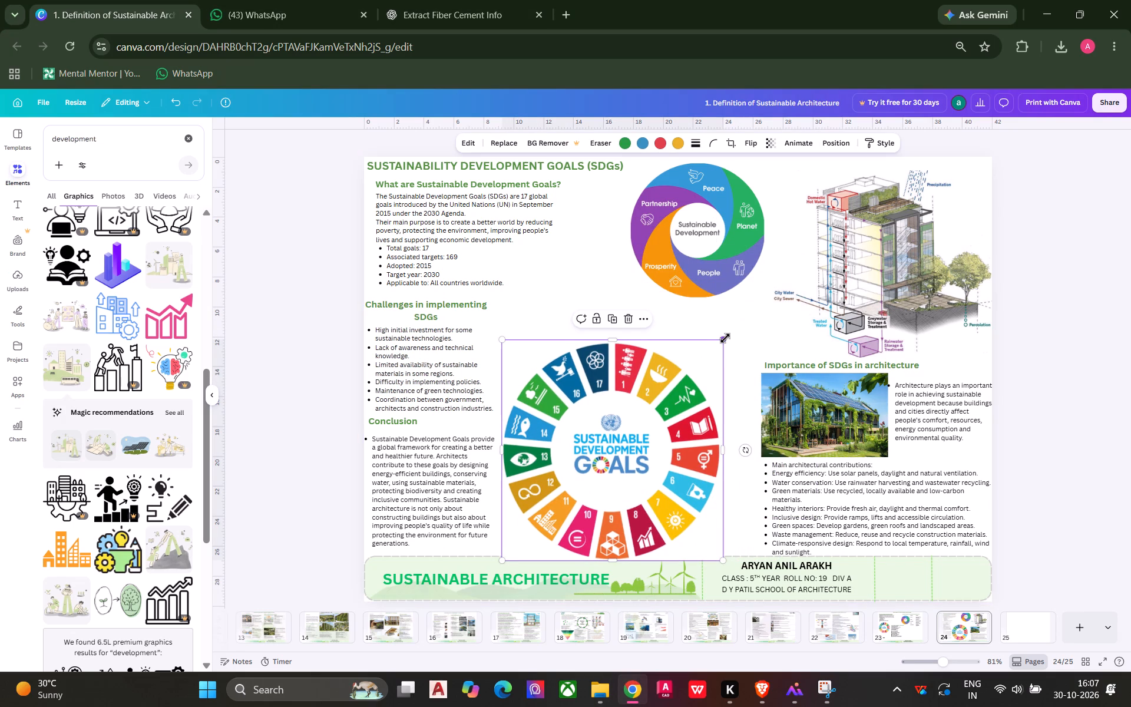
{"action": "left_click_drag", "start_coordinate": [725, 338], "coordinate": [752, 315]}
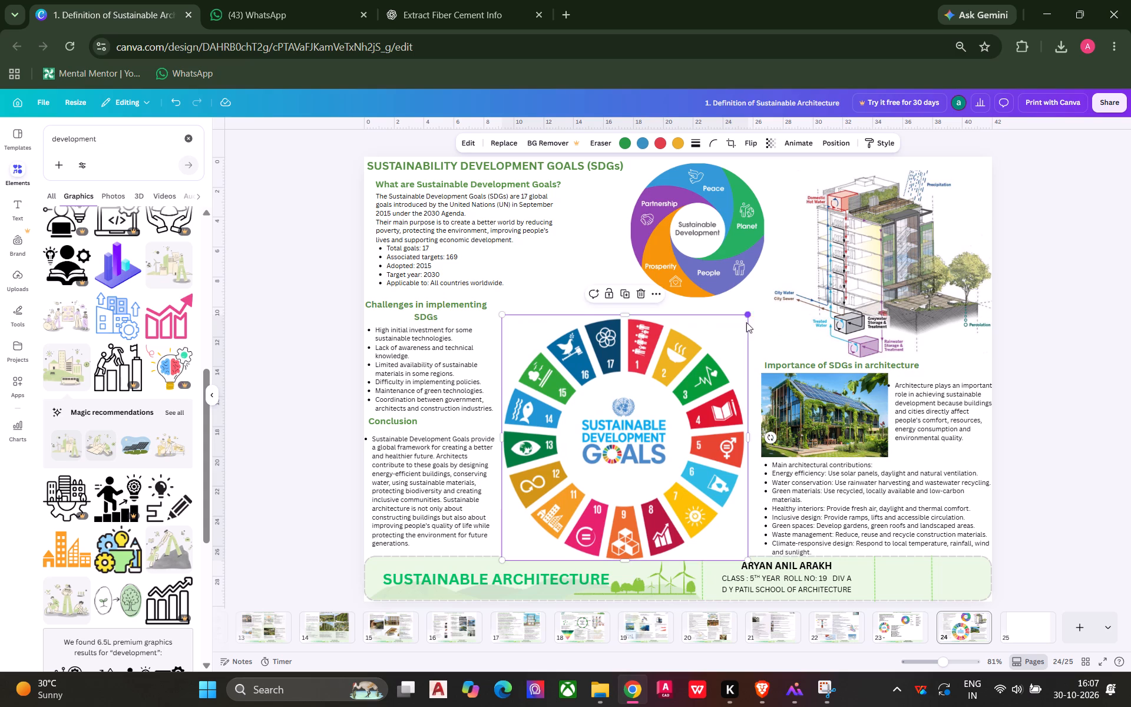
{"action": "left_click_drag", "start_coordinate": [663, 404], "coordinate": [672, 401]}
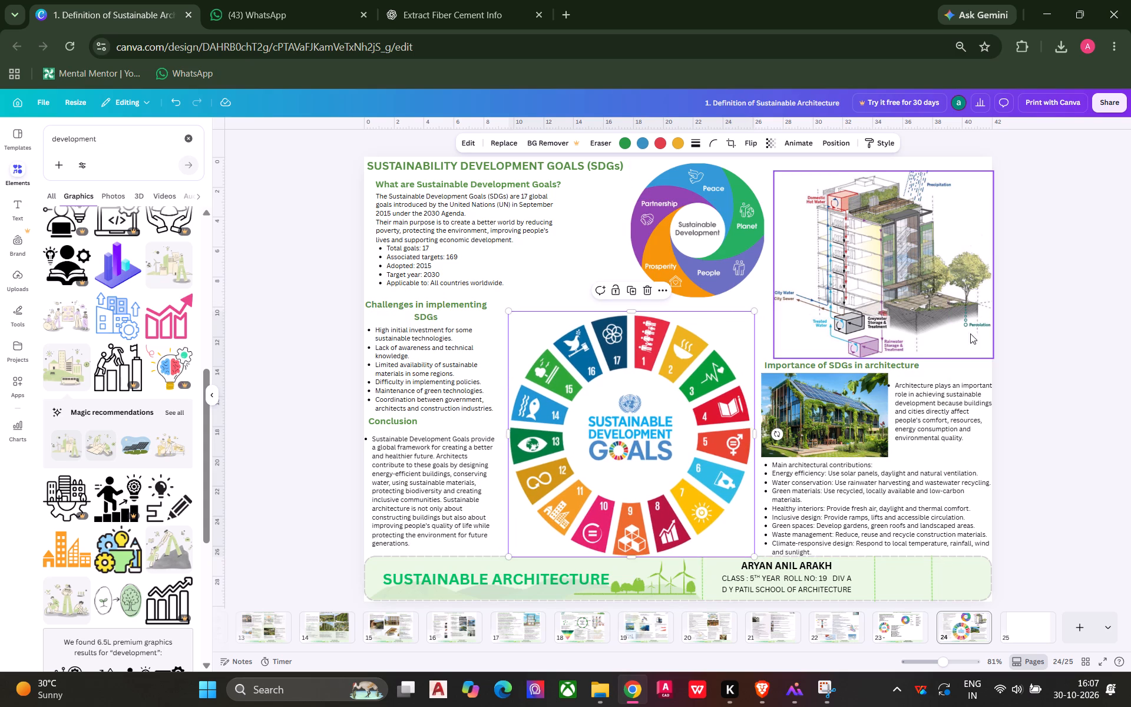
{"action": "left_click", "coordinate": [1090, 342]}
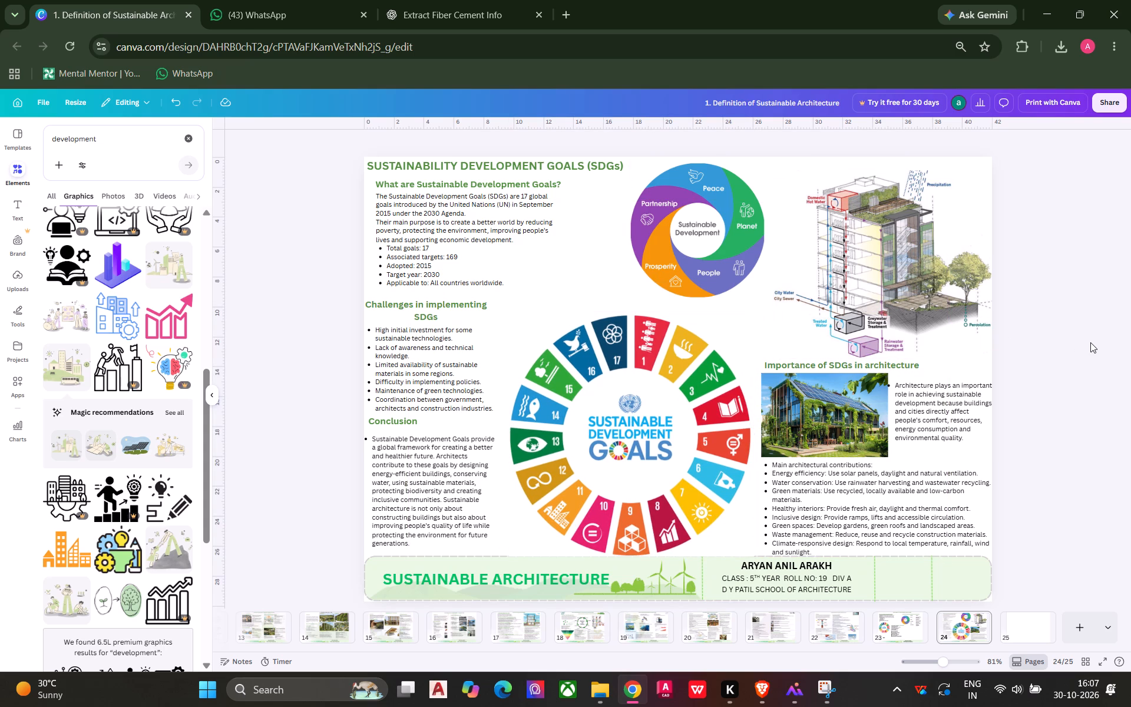
Enlarge the five-part Sustainable Development wheel down toward the empty central area of the page.
{"action": "left_click", "coordinate": [679, 245]}
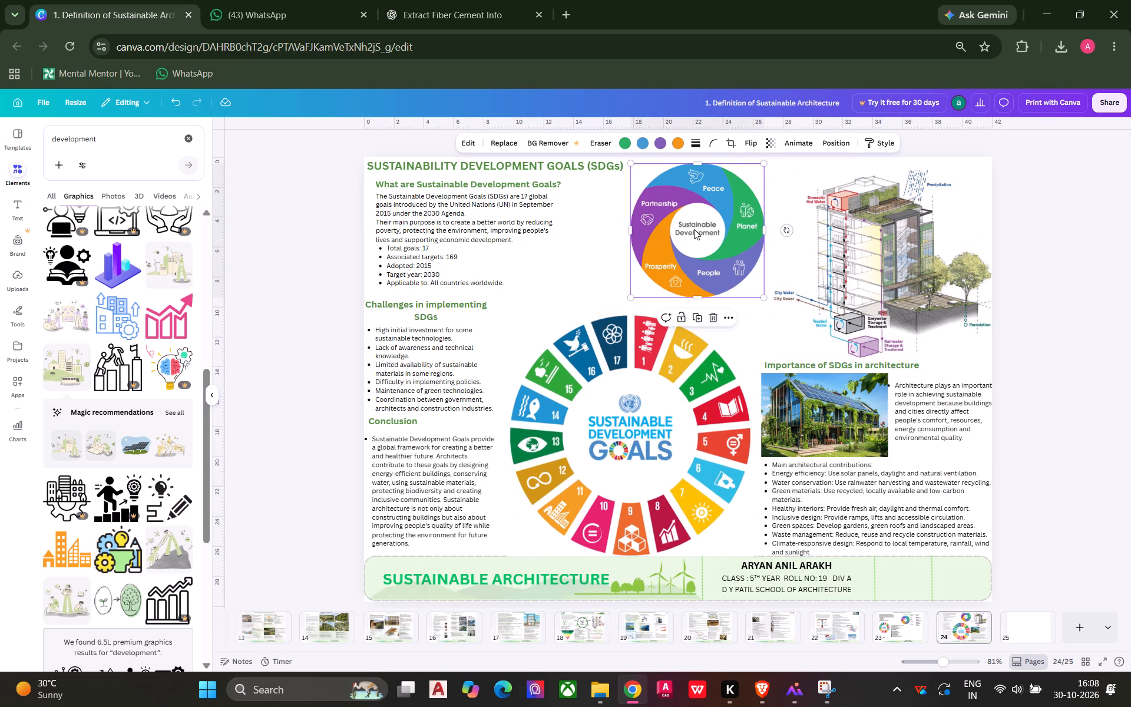
{"action": "left_click_drag", "start_coordinate": [632, 297], "coordinate": [621, 303]}
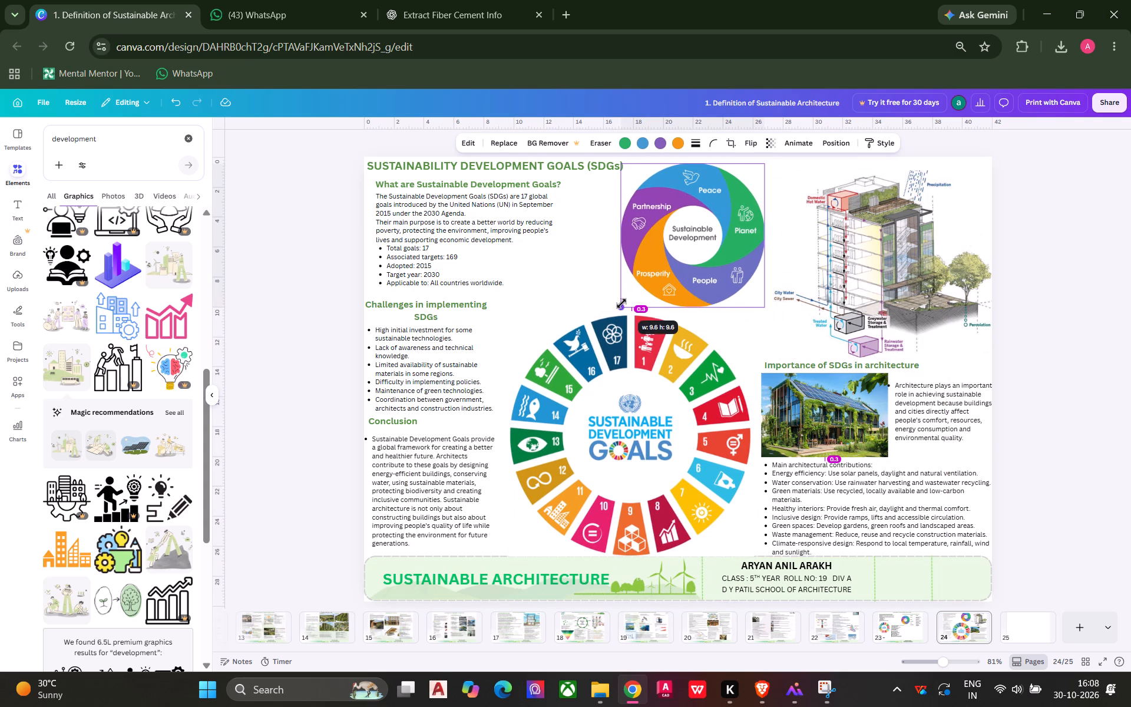
{"action": "left_click_drag", "start_coordinate": [621, 303], "coordinate": [614, 310]}
{"action": "left_click", "coordinate": [599, 297]}
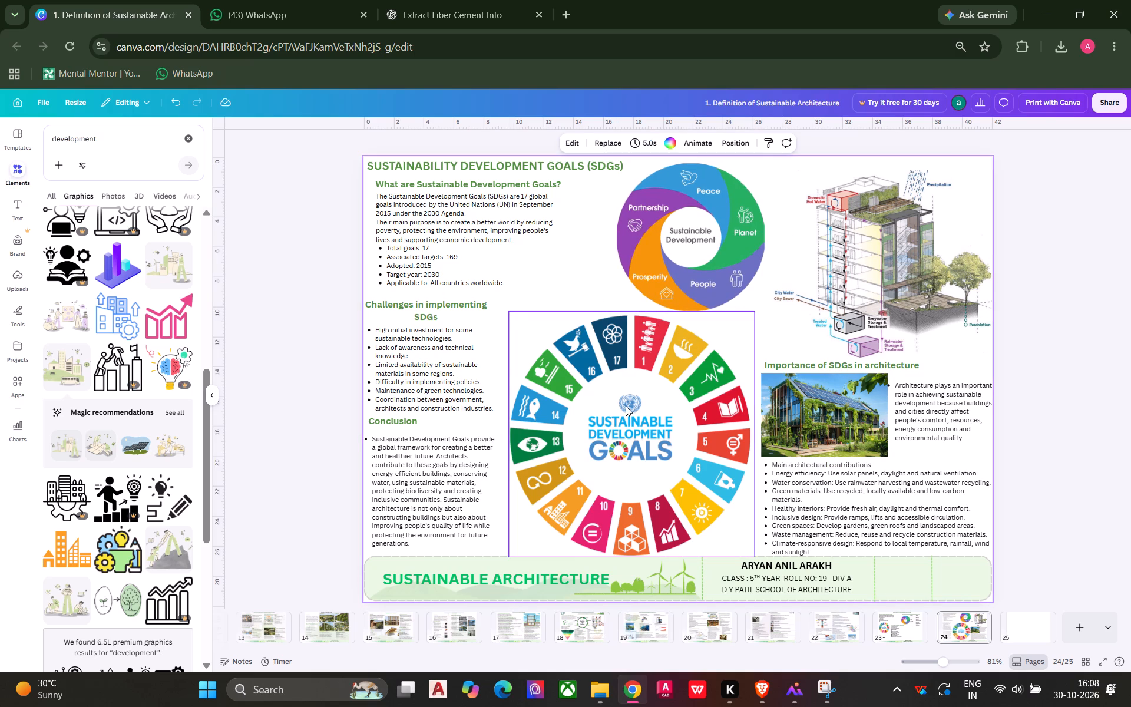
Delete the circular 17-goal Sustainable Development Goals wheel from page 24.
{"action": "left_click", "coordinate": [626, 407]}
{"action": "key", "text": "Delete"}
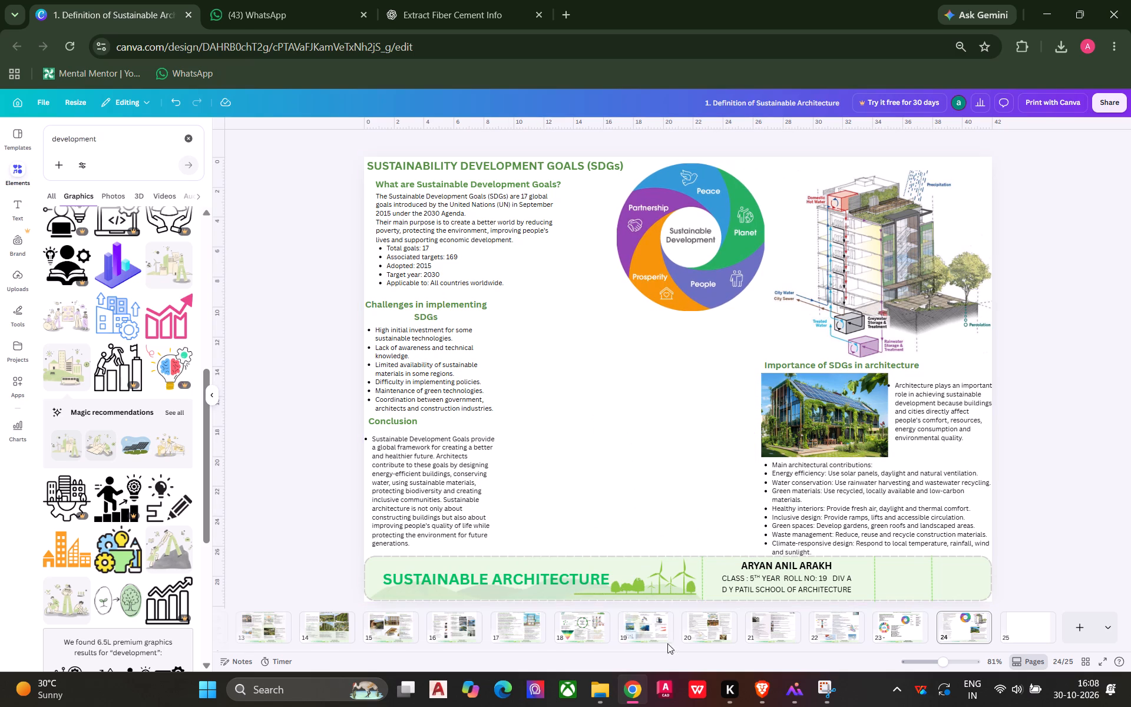
Copy the SDG tile grid with building photos from the File Explorer Gallery and paste it onto page 24 in Canva.
{"action": "left_click", "coordinate": [612, 691]}
{"action": "left_click", "coordinate": [560, 607]}
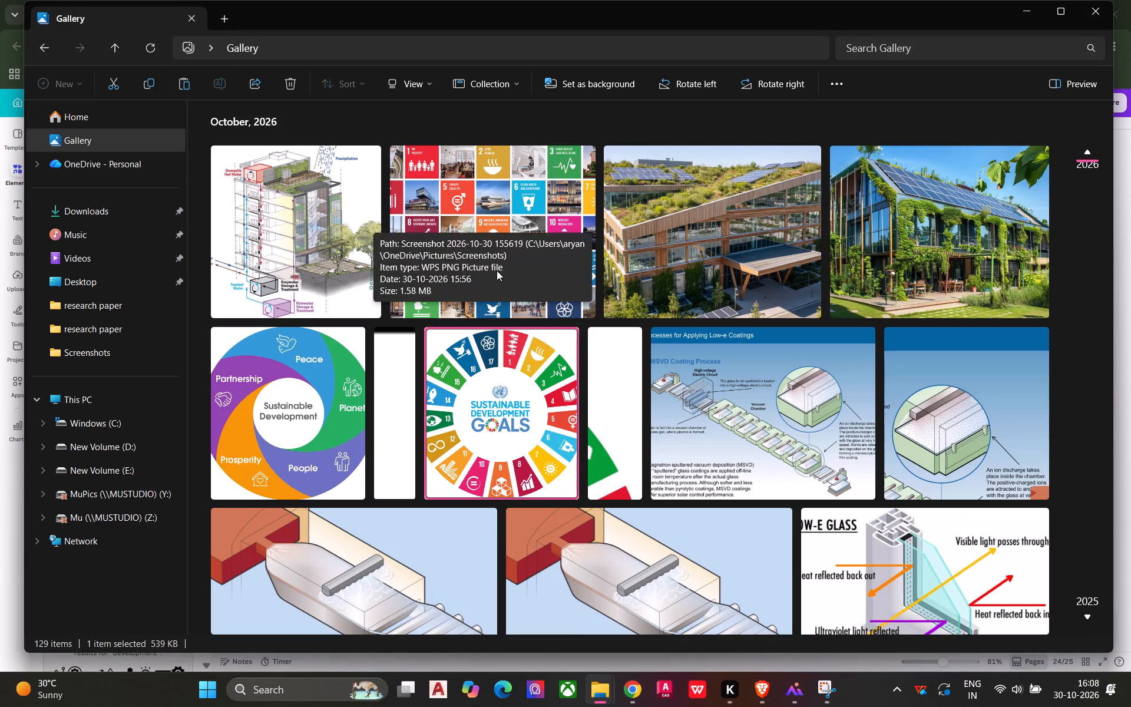
{"action": "left_click", "coordinate": [497, 270]}
{"action": "key", "text": "ctrl+c"}
{"action": "left_click", "coordinate": [639, 686]}
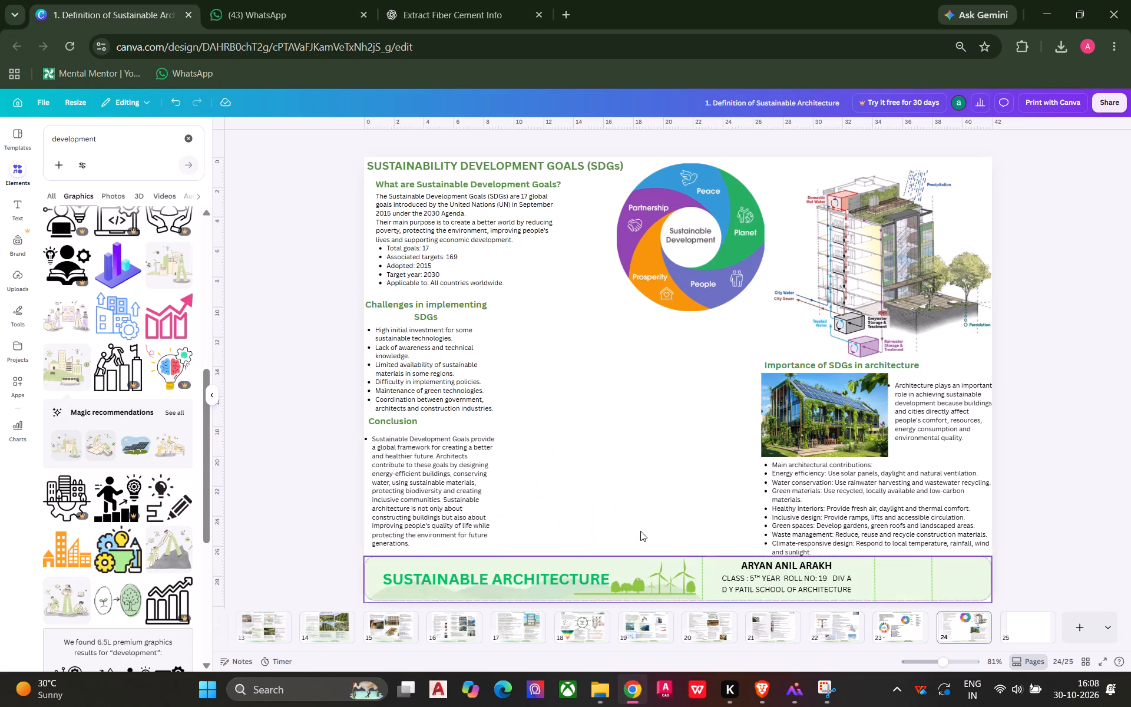
{"action": "left_click", "coordinate": [609, 444]}
{"action": "key", "text": "ctrl+v"}
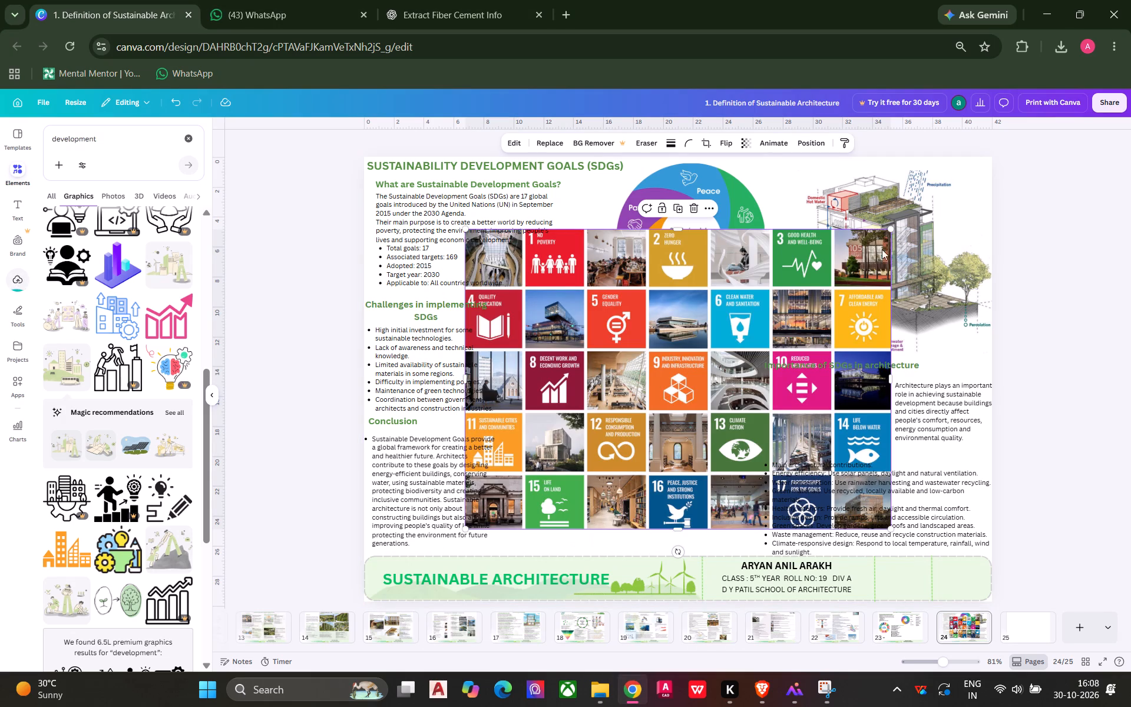
Scale the SDG tile grid to fit between the Conclusion text and green building photo, just above the title strip.
{"action": "left_click_drag", "start_coordinate": [891, 229], "coordinate": [736, 356]}
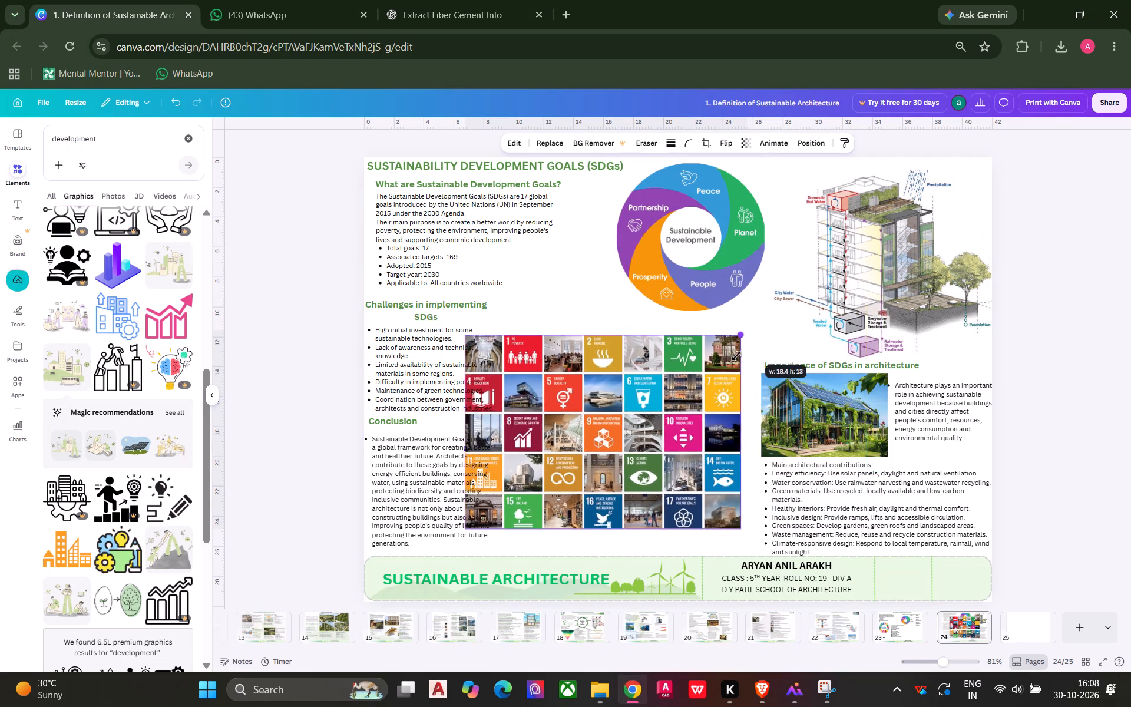
{"action": "left_click_drag", "start_coordinate": [736, 356], "coordinate": [709, 374]}
{"action": "left_click_drag", "start_coordinate": [609, 465], "coordinate": [659, 489]}
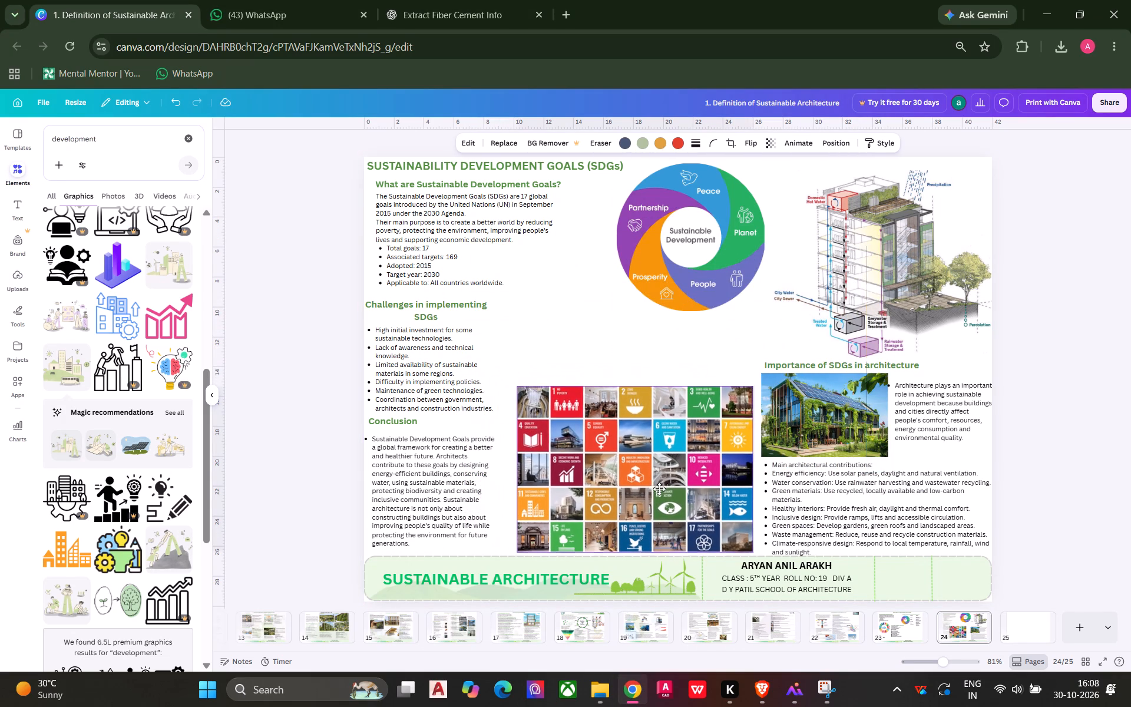
{"action": "left_click_drag", "start_coordinate": [659, 489], "coordinate": [637, 493]}
{"action": "left_click_drag", "start_coordinate": [732, 389], "coordinate": [749, 366]}
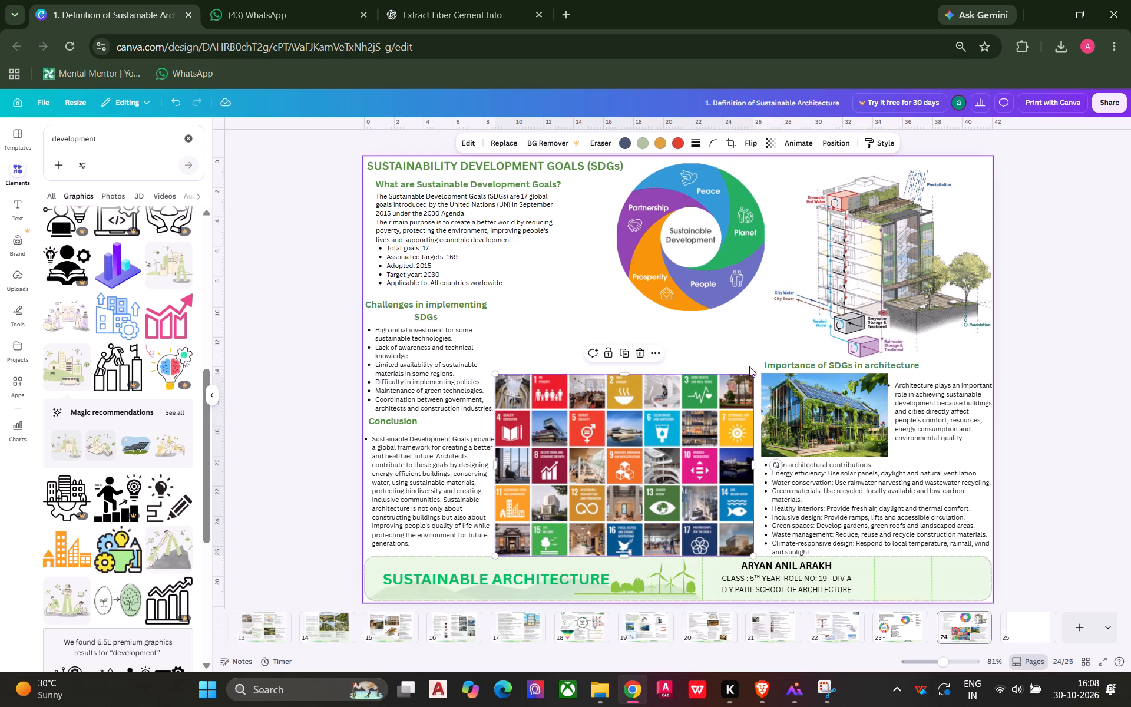
{"action": "left_click", "coordinate": [727, 336]}
Move the five-part Sustainable Development wheel directly above the SDG tile grid and enlarge it to fill the central gap.
{"action": "left_click", "coordinate": [690, 258]}
{"action": "left_click_drag", "start_coordinate": [682, 257], "coordinate": [647, 305]}
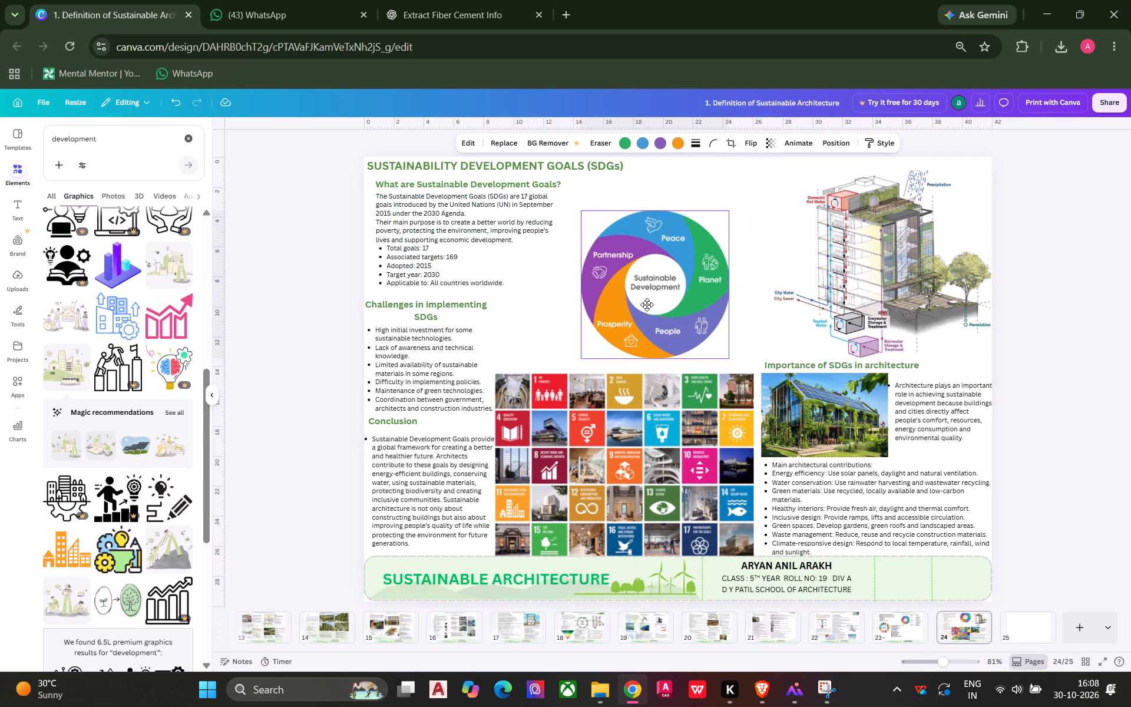
{"action": "left_click_drag", "start_coordinate": [647, 305], "coordinate": [627, 317]}
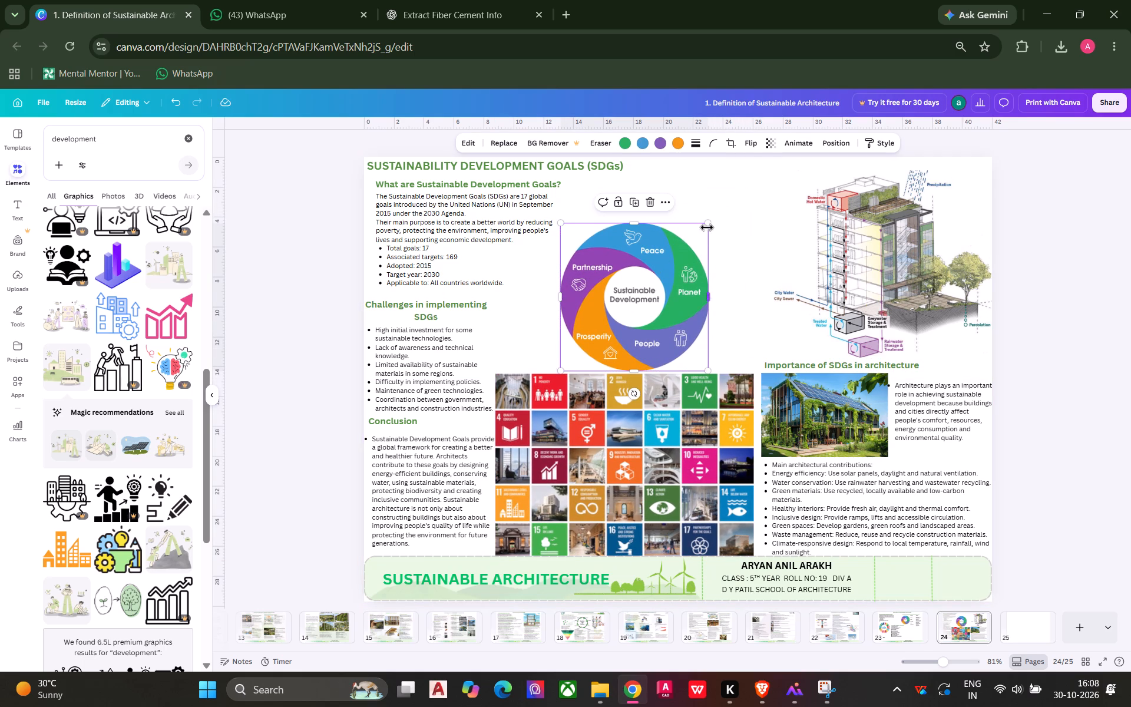
{"action": "left_click_drag", "start_coordinate": [707, 225], "coordinate": [738, 207]}
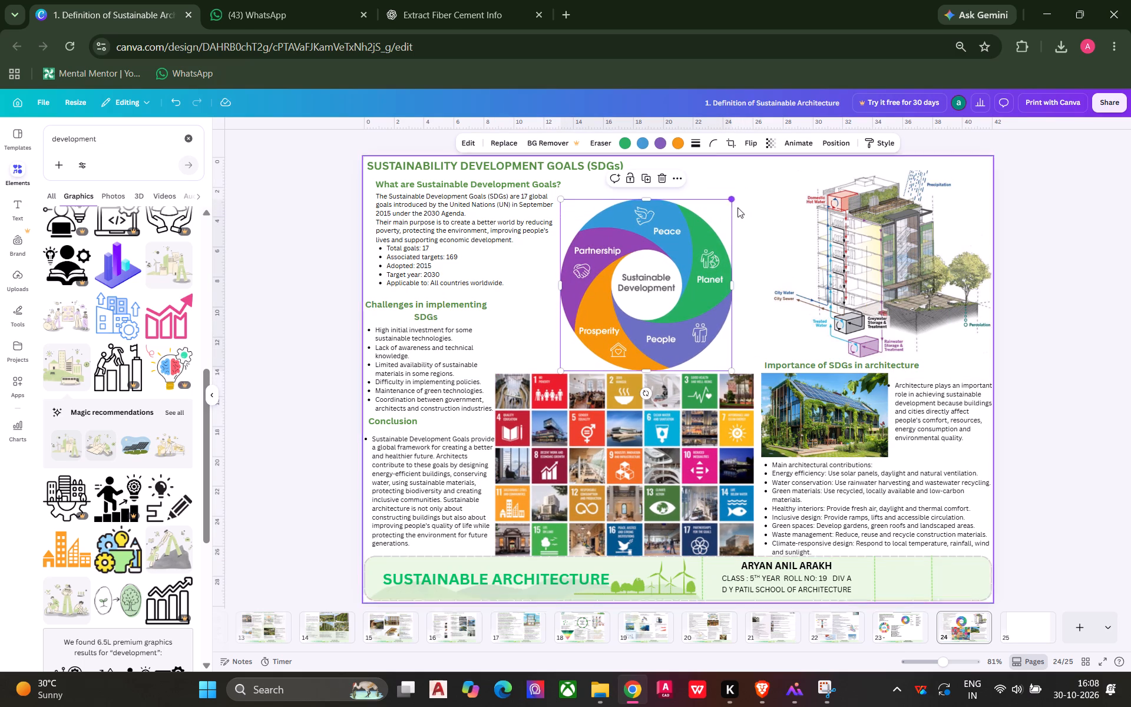
{"action": "left_click_drag", "start_coordinate": [687, 256], "coordinate": [698, 255]}
{"action": "left_click", "coordinate": [556, 340]}
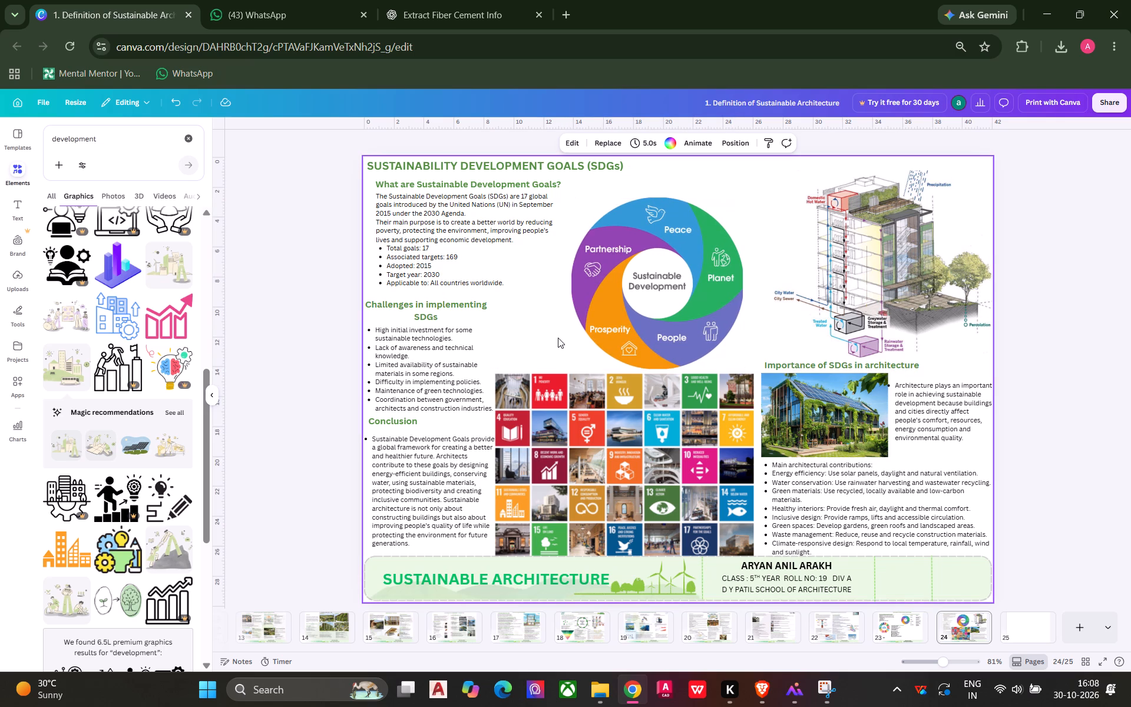
{"action": "left_click", "coordinate": [418, 8]}
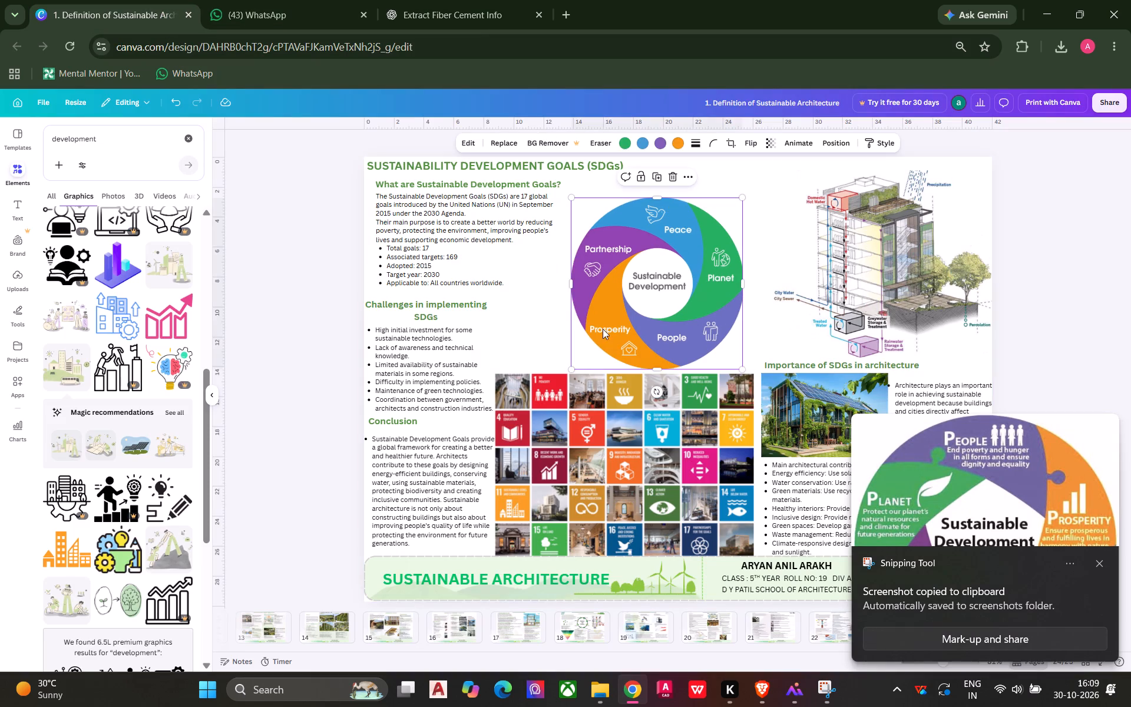
{"action": "key", "text": "Delete"}
Copy the newly captured five-principles wheel from the File Explorer Gallery and paste it onto page 24 in Canva.
{"action": "left_click", "coordinate": [596, 695]}
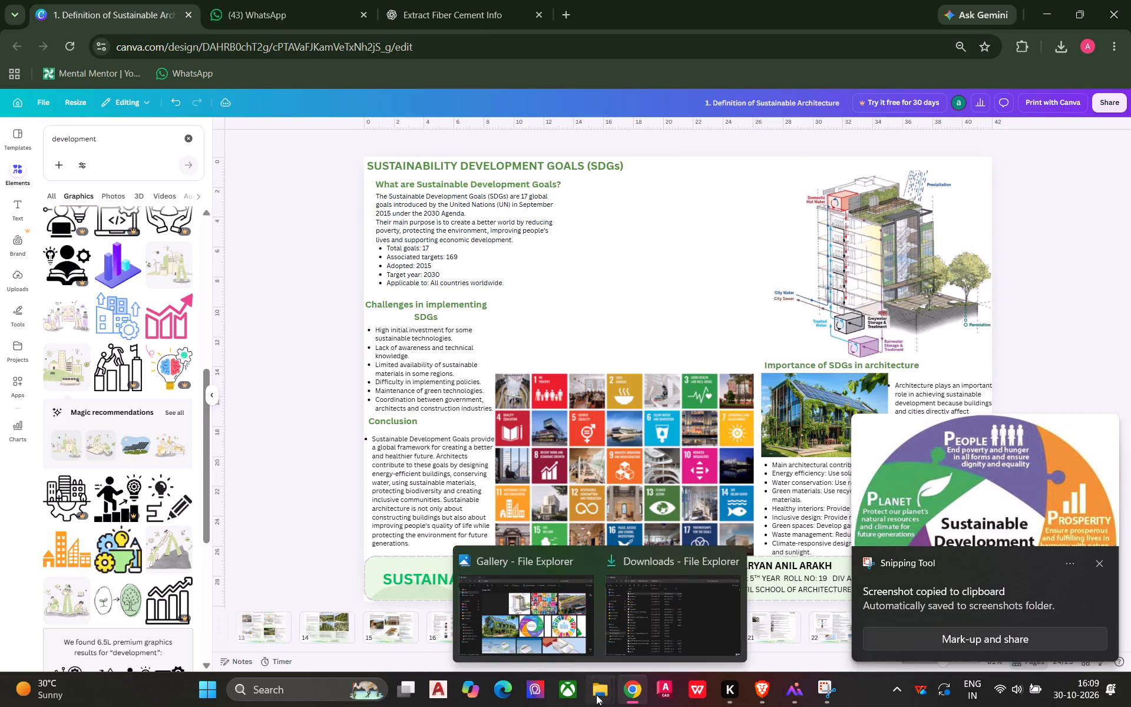
{"action": "left_click", "coordinate": [534, 622]}
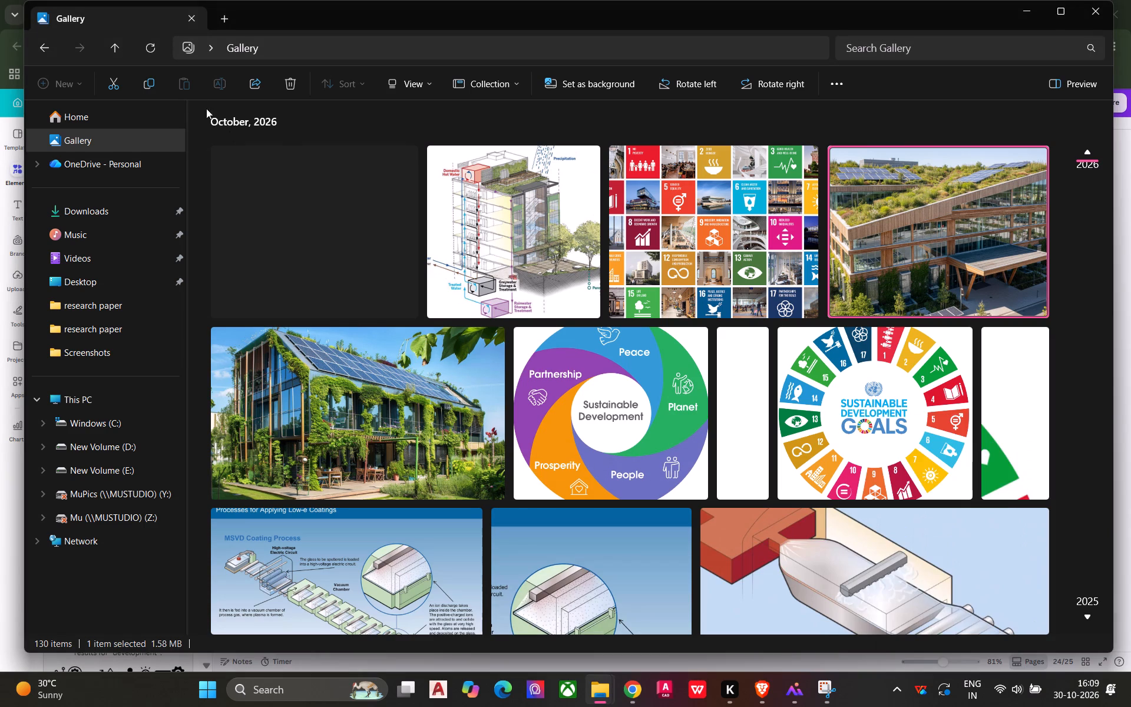
{"action": "left_click", "coordinate": [157, 49]}
{"action": "left_click", "coordinate": [314, 195]}
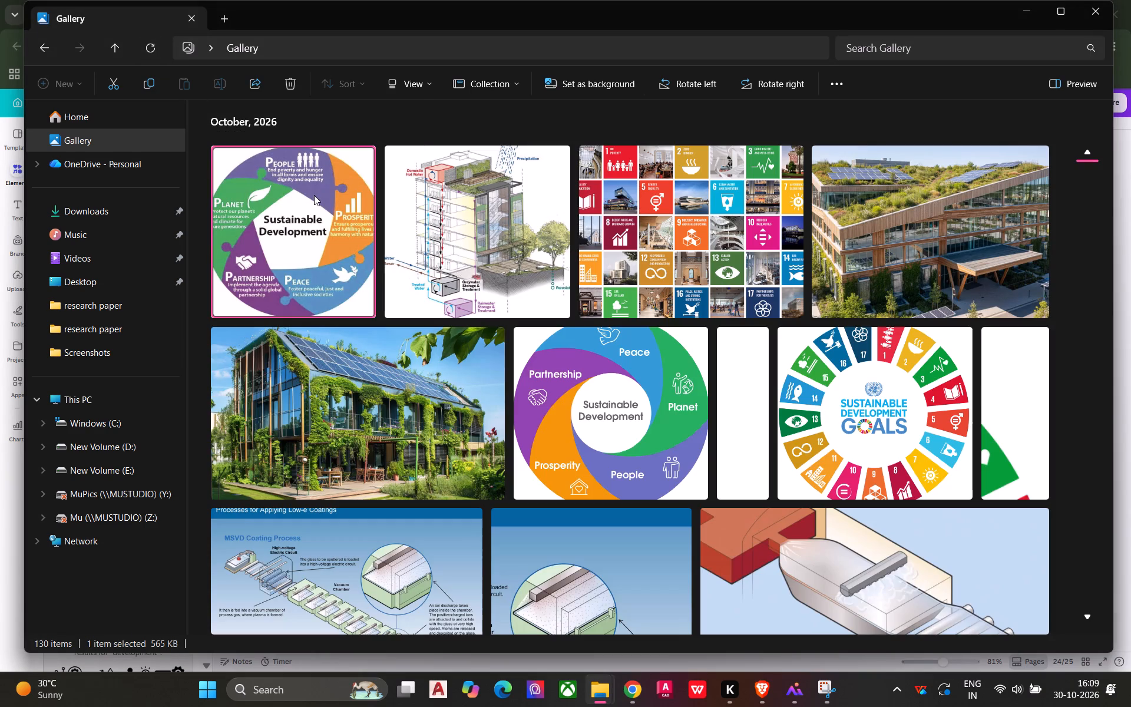
{"action": "key", "text": "ctrl+c"}
{"action": "left_click", "coordinate": [638, 695]}
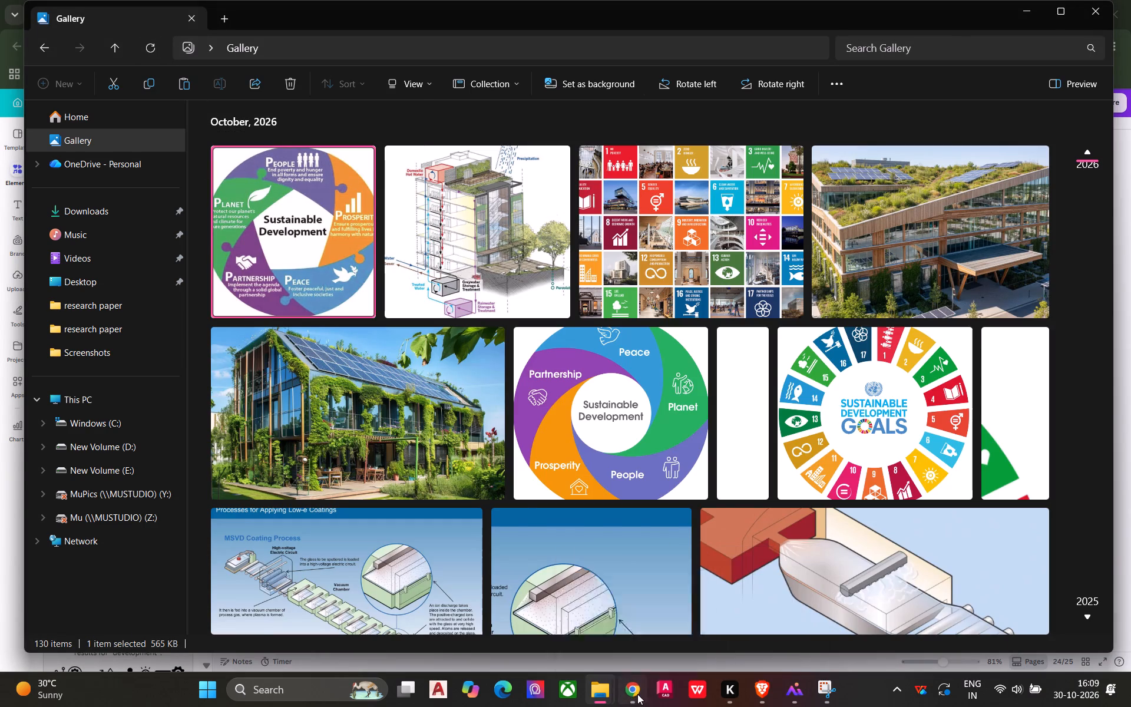
{"action": "left_click", "coordinate": [629, 297]}
{"action": "key", "text": "ctrl+v"}
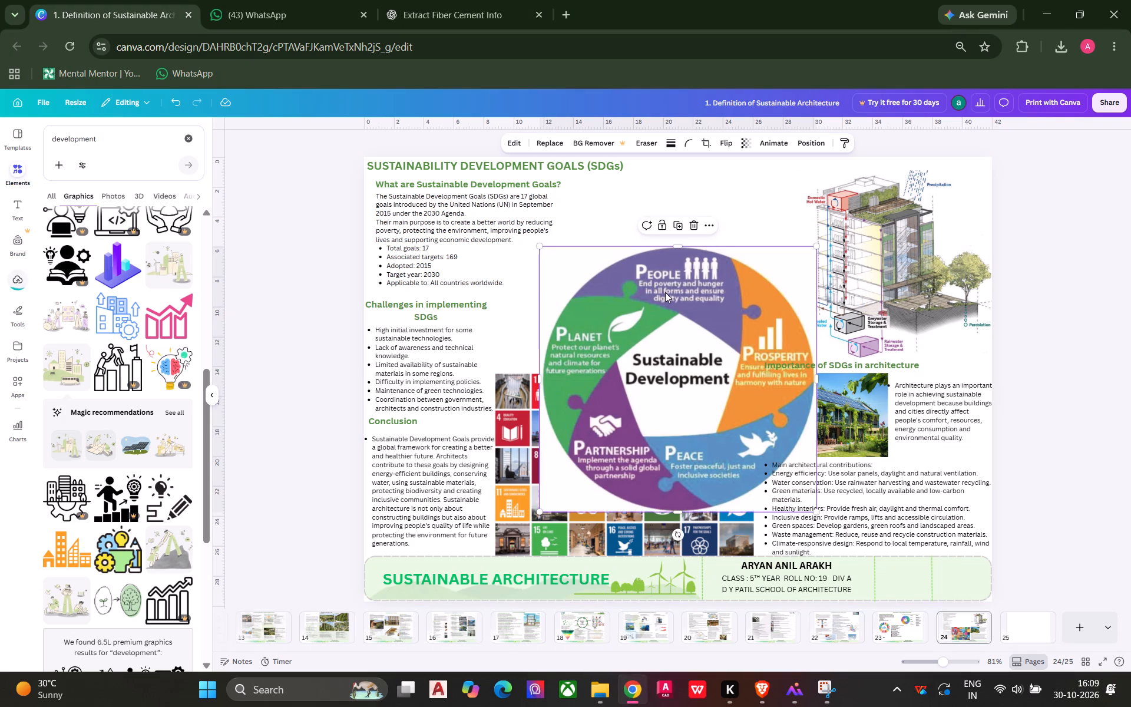
Scale and place the new wheel in the central gap directly above the SDG tile grid, and save the design.
{"action": "left_click_drag", "start_coordinate": [820, 247], "coordinate": [727, 336]}
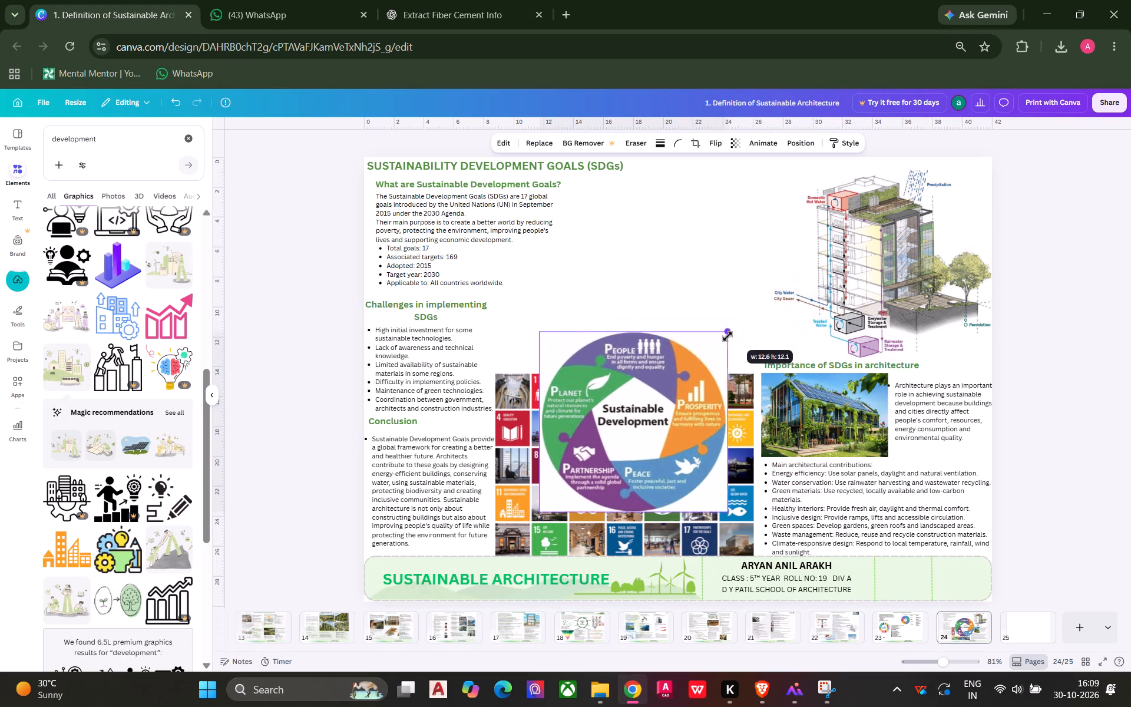
{"action": "left_click_drag", "start_coordinate": [727, 336], "coordinate": [726, 341]}
{"action": "left_click_drag", "start_coordinate": [640, 369], "coordinate": [653, 232]}
{"action": "left_click_drag", "start_coordinate": [733, 201], "coordinate": [766, 191]}
{"action": "left_click", "coordinate": [764, 212]}
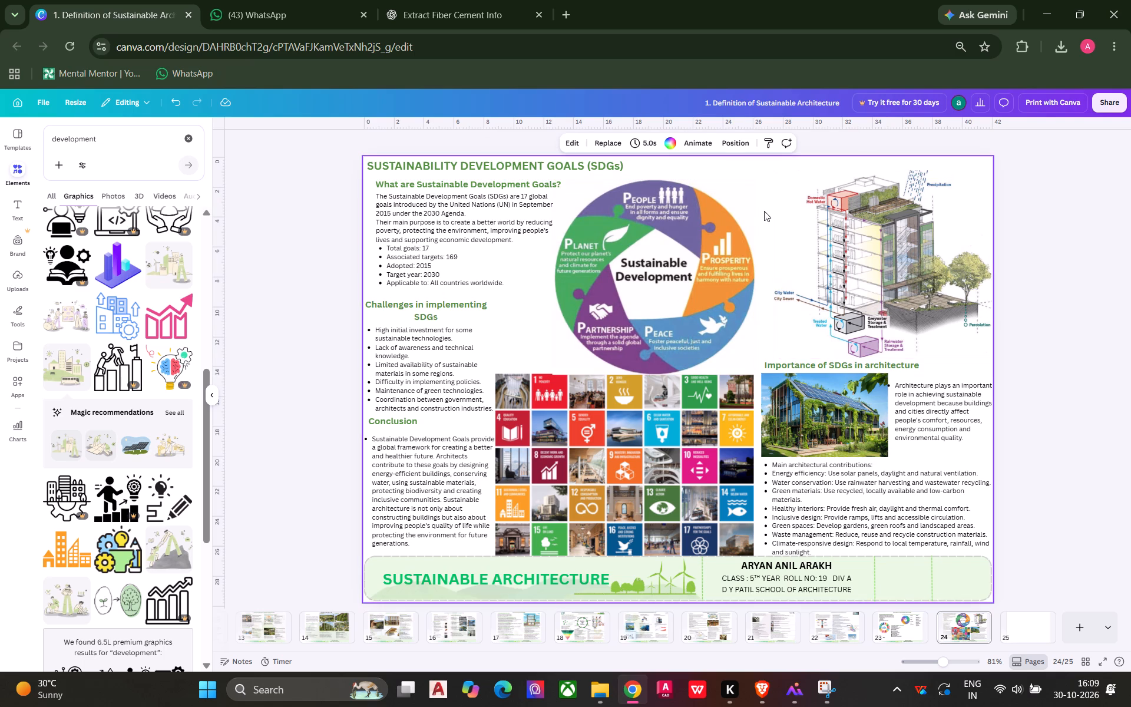
{"action": "key", "text": "ctrl+s"}
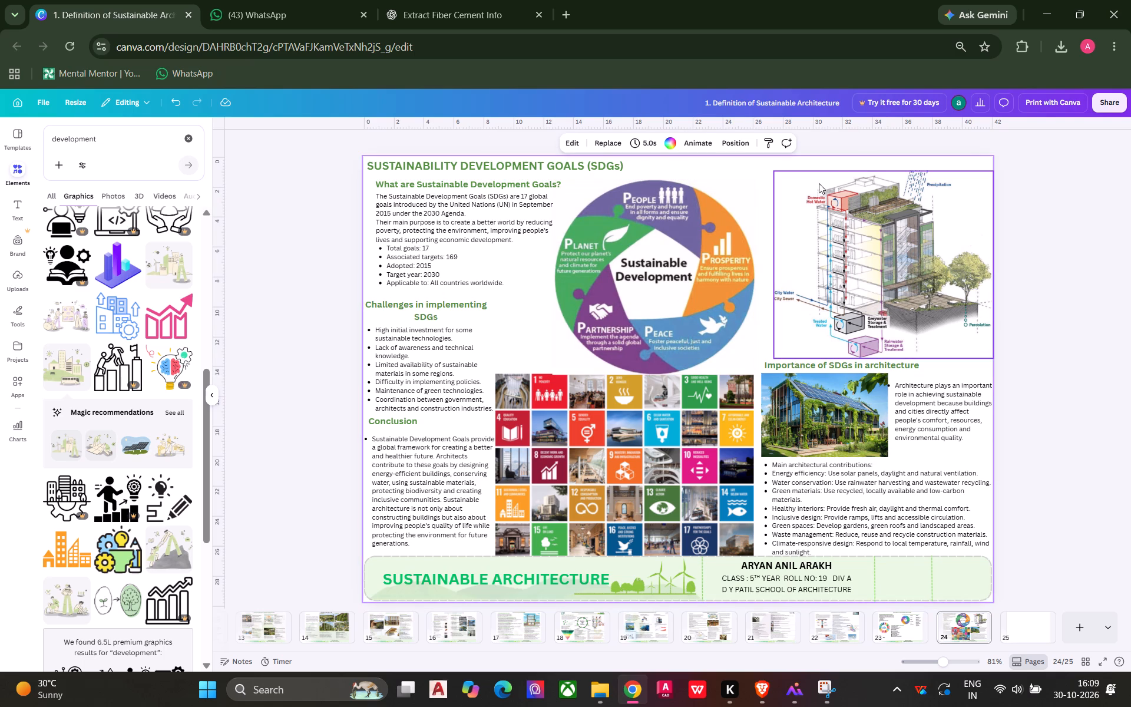
{"action": "key", "text": "ctrl+s"}
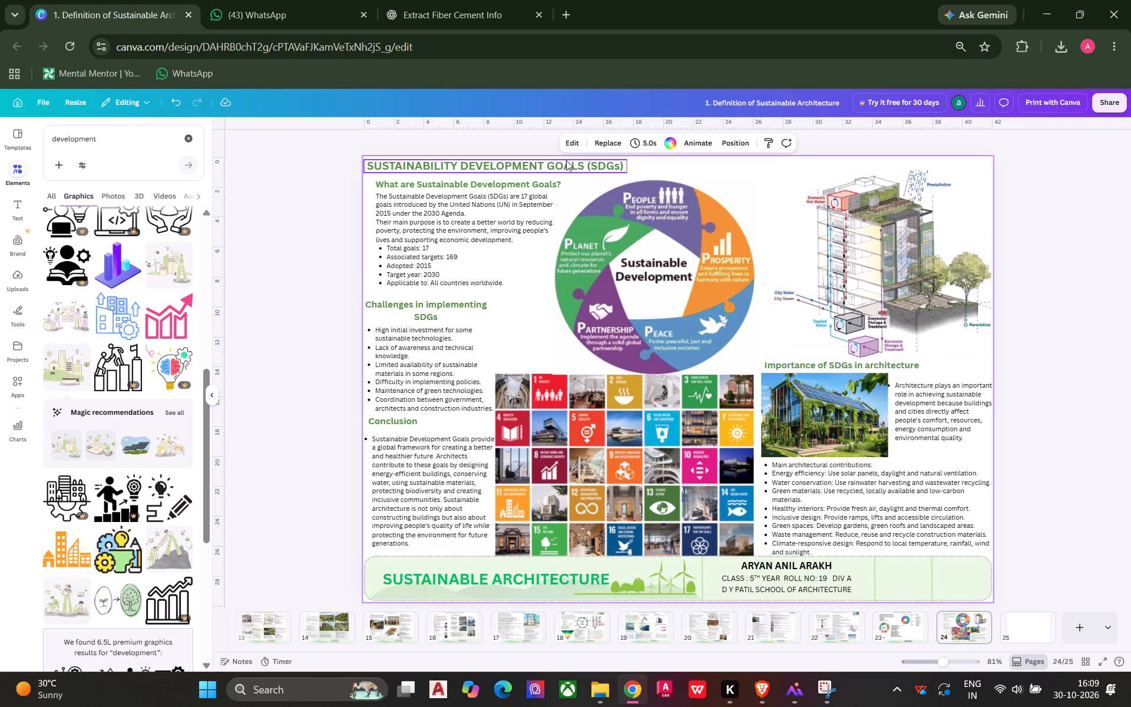
Move the SUSTAINABILITY DEVELOPMENT GOALS (SDGs) title to the top middle of page 24, above the wheel, and save.
{"action": "left_click_drag", "start_coordinate": [524, 164], "coordinate": [684, 166]}
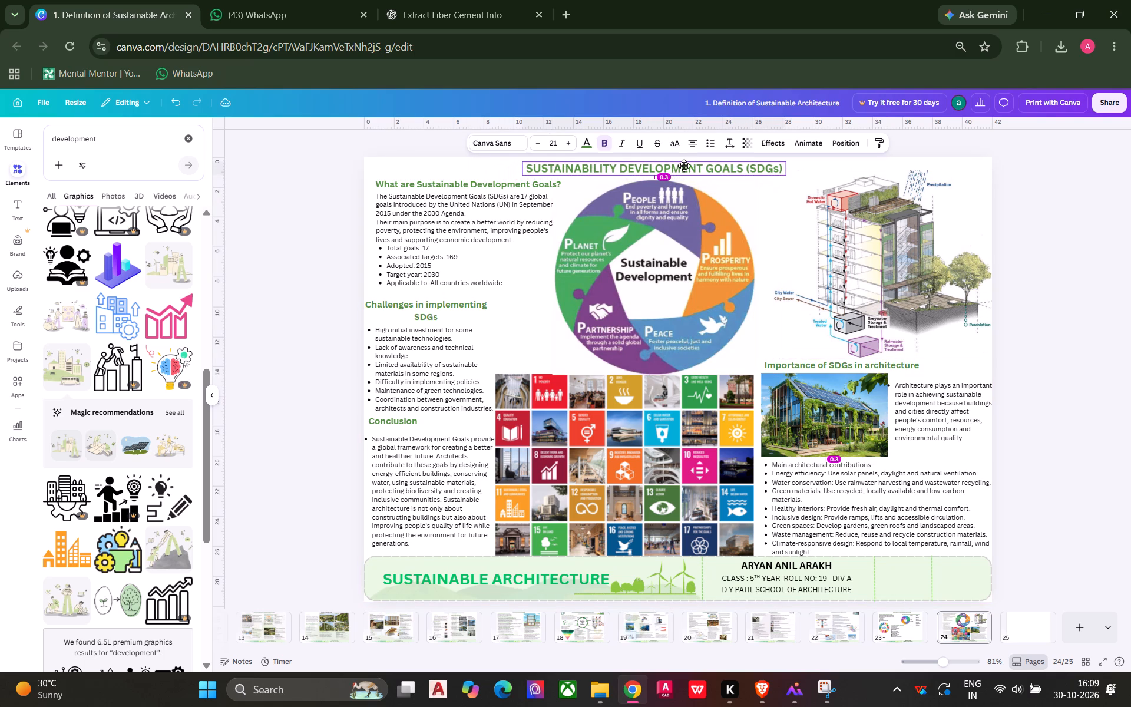
{"action": "left_click_drag", "start_coordinate": [684, 166], "coordinate": [696, 167]}
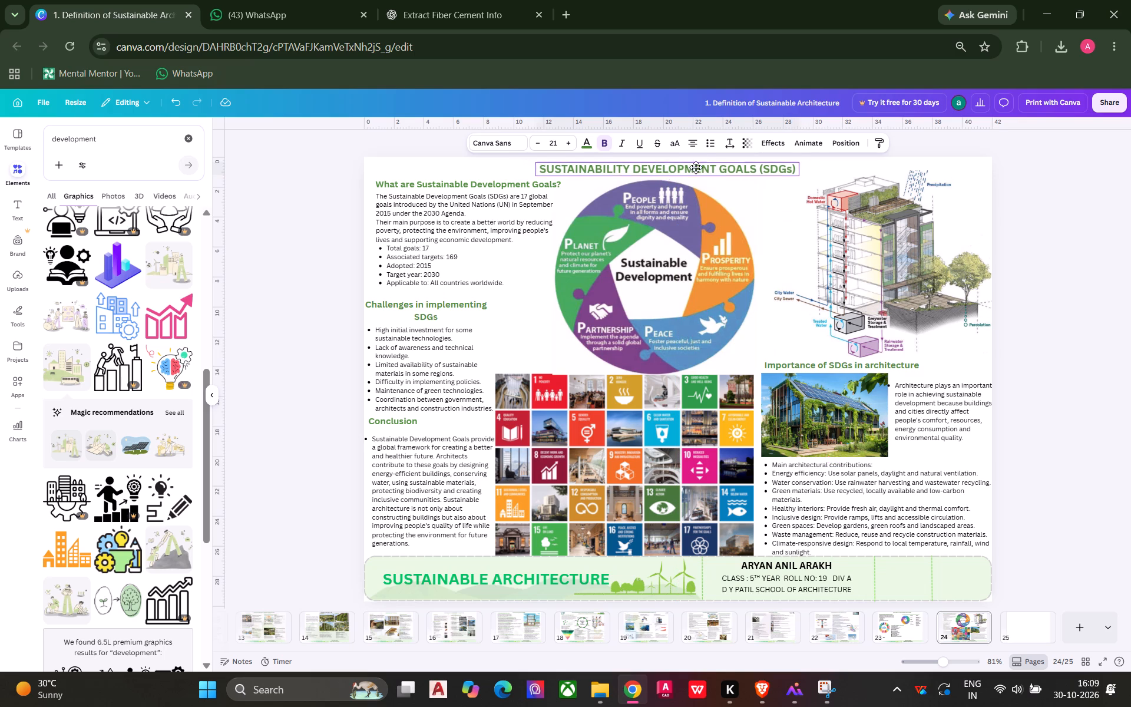
{"action": "left_click_drag", "start_coordinate": [696, 167], "coordinate": [694, 167]}
{"action": "left_click", "coordinate": [1048, 197]}
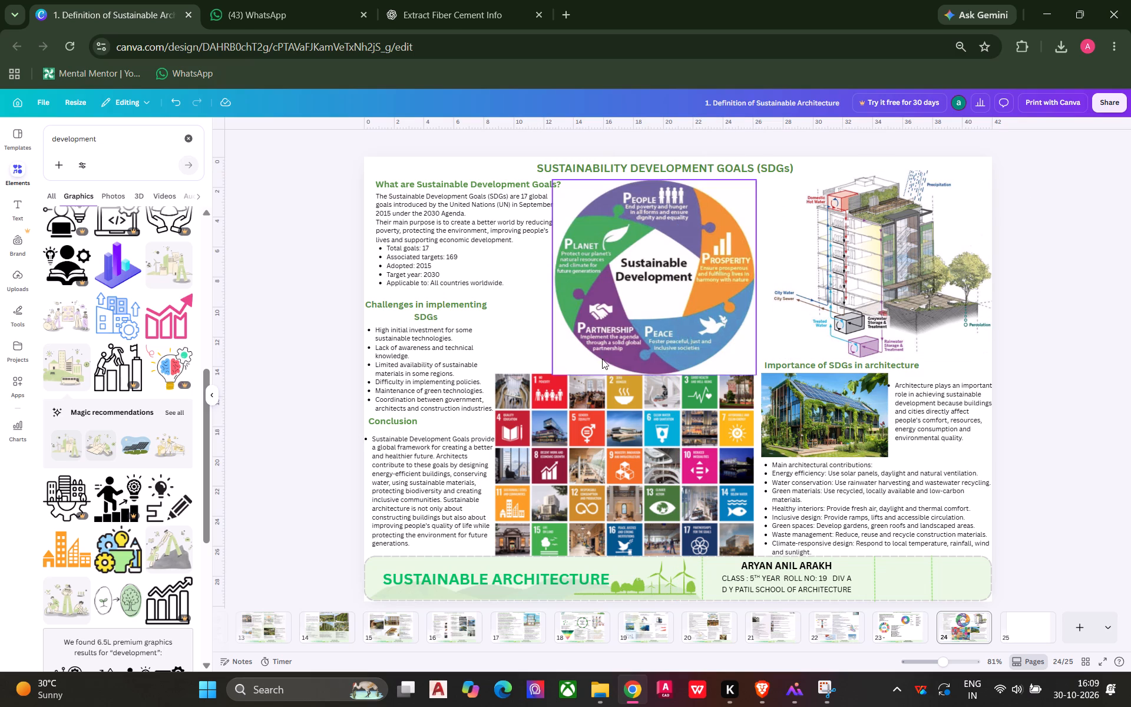
{"action": "left_click", "coordinate": [1057, 377]}
{"action": "key", "text": "ctrl+s"}
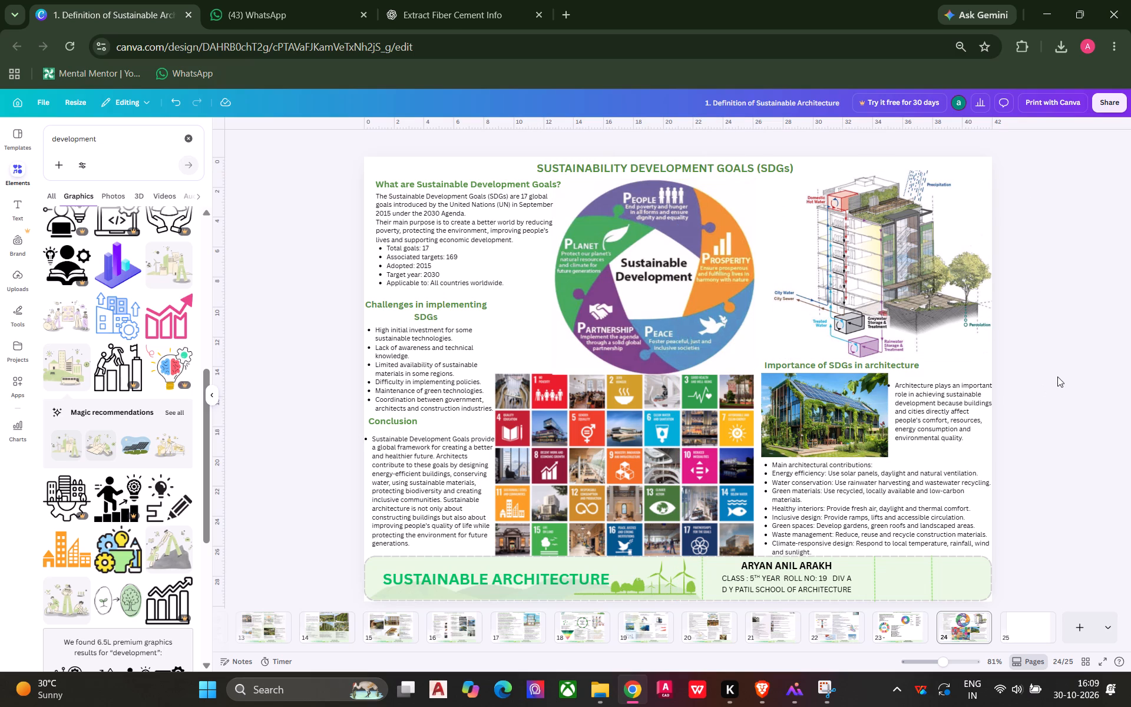
On page 23, delete the five principles heading, wheel and table, the three pillars heading and text, and the 17-goal wheel; save the design.
{"action": "scroll", "coordinate": [1057, 377], "scroll_direction": "down", "scroll_amount": 1}
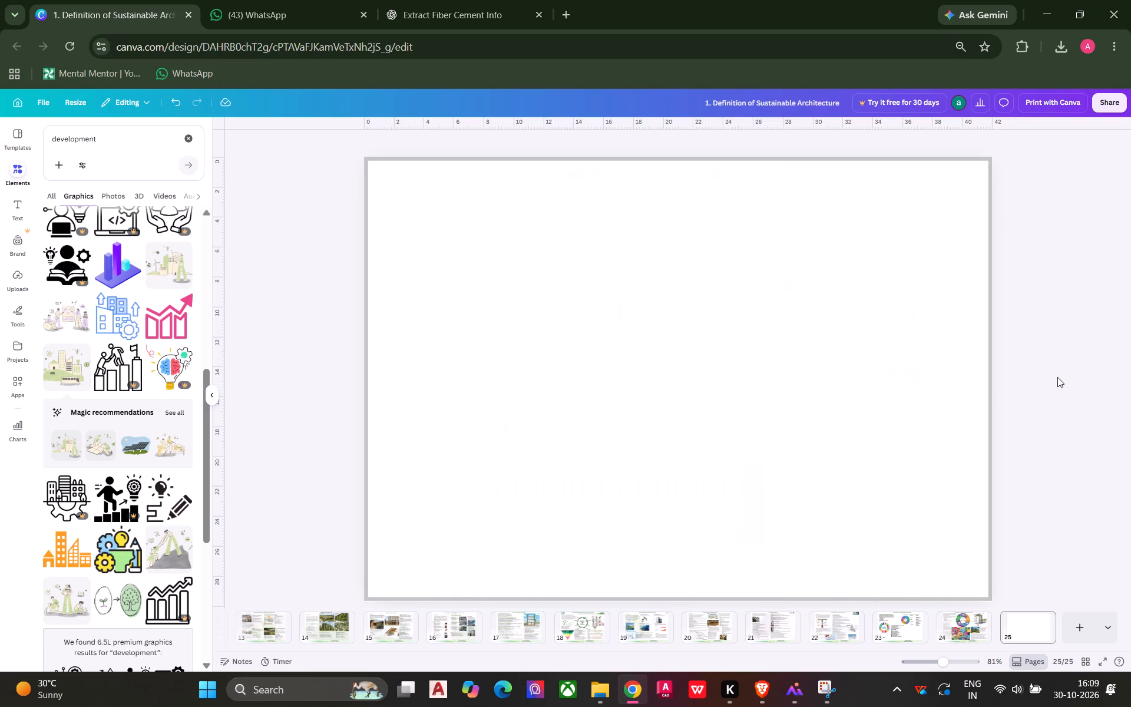
{"action": "left_click", "coordinate": [899, 635]}
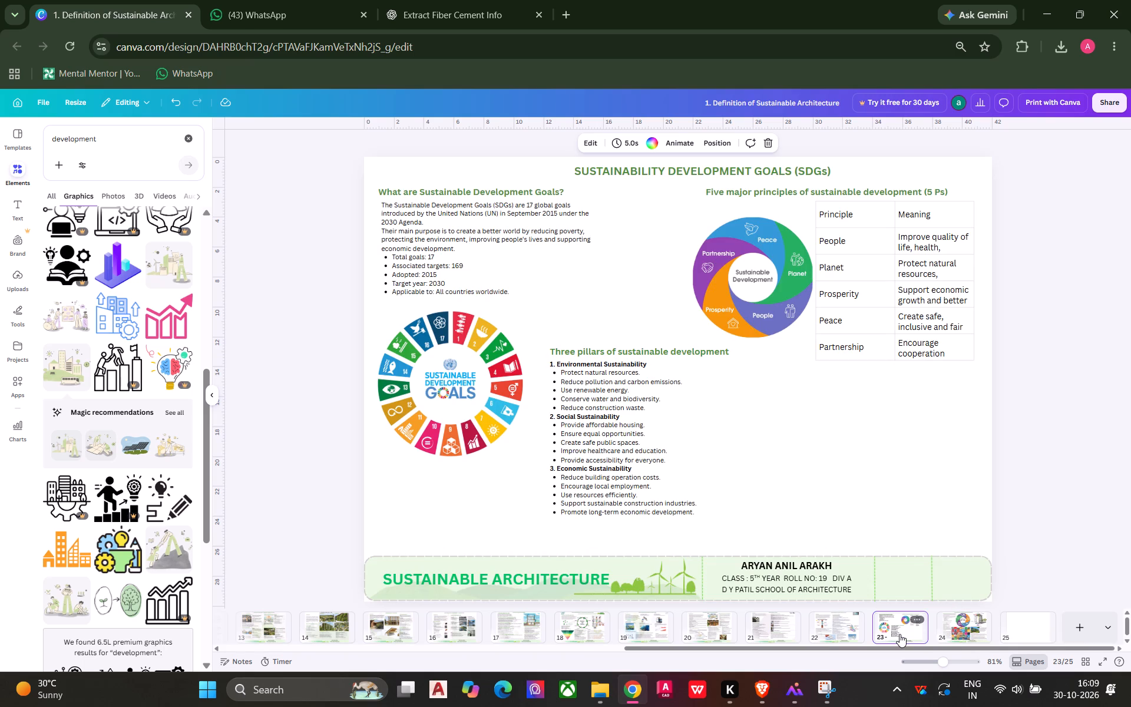
{"action": "left_click", "coordinate": [920, 617]}
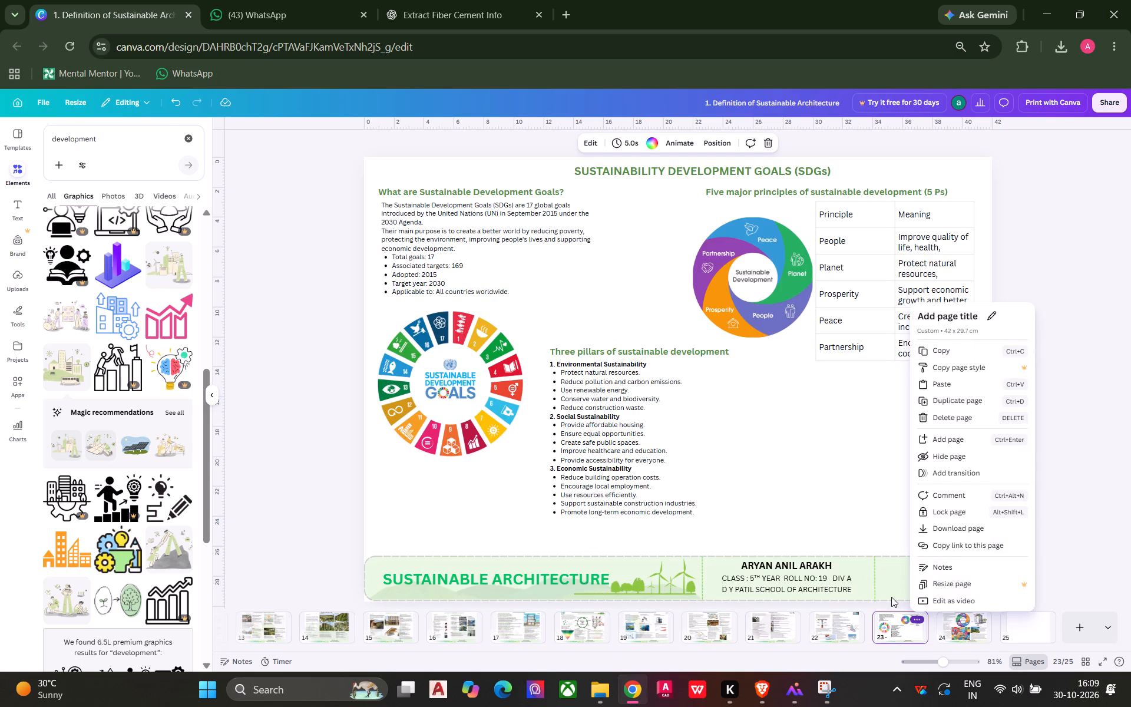
{"action": "left_click", "coordinate": [785, 475]}
{"action": "left_click_drag", "start_coordinate": [914, 500], "coordinate": [422, 253]}
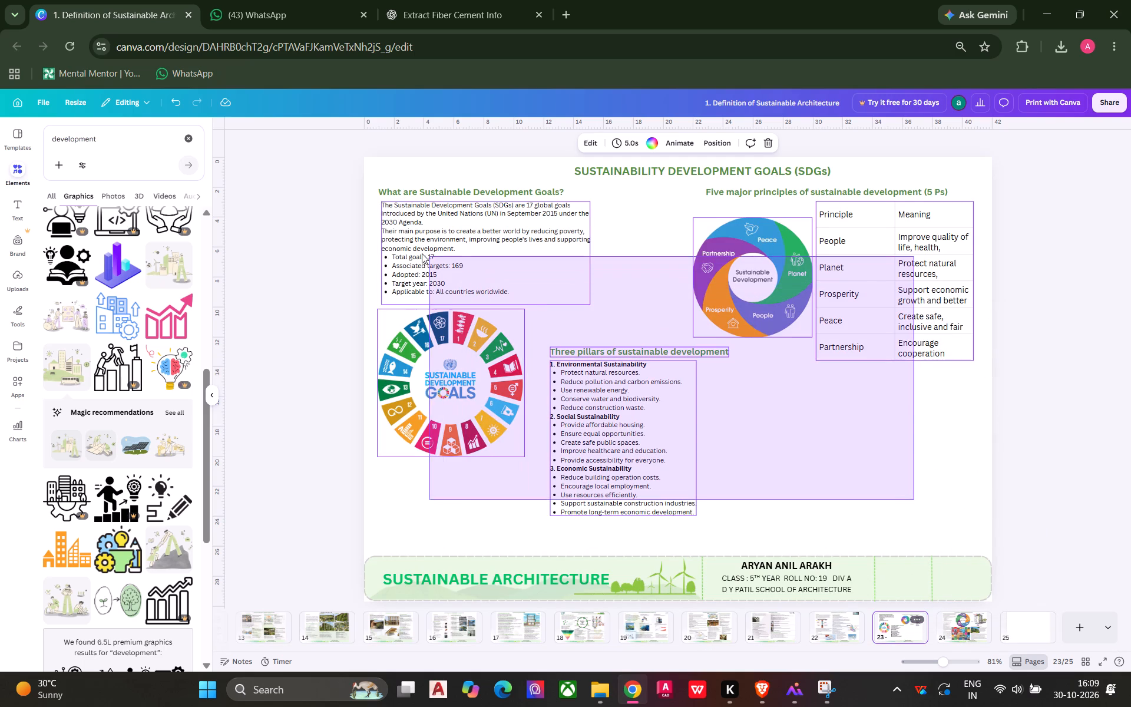
{"action": "left_click_drag", "start_coordinate": [422, 253], "coordinate": [383, 198]}
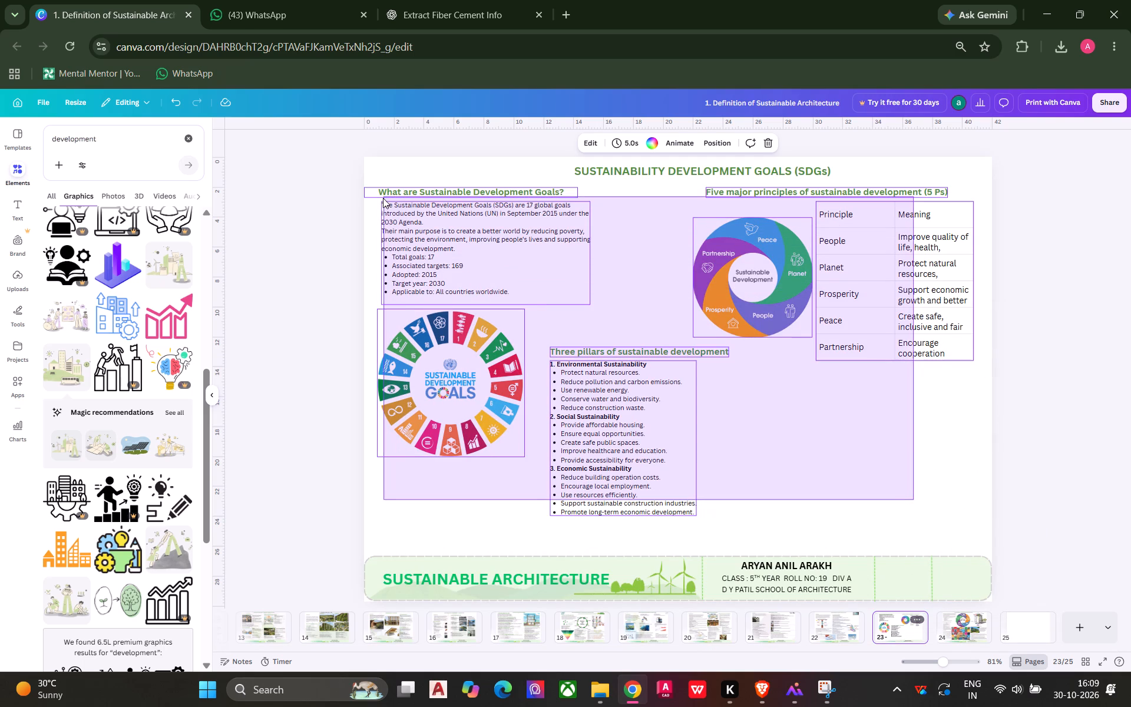
{"action": "left_click_drag", "start_coordinate": [383, 198], "coordinate": [659, 193]}
{"action": "key", "text": "Delete"}
{"action": "left_click", "coordinate": [444, 340]}
{"action": "key", "text": "Delete"}
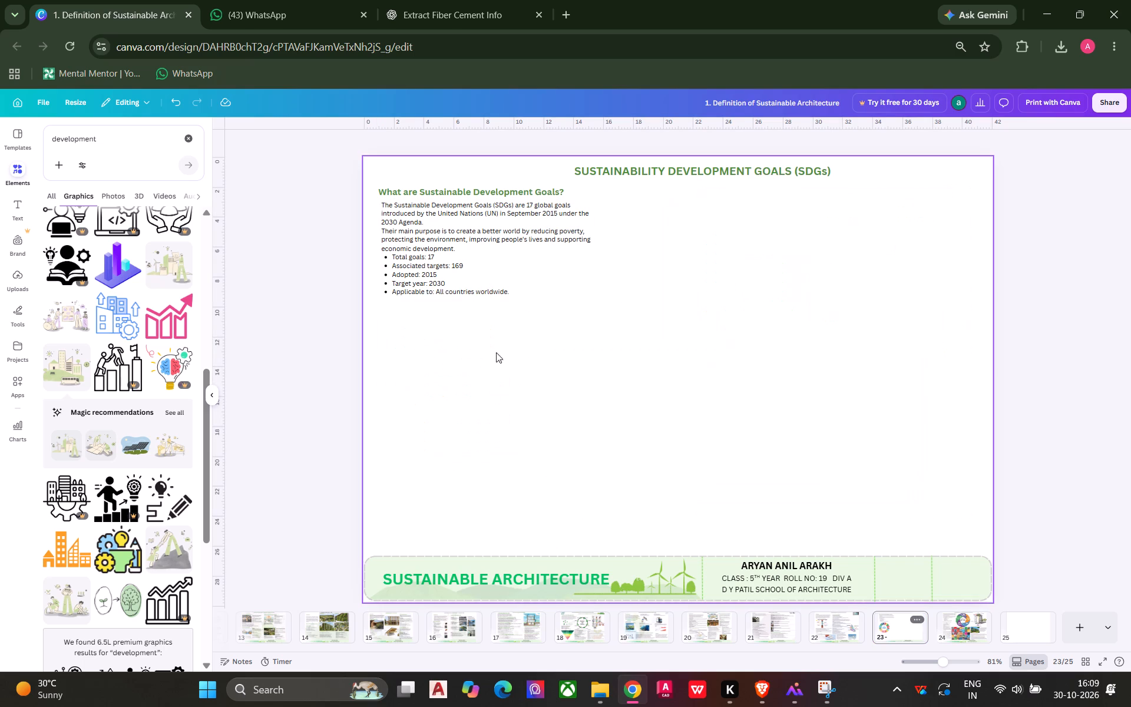
{"action": "key", "text": "ctrl+s"}
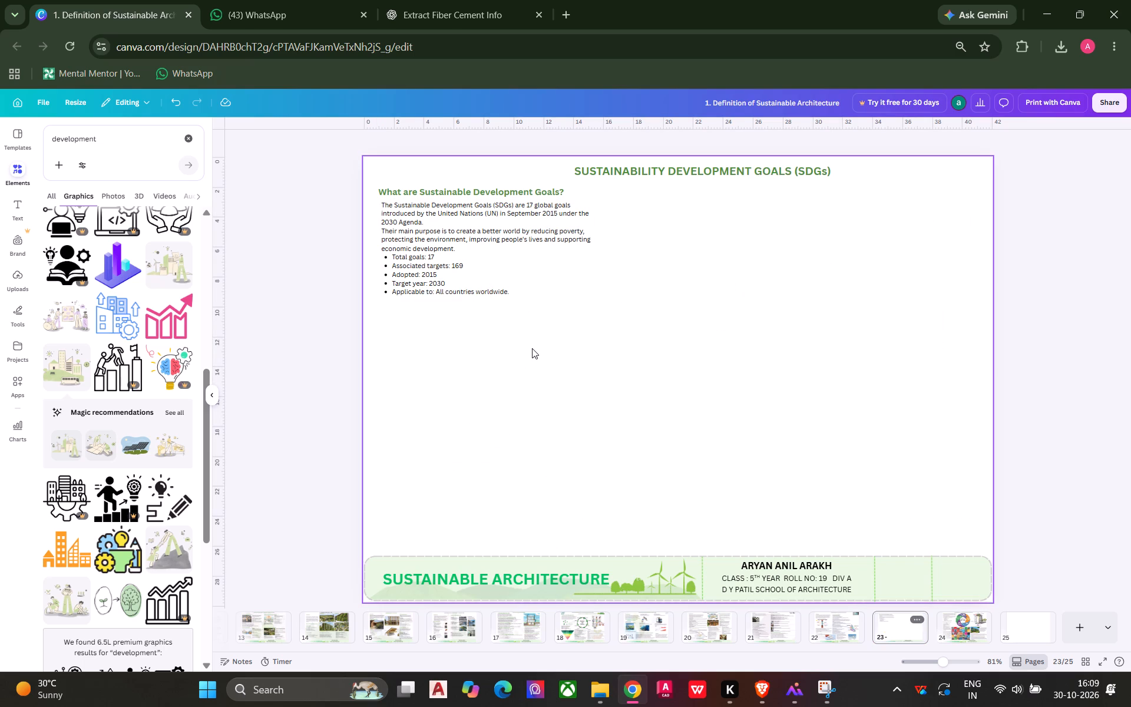